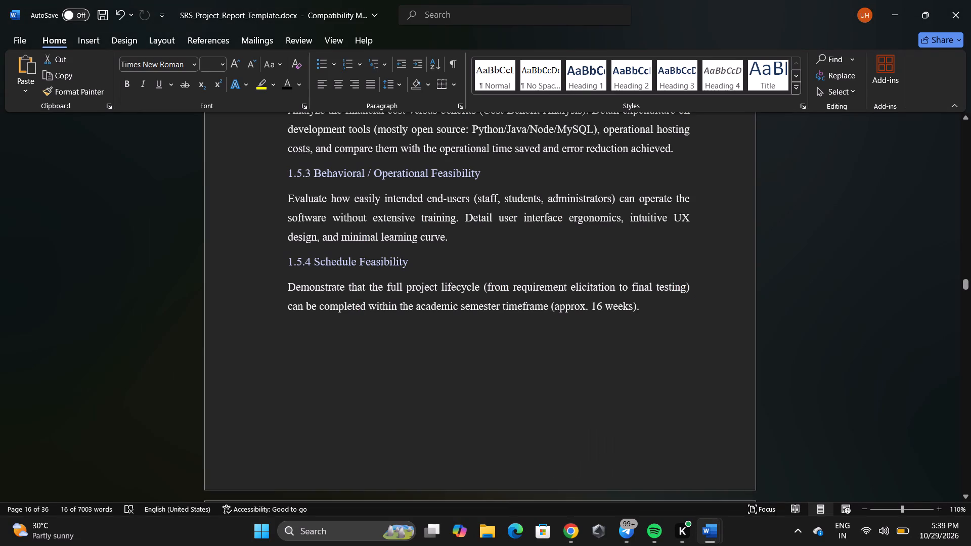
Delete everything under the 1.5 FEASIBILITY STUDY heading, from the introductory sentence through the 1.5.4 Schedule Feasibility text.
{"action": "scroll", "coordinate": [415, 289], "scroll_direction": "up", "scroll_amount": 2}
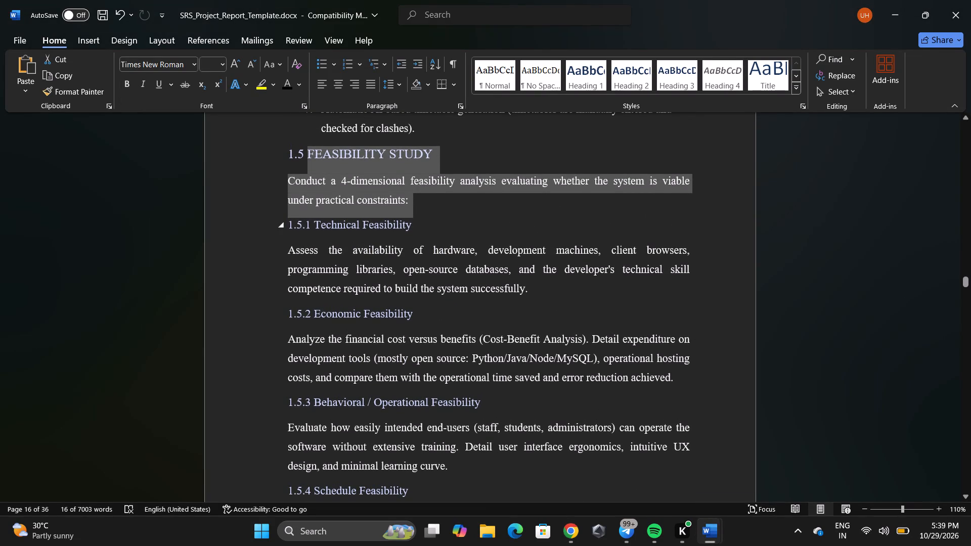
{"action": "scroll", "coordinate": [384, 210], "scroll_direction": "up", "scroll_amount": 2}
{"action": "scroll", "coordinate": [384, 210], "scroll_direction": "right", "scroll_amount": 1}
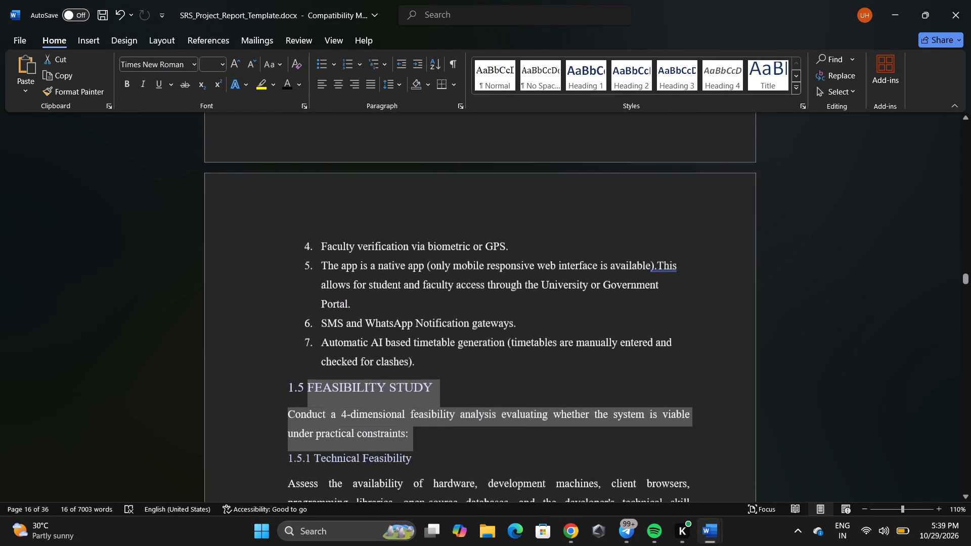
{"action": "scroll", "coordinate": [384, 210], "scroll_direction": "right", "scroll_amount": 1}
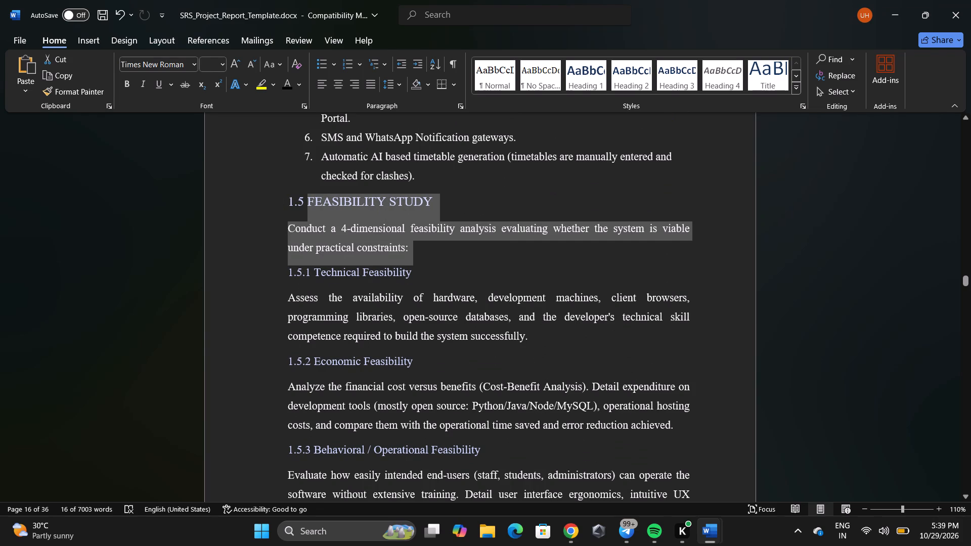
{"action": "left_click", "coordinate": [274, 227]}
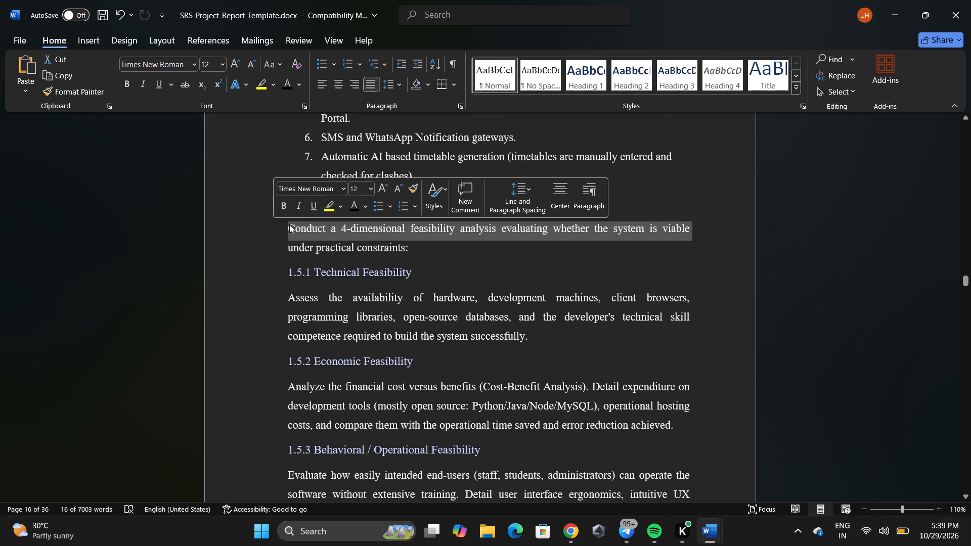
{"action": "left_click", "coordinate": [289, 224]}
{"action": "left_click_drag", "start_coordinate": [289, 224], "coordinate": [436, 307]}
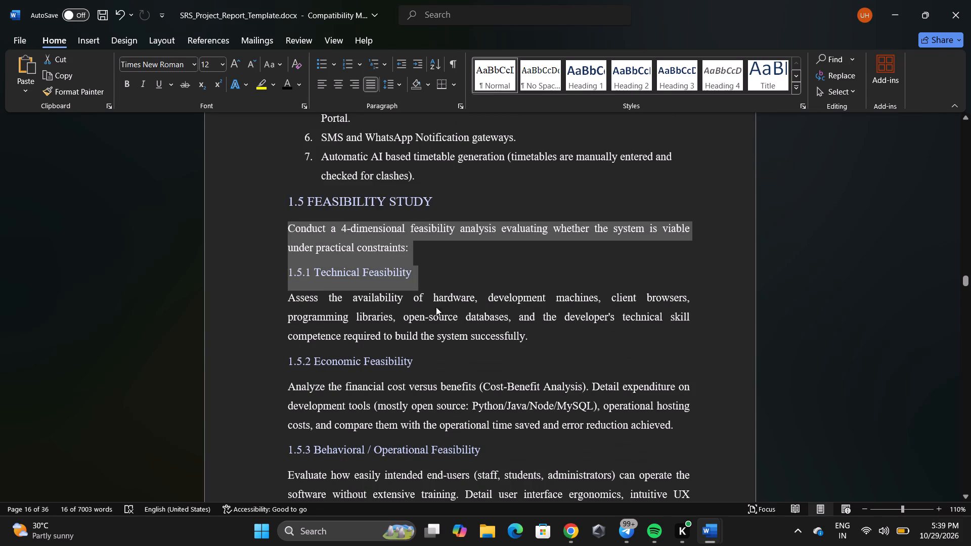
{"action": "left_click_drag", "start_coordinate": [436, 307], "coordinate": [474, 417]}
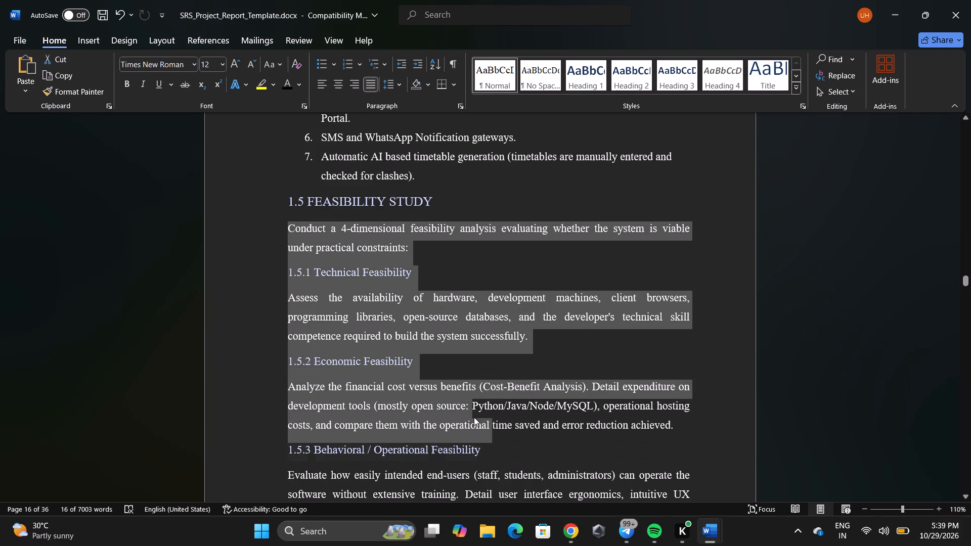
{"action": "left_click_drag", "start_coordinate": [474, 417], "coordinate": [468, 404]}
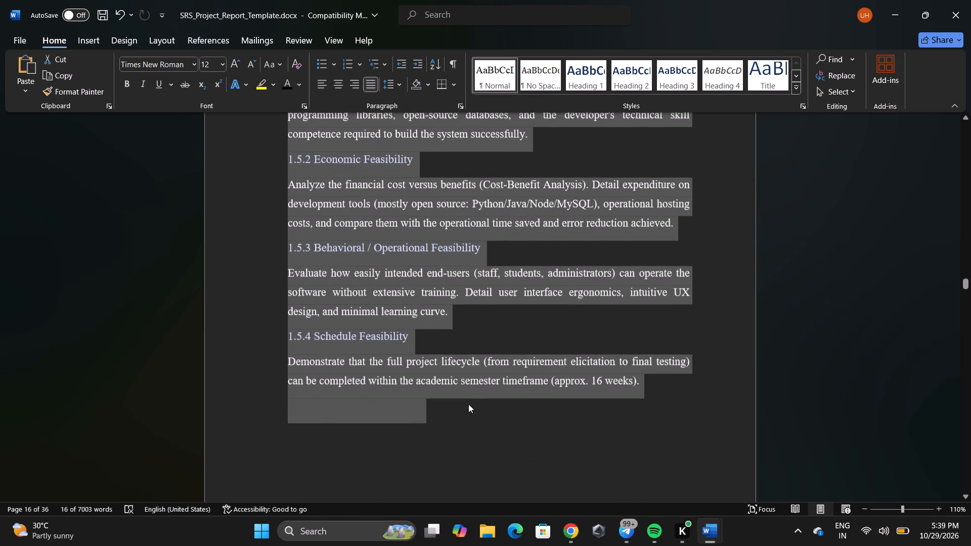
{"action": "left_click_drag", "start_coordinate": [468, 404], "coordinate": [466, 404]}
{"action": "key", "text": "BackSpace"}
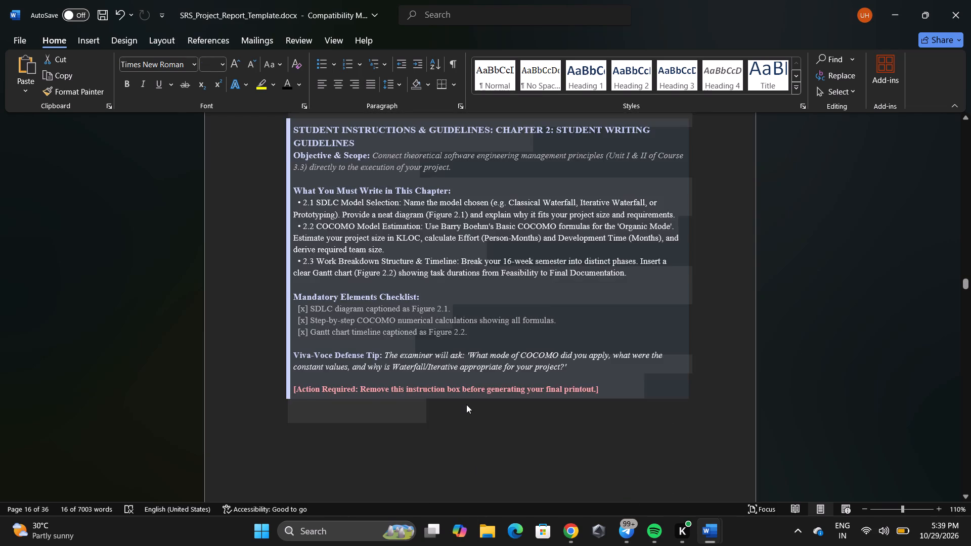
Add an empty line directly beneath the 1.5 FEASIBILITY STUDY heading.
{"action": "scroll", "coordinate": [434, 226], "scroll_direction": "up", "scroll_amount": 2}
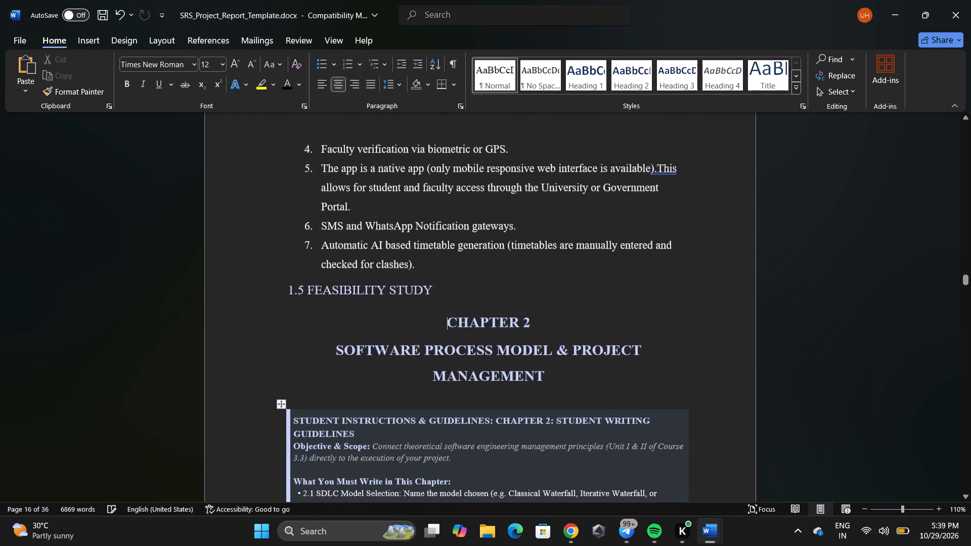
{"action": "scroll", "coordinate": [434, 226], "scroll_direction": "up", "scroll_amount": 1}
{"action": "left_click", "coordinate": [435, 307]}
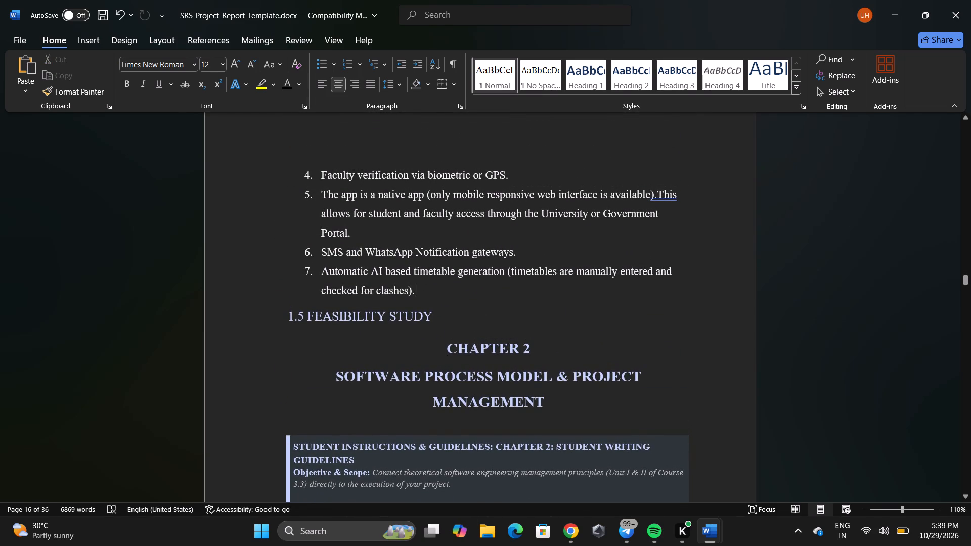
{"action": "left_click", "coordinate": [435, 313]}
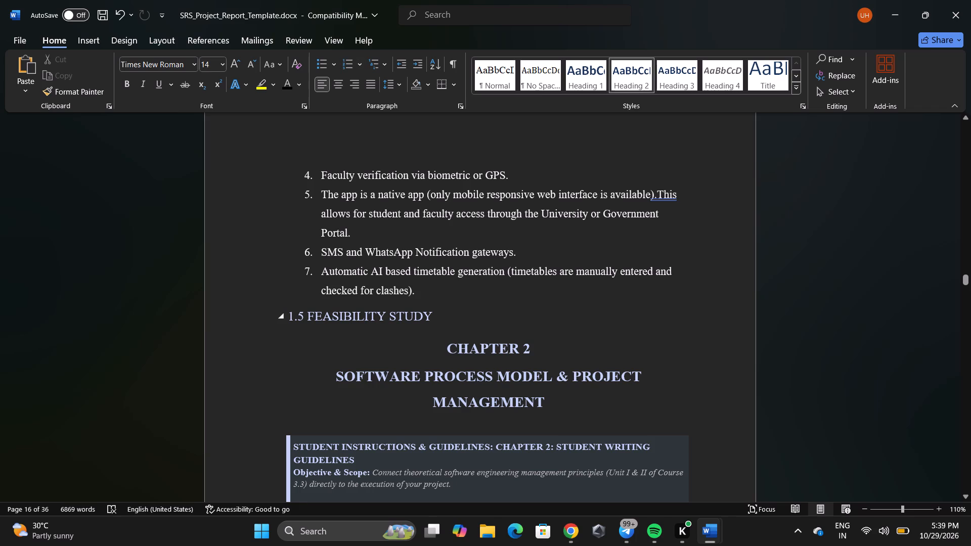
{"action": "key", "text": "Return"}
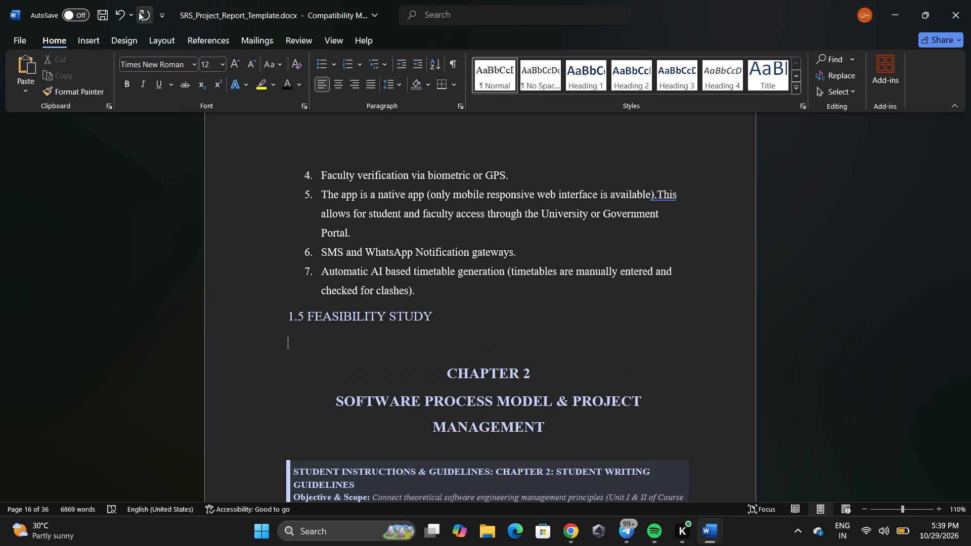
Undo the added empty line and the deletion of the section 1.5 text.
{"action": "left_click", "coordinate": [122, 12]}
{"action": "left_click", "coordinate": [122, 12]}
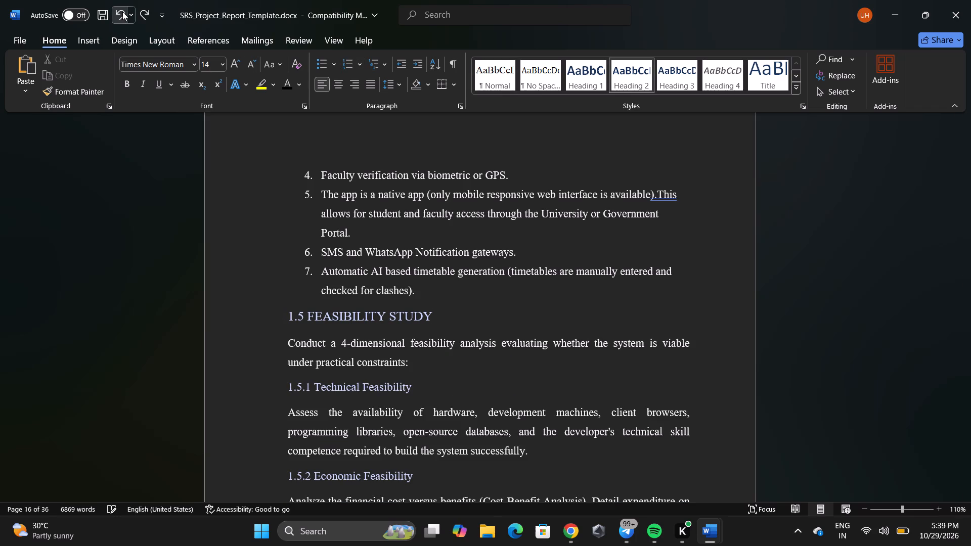
Delete the section 1.5 introductory sentence together with the 1.5.1 Technical Feasibility heading and its paragraph.
{"action": "left_click", "coordinate": [231, 266]}
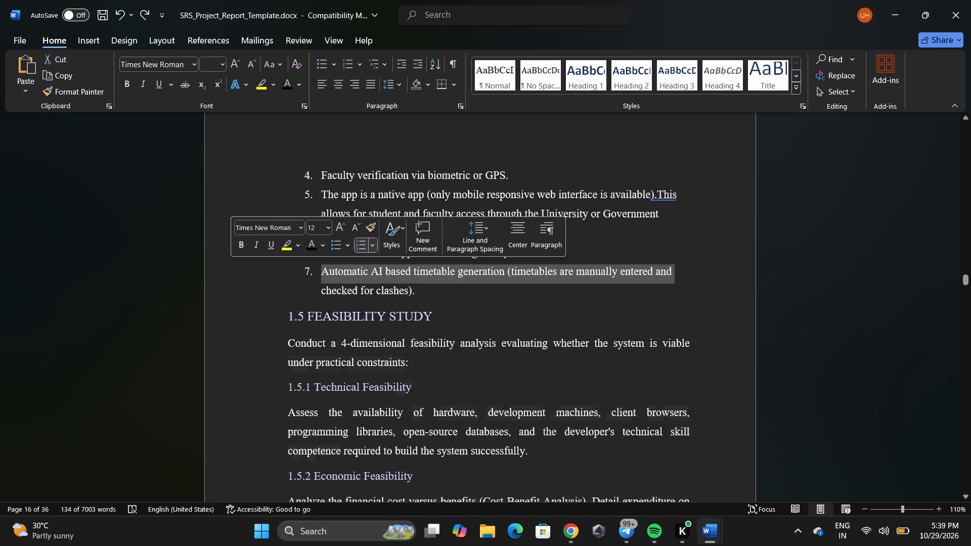
{"action": "scroll", "coordinate": [390, 376], "scroll_direction": "down", "scroll_amount": 1}
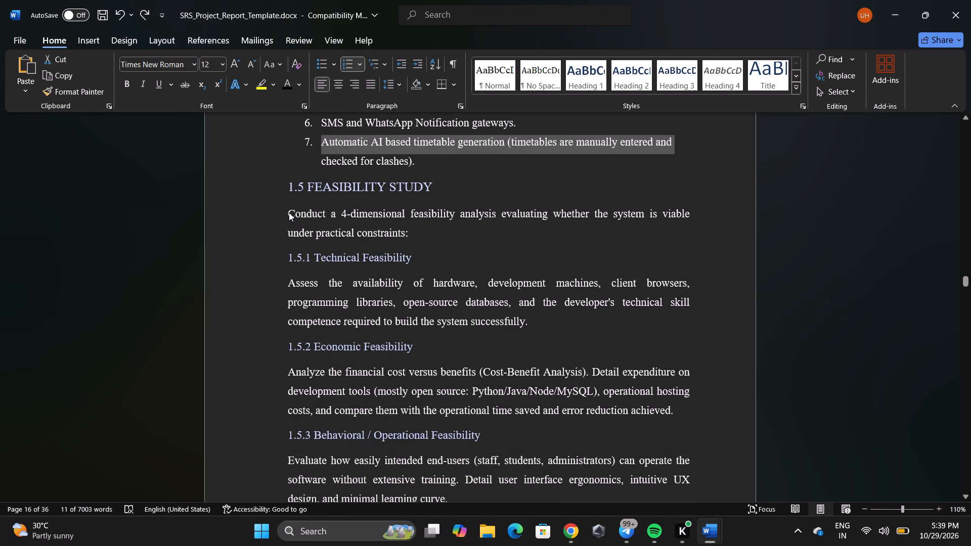
{"action": "left_click", "coordinate": [287, 207]}
{"action": "left_click_drag", "start_coordinate": [287, 207], "coordinate": [305, 214]}
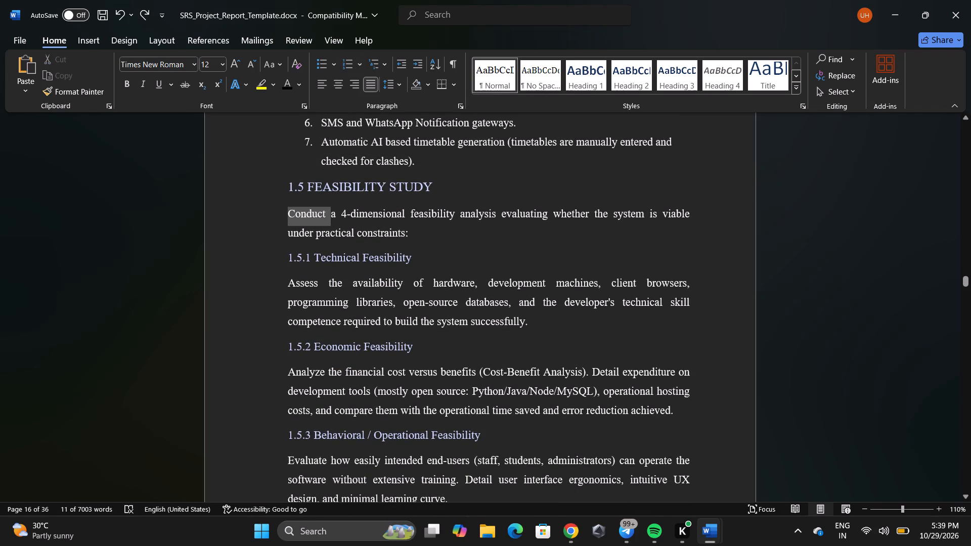
{"action": "left_click_drag", "start_coordinate": [305, 214], "coordinate": [540, 335]}
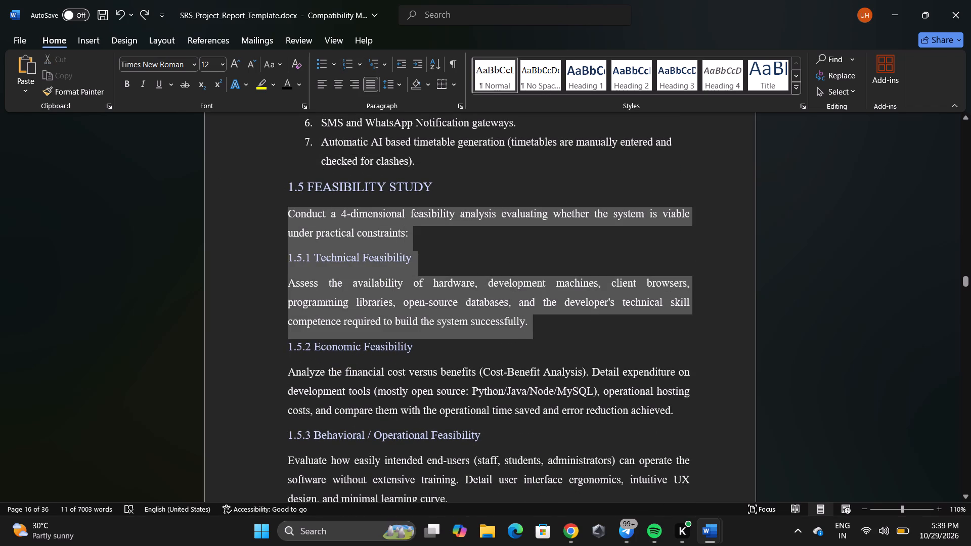
{"action": "left_click_drag", "start_coordinate": [540, 335], "coordinate": [541, 335]}
{"action": "key", "text": "BackSpace"}
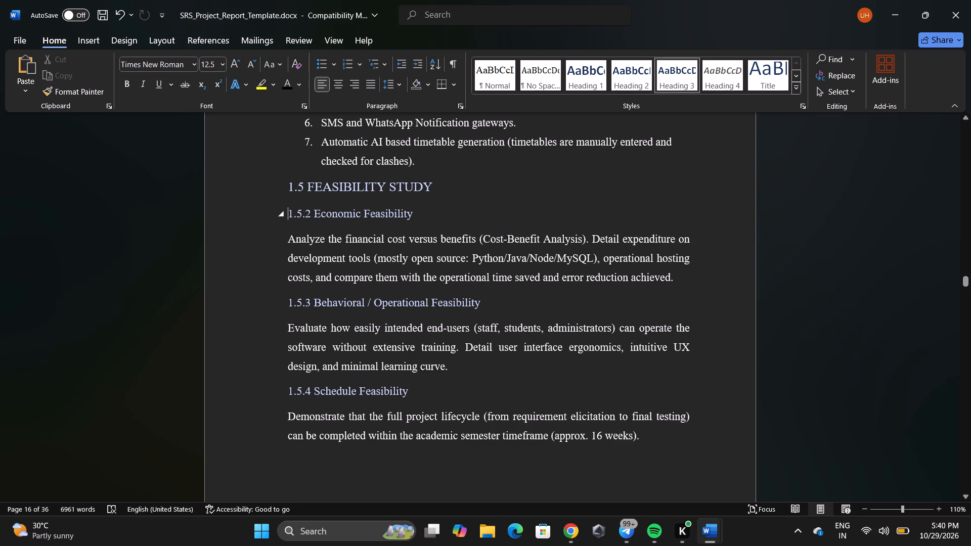
{"action": "left_click_drag", "start_coordinate": [308, 184], "coordinate": [361, 196]}
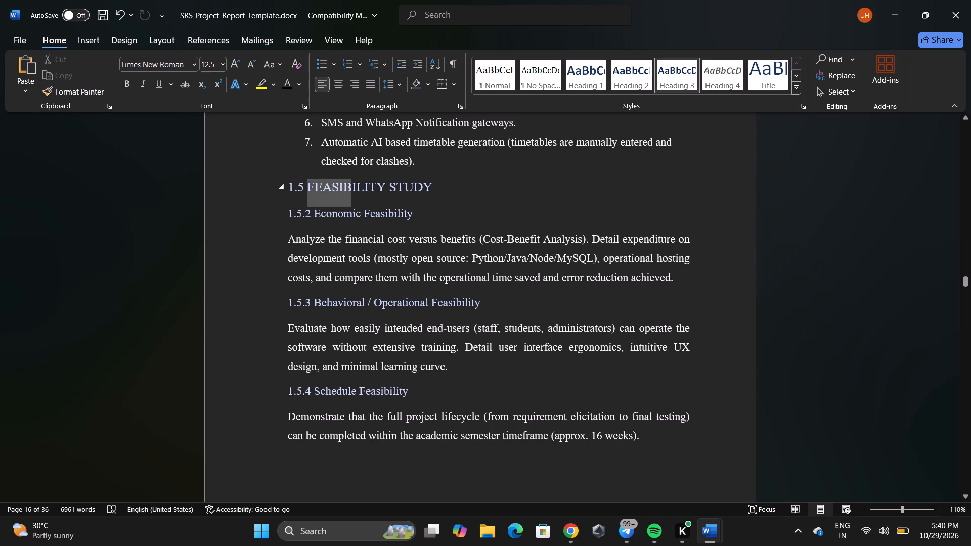
{"action": "left_click_drag", "start_coordinate": [361, 196], "coordinate": [423, 191]}
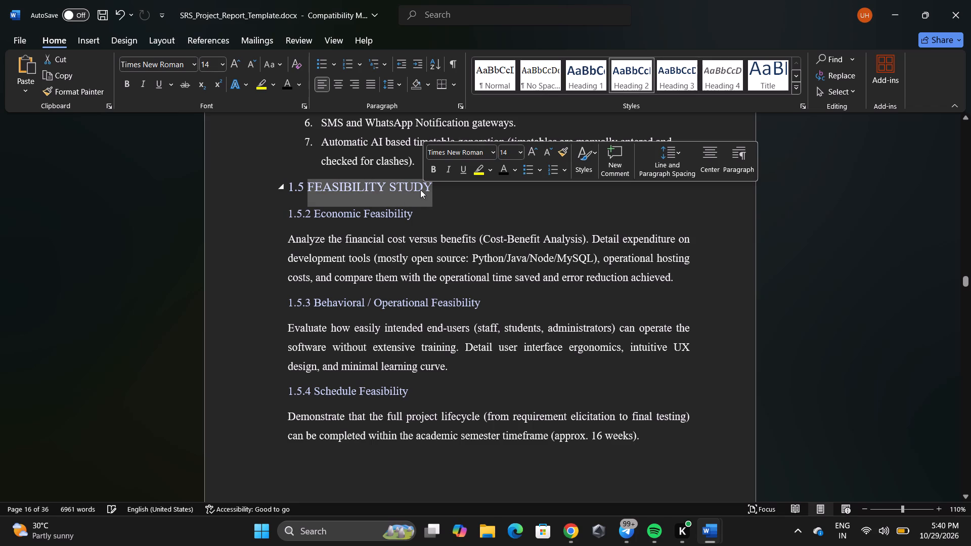
{"action": "right_click", "coordinate": [417, 190]}
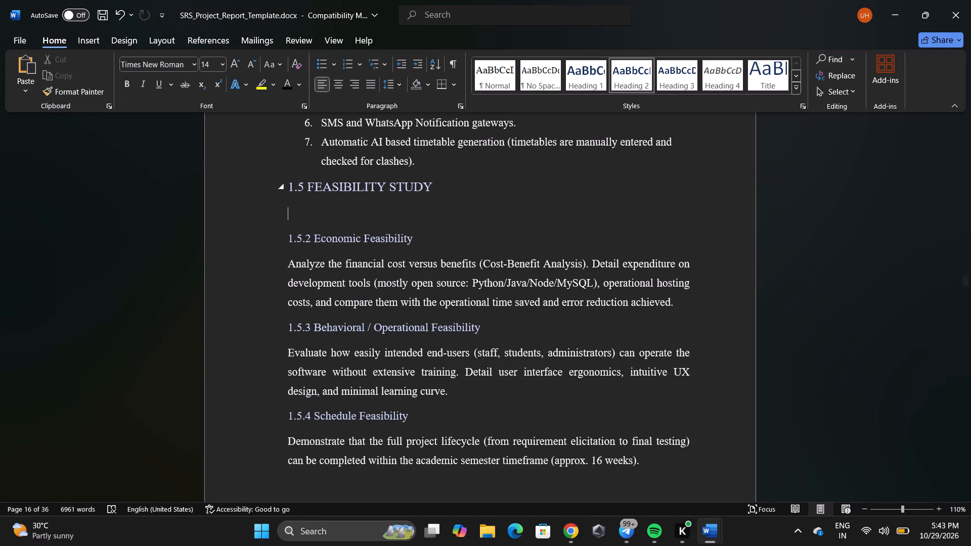
{"action": "key", "text": "c"}
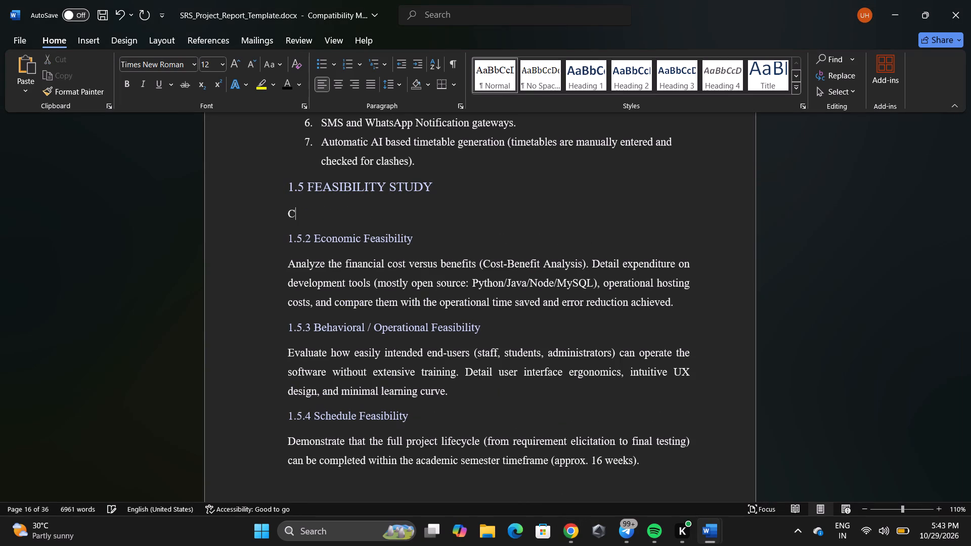
{"action": "key", "text": "BackSpace"}
{"action": "type", "text": "A"}
{"action": "key", "text": "space"}
{"action": "key", "text": "d"}
{"action": "key", "text": "BackSpace"}
{"action": "type", "text": "fa"}
{"action": "key", "text": "BackSpace"}
{"action": "type", "text": "eas"}
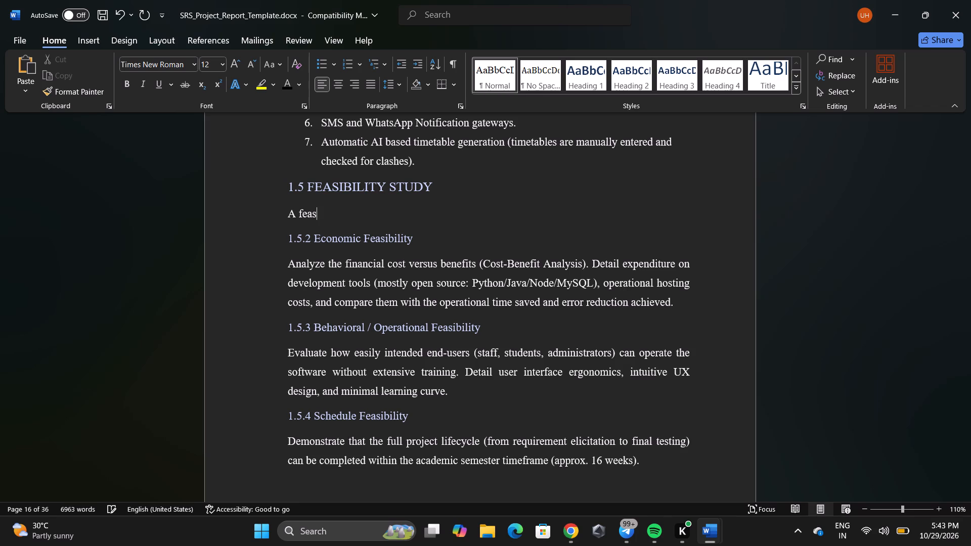
{"action": "type", "text": "ibility"}
{"action": "key", "text": "space"}
{"action": "type", "text": "s"}
{"action": "type", "text": "tudy"}
{"action": "key", "text": "space"}
{"action": "type", "text": "evalu"}
{"action": "type", "text": "ates whe"}
{"action": "type", "text": "ther"}
{"action": "key", "text": "space"}
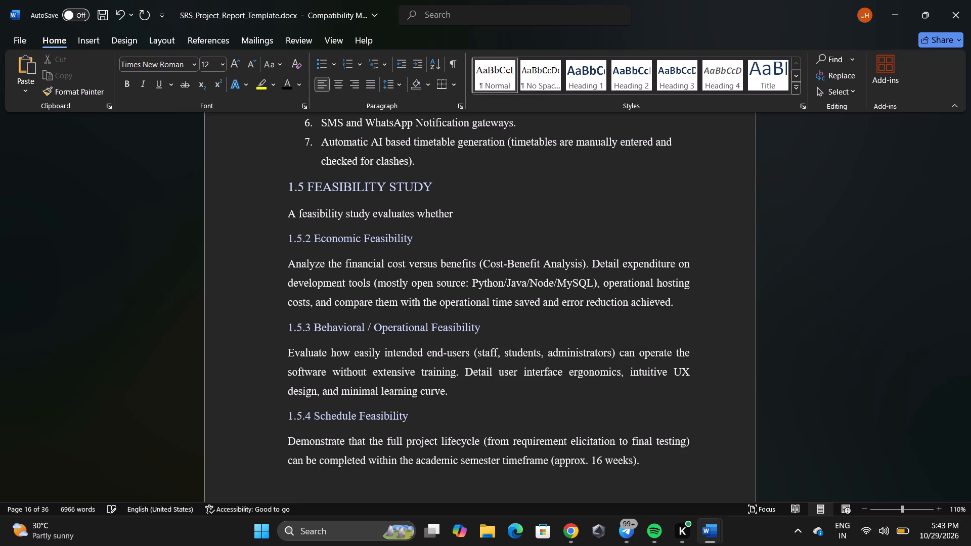
{"action": "type", "text": "the p"}
{"action": "type", "text": "roposed system"}
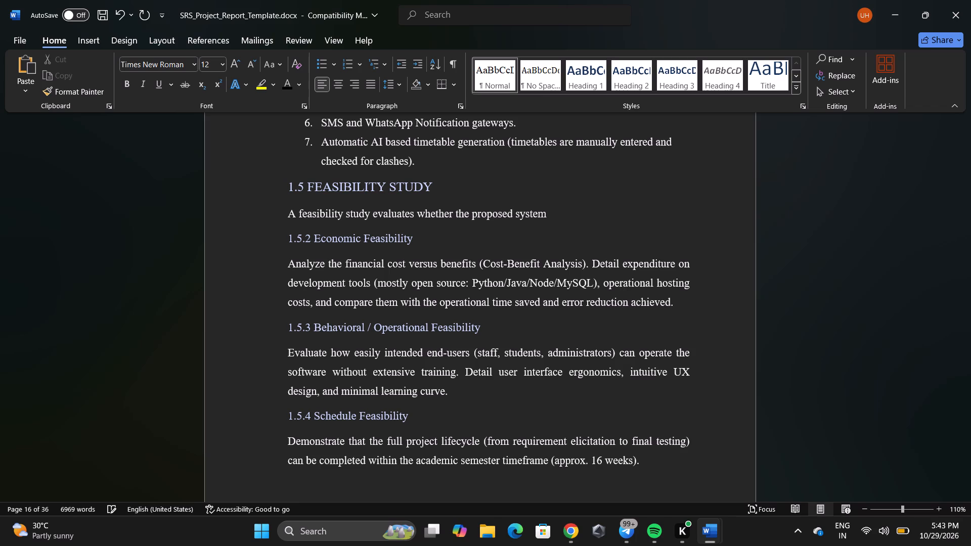
{"action": "key", "text": "space"}
{"action": "type", "text": "can"}
{"action": "key", "text": "space"}
{"action": "type", "text": "be"}
{"action": "key", "text": "space"}
{"action": "type", "text": "develepe"}
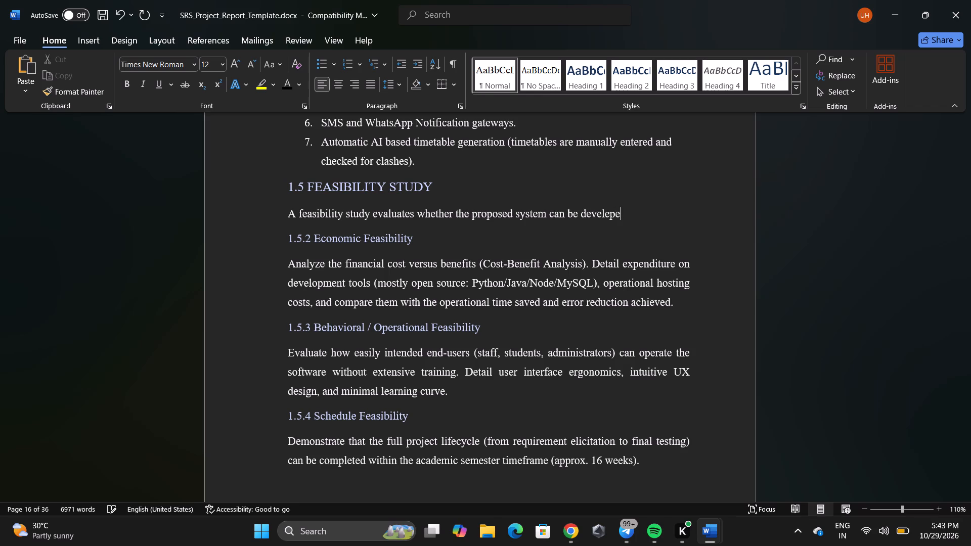
{"action": "key", "text": "d"}
{"action": "key", "text": "BackSpace"}
{"action": "key", "text": "BackSpace"}
{"action": "key", "text": "BackSpace"}
{"action": "key", "text": "BackSpace"}
{"action": "type", "text": "oped"}
Continue the opening sentence of section 1.5 after "can be developed" with "and operated successfully".
{"action": "key", "text": "space"}
{"action": "type", "text": "and"}
{"action": "key", "text": "space"}
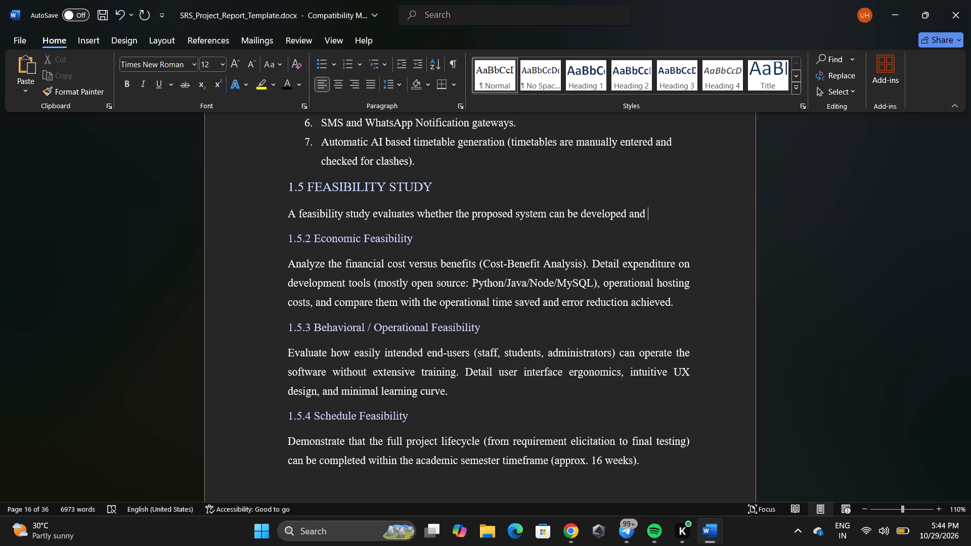
{"action": "type", "text": "op"}
{"action": "type", "text": "erated"}
{"action": "key", "text": "space"}
{"action": "type", "text": "succ"}
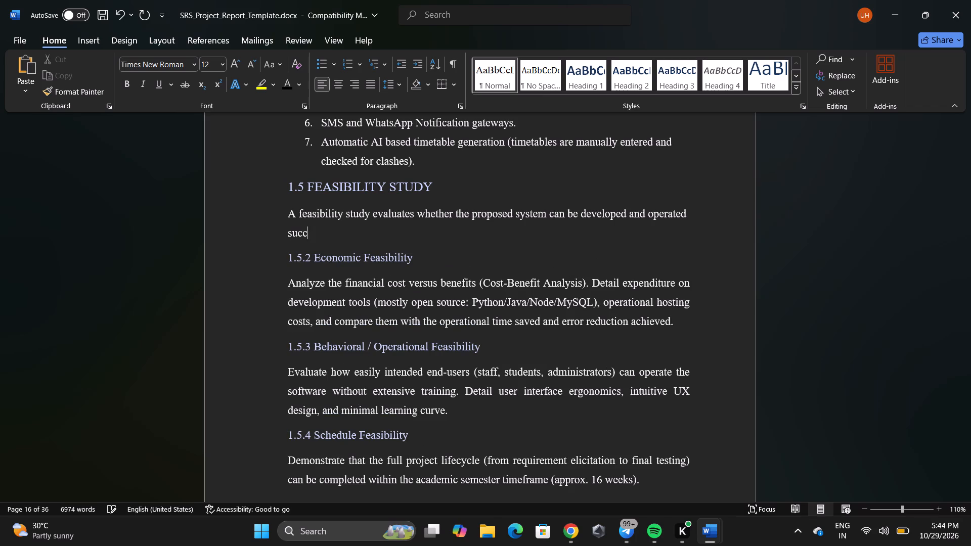
{"action": "type", "text": "essfull"}
{"action": "key", "text": "y"}
Extend the section 1.5 sentence with "within the available".
{"action": "key", "text": "space"}
{"action": "type", "text": "with"}
{"action": "type", "text": "hin"}
{"action": "key", "text": "BackSpace"}
{"action": "key", "text": "BackSpace"}
{"action": "key", "text": "BackSpace"}
{"action": "type", "text": "in"}
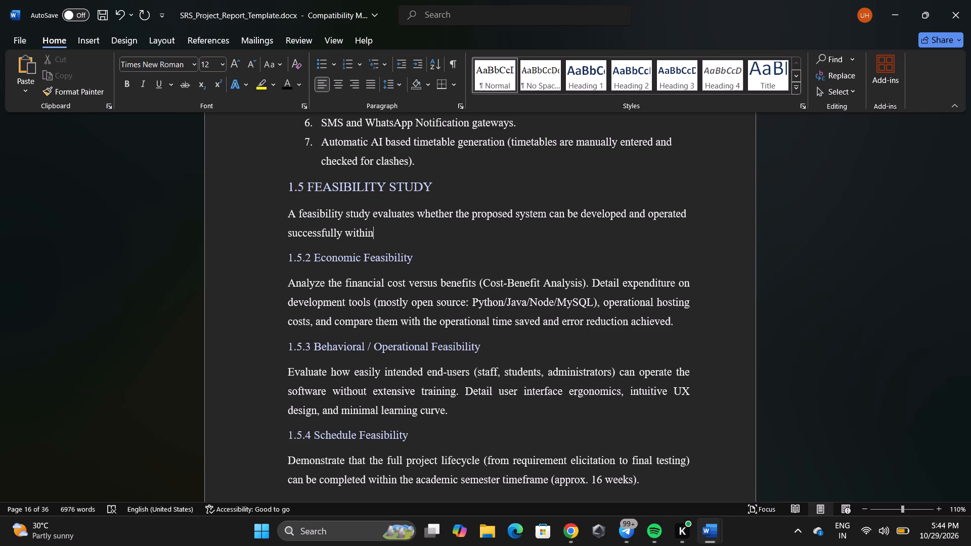
{"action": "key", "text": "space"}
{"action": "type", "text": "the"}
{"action": "key", "text": "space"}
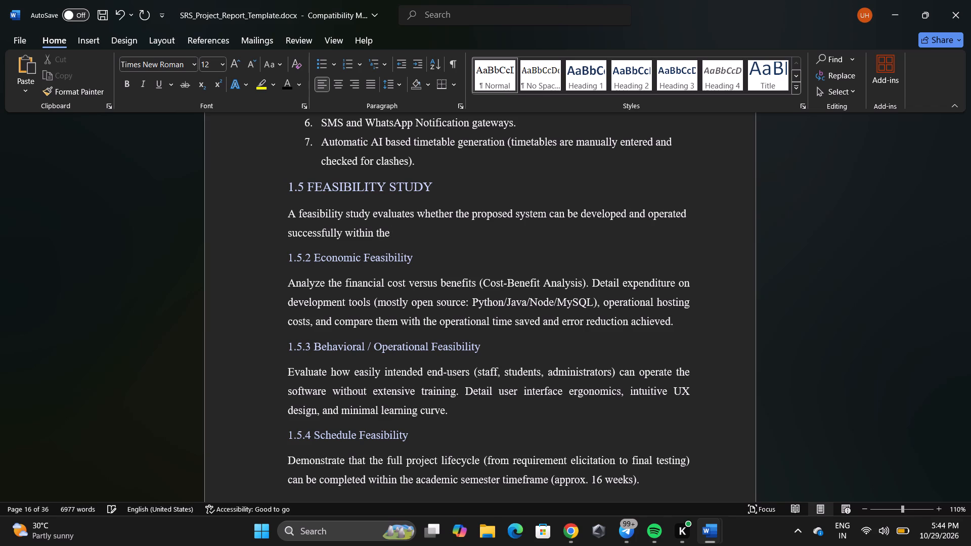
{"action": "type", "text": "ac"}
{"action": "key", "text": "BackSpace"}
{"action": "type", "text": "va"}
{"action": "type", "text": "ilable"}
{"action": "key", "text": "space"}
Finish the section 1.5 opening sentence with "technical, financial, operational, and time constraints.".
{"action": "type", "text": "tech"}
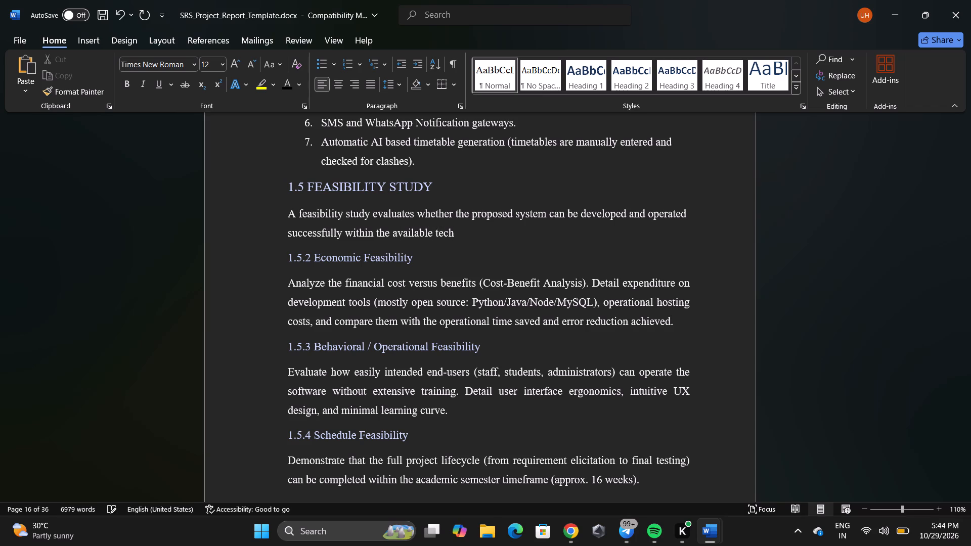
{"action": "type", "text": "nical"}
{"action": "type", "text": ", fina"}
{"action": "type", "text": "ncial"}
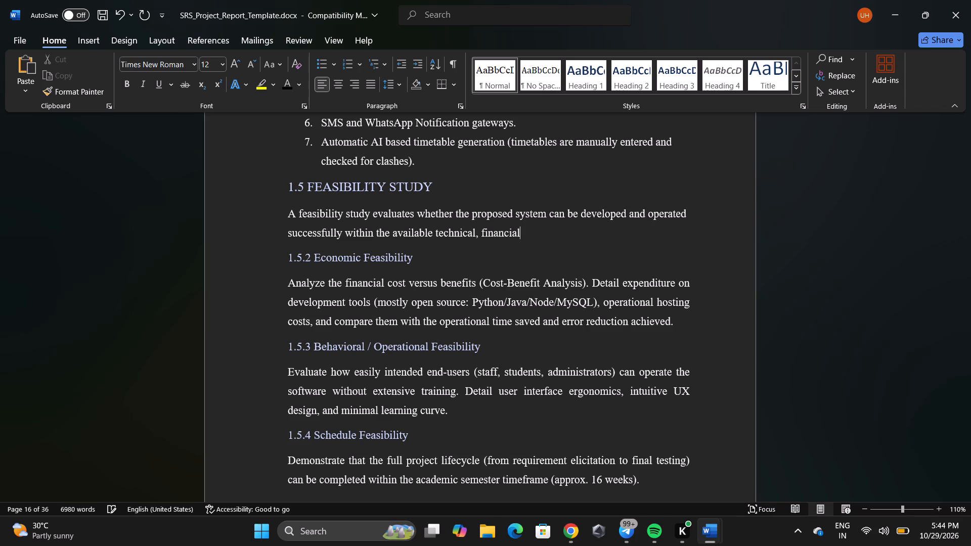
{"action": "key", "text": "comma"}
{"action": "key", "text": "space"}
{"action": "type", "text": "op"}
{"action": "type", "text": "erational"}
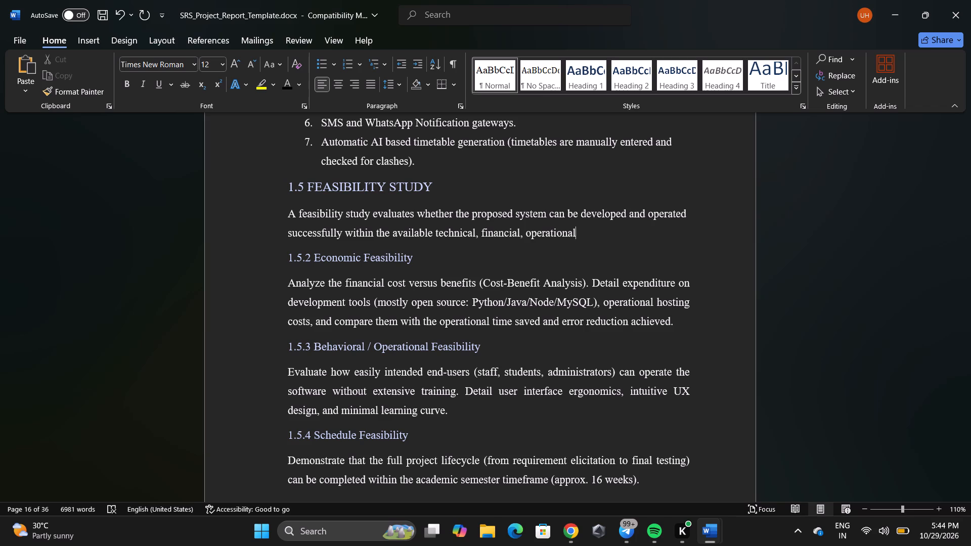
{"action": "key", "text": "comma"}
{"action": "key", "text": "space"}
{"action": "type", "text": "and"}
{"action": "key", "text": "space"}
{"action": "type", "text": "time"}
{"action": "key", "text": "space"}
{"action": "type", "text": "con"}
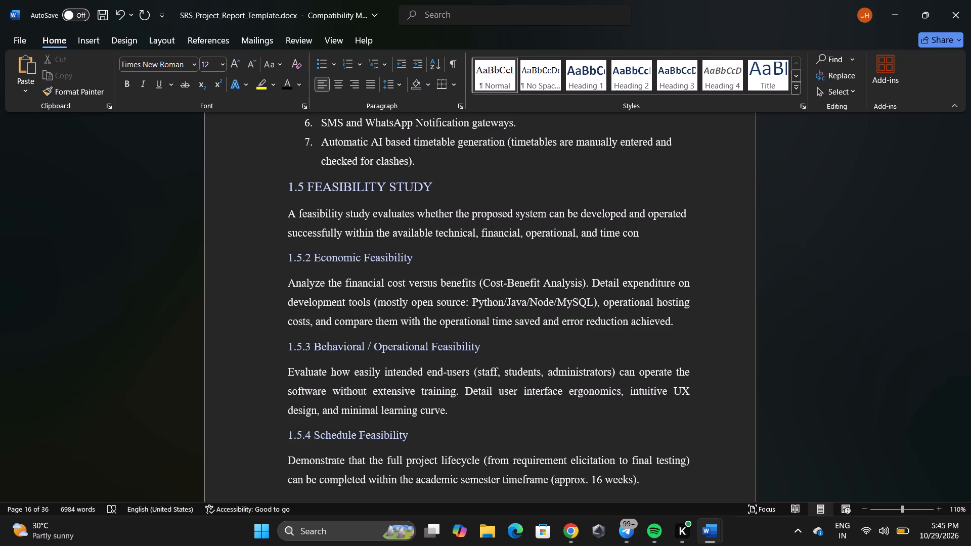
{"action": "type", "text": "straints"}
{"action": "key", "text": "period"}
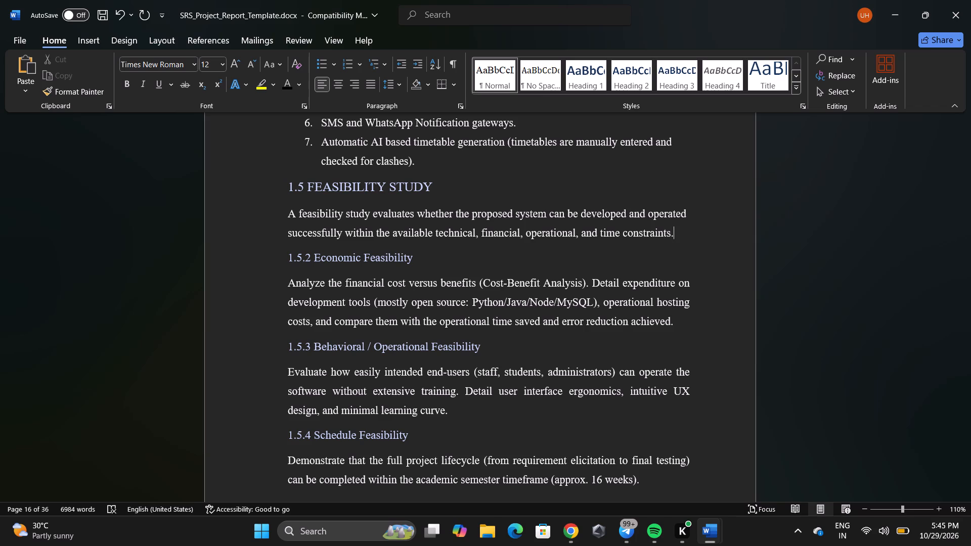
Begin a second sentence in the section 1.5 introduction with "The feasibility of the".
{"action": "key", "text": "space"}
{"action": "type", "text": "the"}
{"action": "key", "text": "space"}
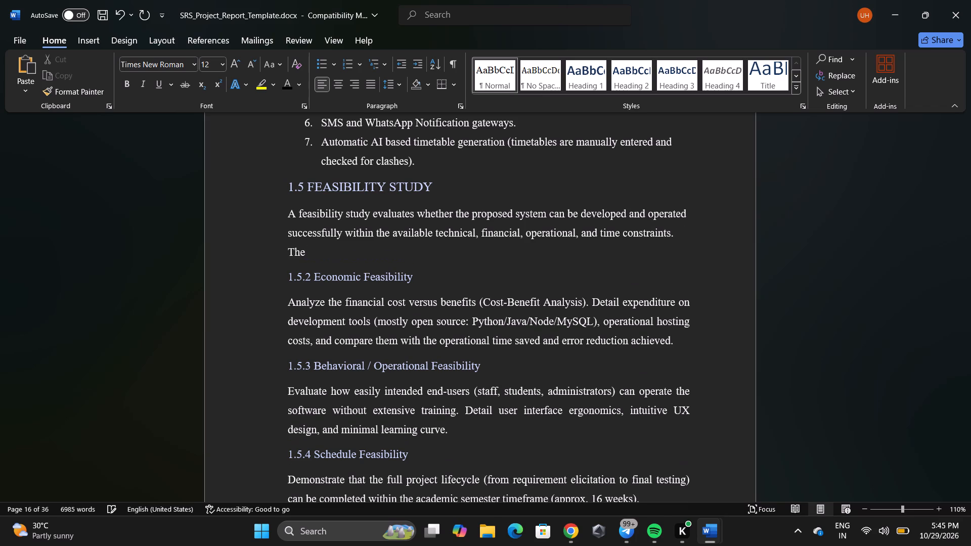
{"action": "type", "text": "fe"}
{"action": "type", "text": "as"}
{"action": "type", "text": "ibility"}
{"action": "key", "text": "space"}
{"action": "type", "text": "of the"}
{"action": "key", "text": "space"}
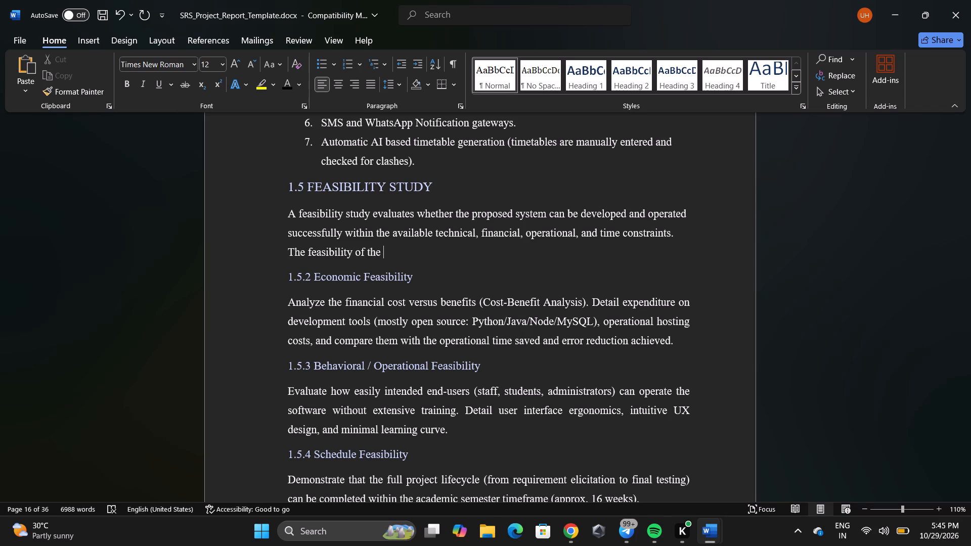
Continue the second sentence of section 1.5 with the system name "Faculty Class Schedule Monitoring System".
{"action": "key", "text": "f"}
{"action": "type", "text": "aculty"}
{"action": "key", "text": "space"}
{"action": "key", "text": "c"}
{"action": "type", "text": "CL"}
{"action": "type", "text": "lass"}
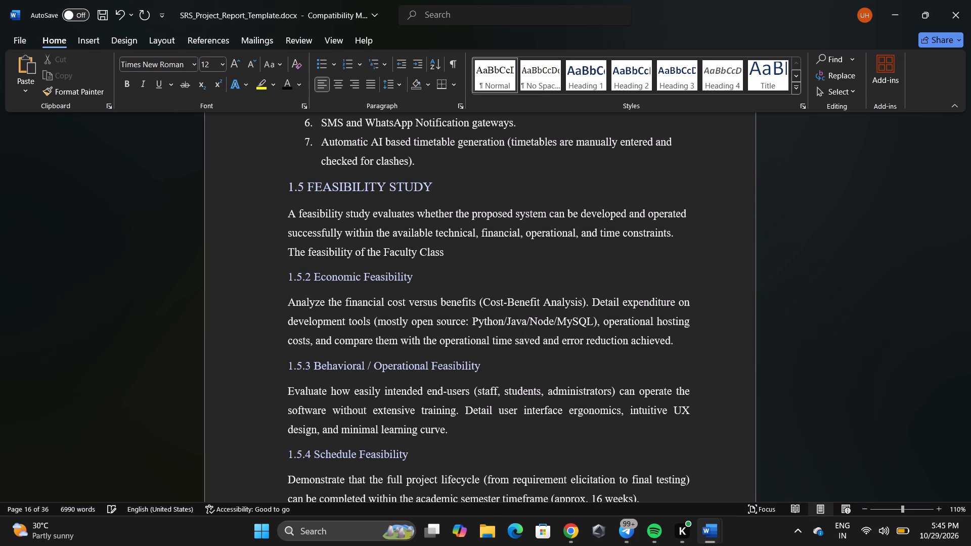
{"action": "key", "text": "space"}
{"action": "key", "text": "c"}
{"action": "key", "text": "BackSpace"}
{"action": "type", "text": "hce"}
{"action": "key", "text": "BackSpace"}
{"action": "key", "text": "BackSpace"}
{"action": "key", "text": "BackSpace"}
{"action": "type", "text": "ch"}
{"action": "key", "text": "e"}
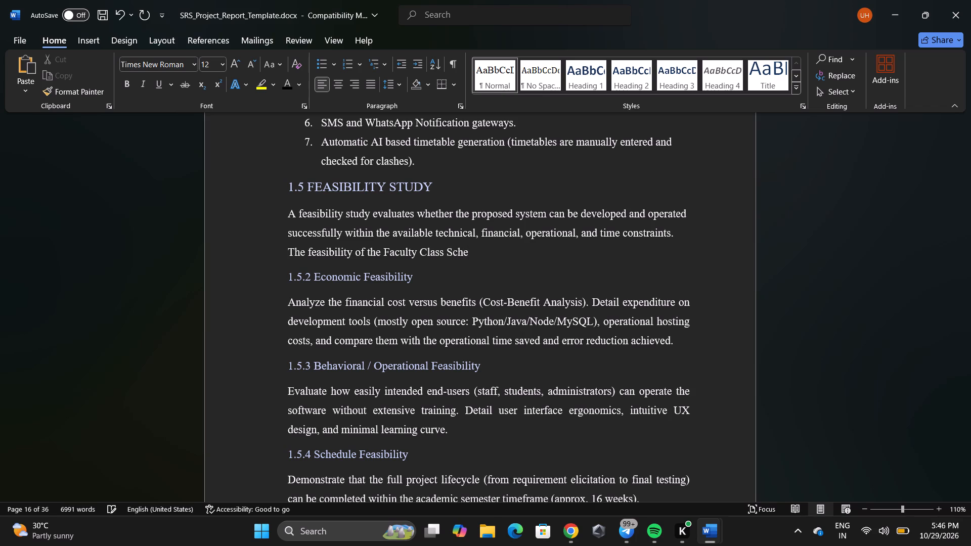
{"action": "type", "text": "dule"}
{"action": "key", "text": "space"}
{"action": "key", "text": "m"}
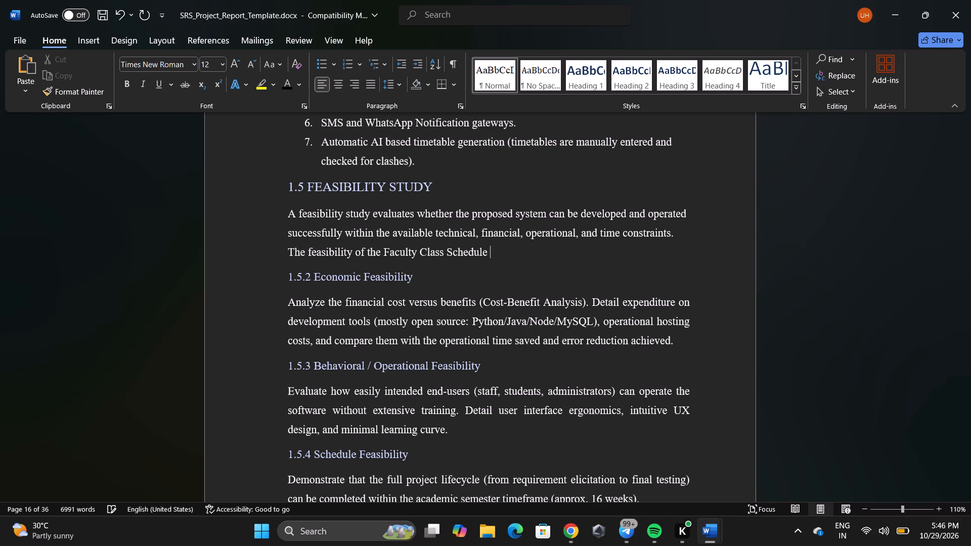
{"action": "type", "text": "ni"}
{"action": "type", "text": "toring"}
{"action": "key", "text": "space"}
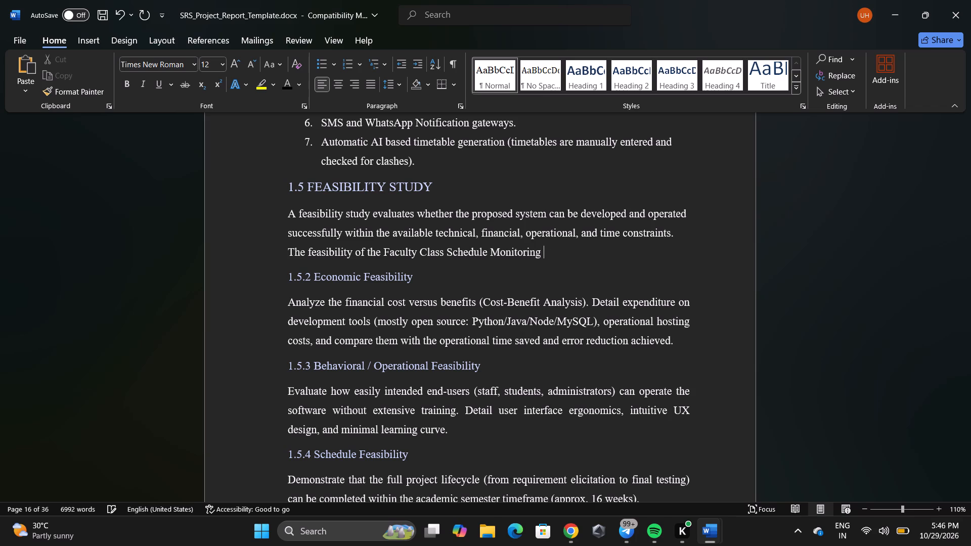
{"action": "type", "text": "ystem"}
Finish the second sentence of section 1.5 with "is examined in four dimensions:".
{"action": "key", "text": "space"}
{"action": "type", "text": "is"}
{"action": "key", "text": "space"}
{"action": "type", "text": "ex"}
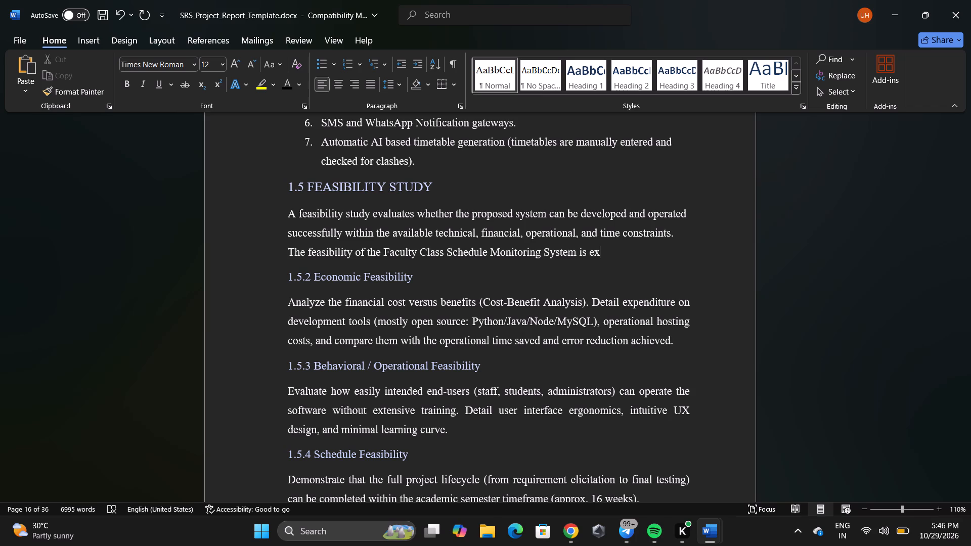
{"action": "key", "text": "a"}
{"action": "type", "text": "mined"}
{"action": "key", "text": "space"}
{"action": "type", "text": "in four"}
{"action": "key", "text": "space"}
{"action": "type", "text": "dim"}
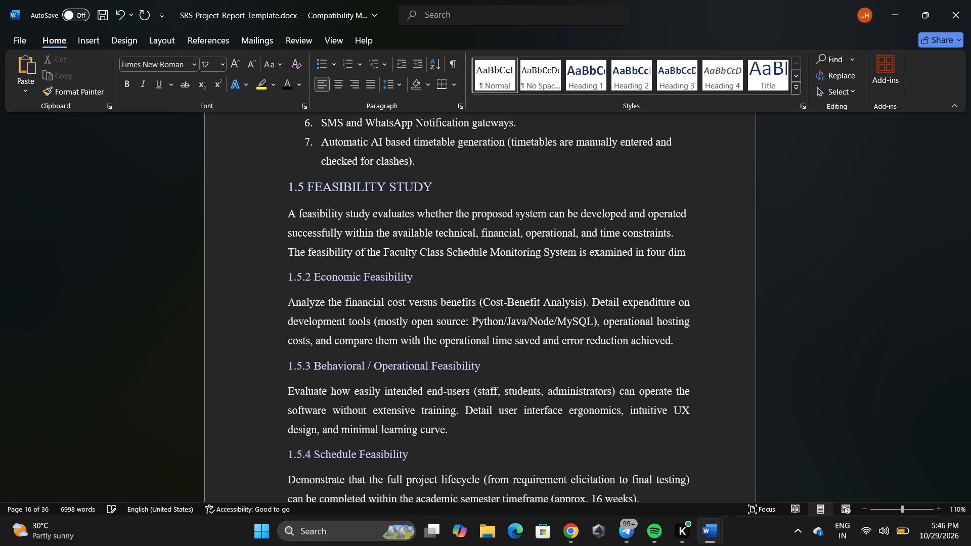
{"action": "type", "text": "ensin"}
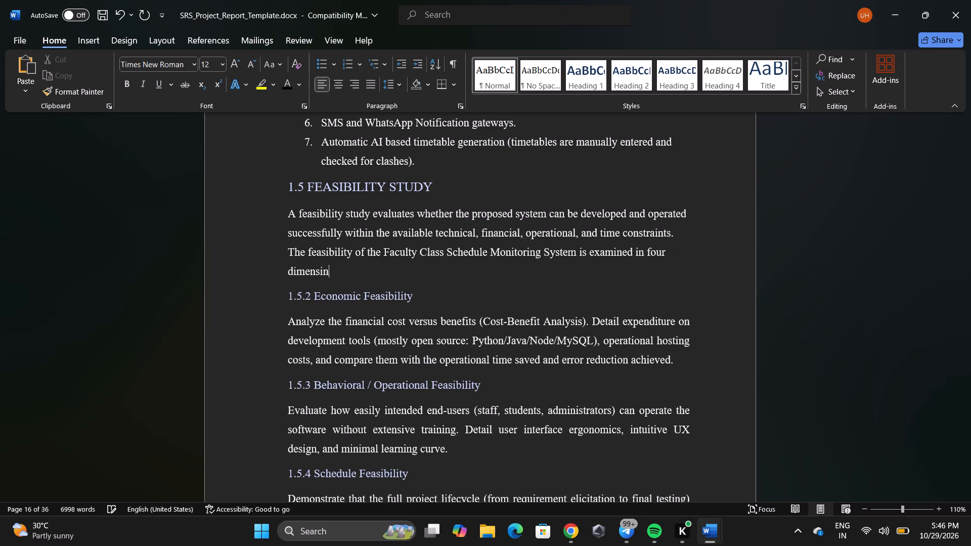
{"action": "key", "text": "BackSpace"}
{"action": "type", "text": "ons"}
{"action": "key", "text": "space"}
{"action": "key", "text": "BackSpace"}
{"action": "key", "text": "shift+colon"}
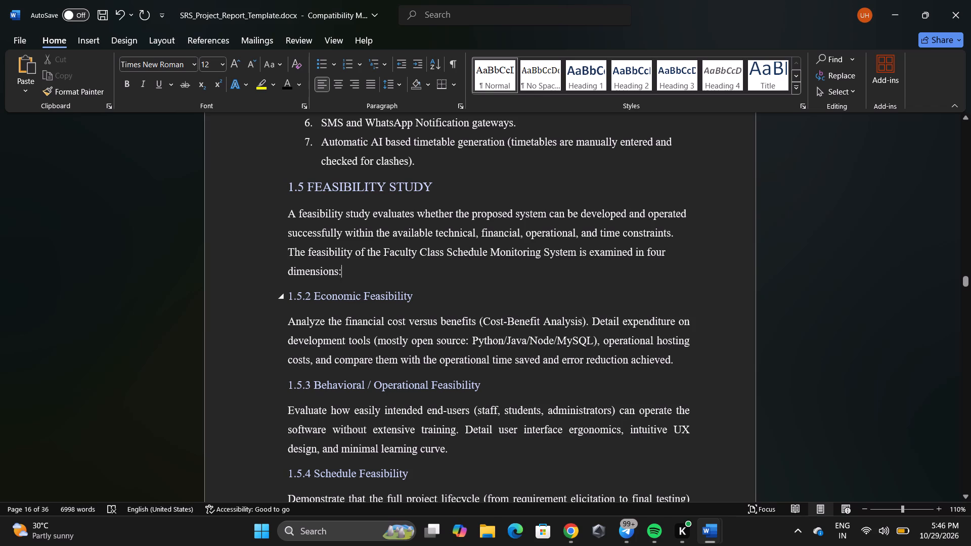
Start a new line below the section 1.5 introduction with the subsection number "1.5.1".
{"action": "key", "text": "Return"}
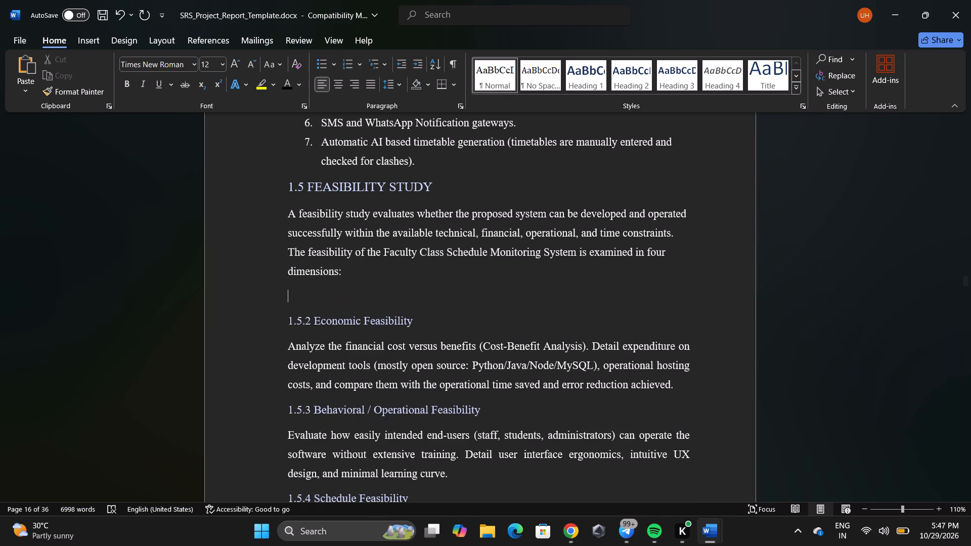
{"action": "key", "text": "1"}
{"action": "key", "text": "period"}
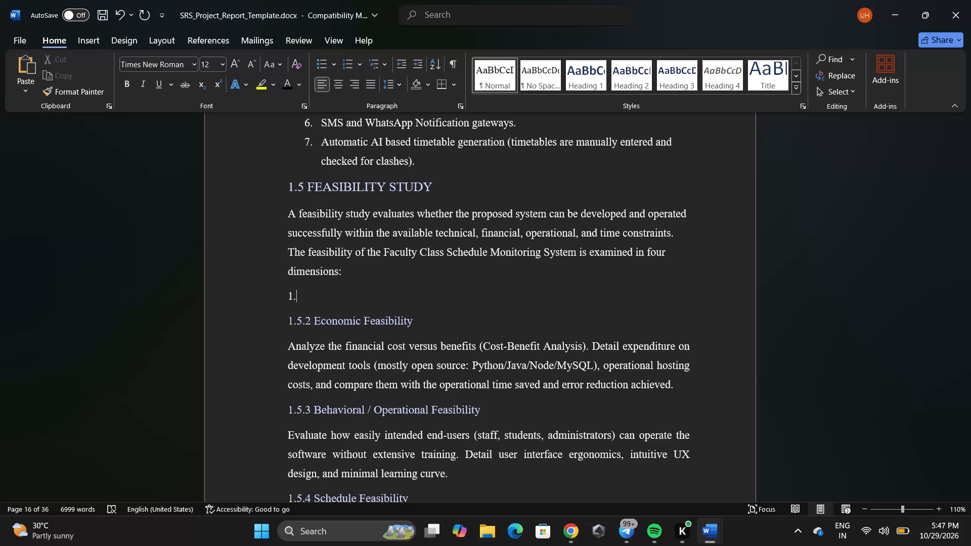
{"action": "type", "text": "3\\\\"}
{"action": "key", "text": "BackSpace"}
{"action": "key", "text": "BackSpace"}
{"action": "key", "text": "BackSpace"}
{"action": "key", "text": "4"}
{"action": "key", "text": "BackSpace"}
{"action": "key", "text": "5"}
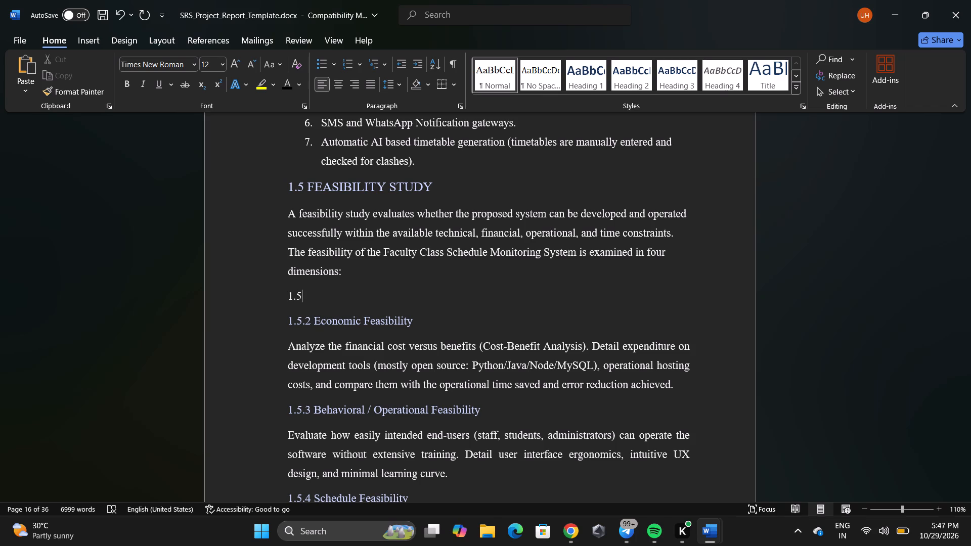
{"action": "type", "text": ".1"}
Complete the 1.5.1 line with the title "Technical Feasibility" and start a new line under it.
{"action": "key", "text": "space"}
{"action": "key", "text": "e"}
{"action": "key", "text": "BackSpace"}
{"action": "type", "text": "ec"}
{"action": "key", "text": "h"}
{"action": "key", "text": "i"}
{"action": "type", "text": "nc"}
{"action": "key", "text": "BackSpace"}
{"action": "key", "text": "BackSpace"}
{"action": "key", "text": "BackSpace"}
{"action": "type", "text": "nicsl"}
{"action": "key", "text": "BackSpace"}
{"action": "key", "text": "BackSpace"}
{"action": "type", "text": "al"}
{"action": "key", "text": "space"}
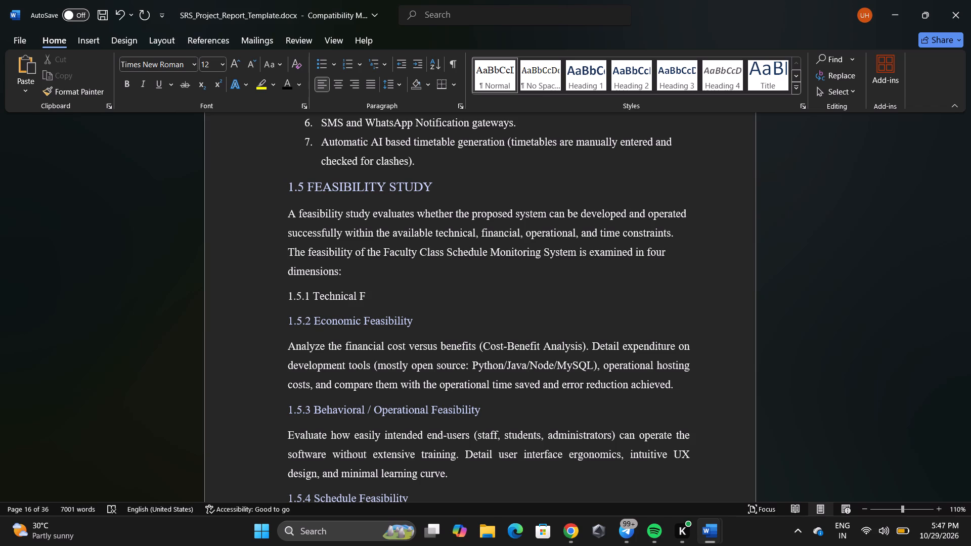
{"action": "type", "text": "eas"}
{"action": "key", "text": "i"}
{"action": "type", "text": "bility"}
{"action": "key", "text": "Return"}
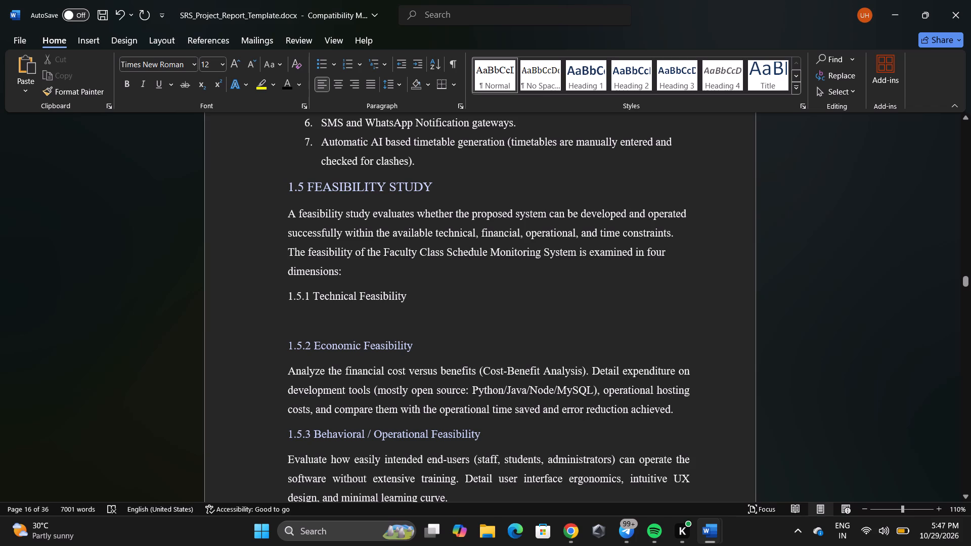
Reapply the Heading 3 style to the "Economic Feasibility" heading text of subsection 1.5.2.
{"action": "left_click_drag", "start_coordinate": [291, 345], "coordinate": [417, 344]}
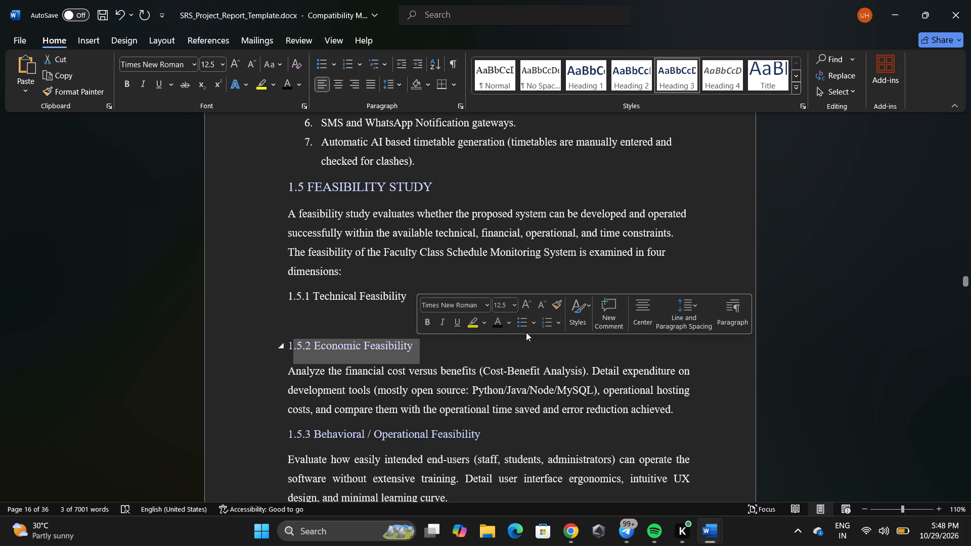
{"action": "left_click", "coordinate": [577, 315]}
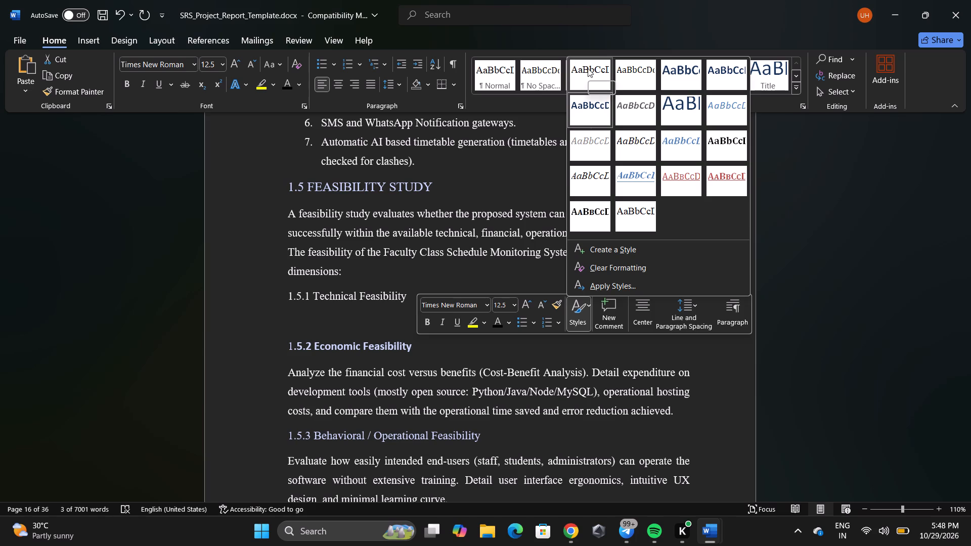
{"action": "left_click", "coordinate": [588, 68]}
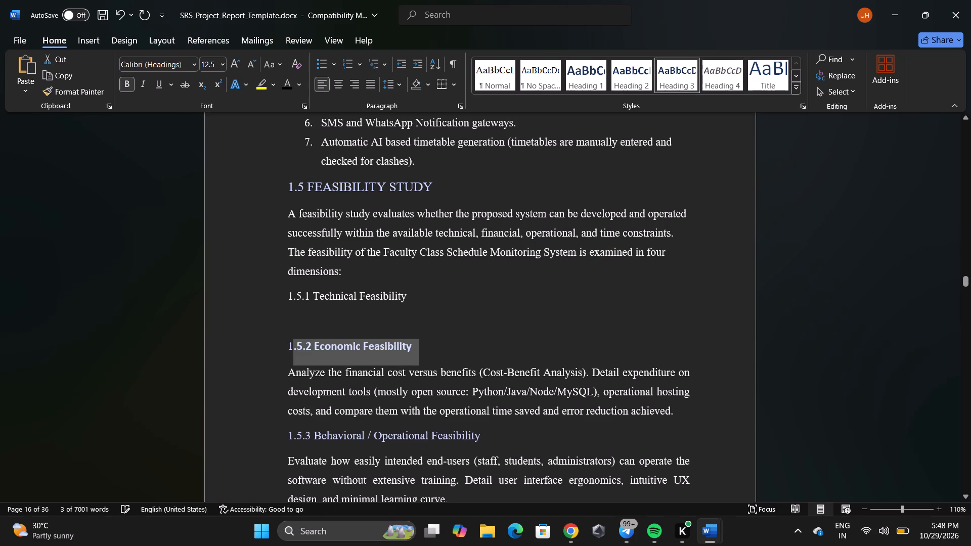
{"action": "left_click", "coordinate": [481, 331]}
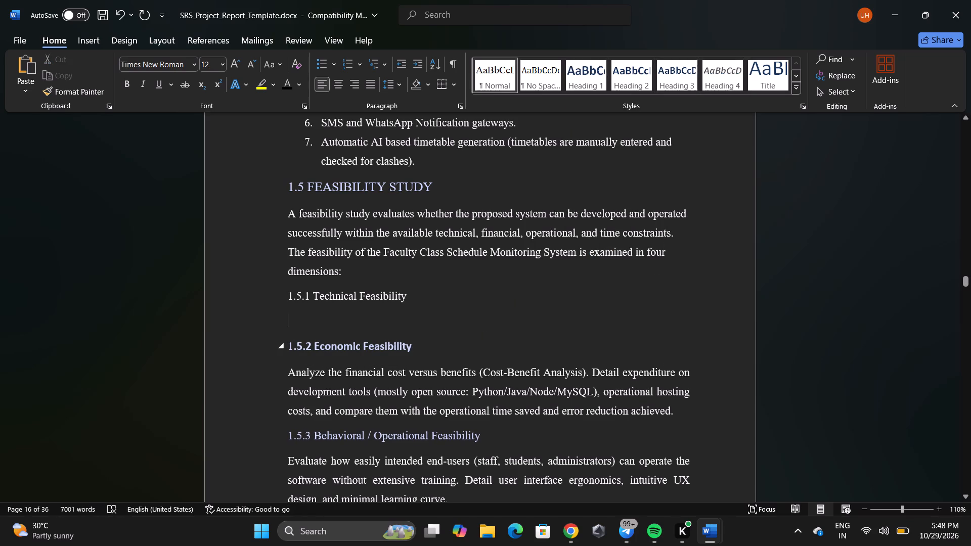
Insert another empty line directly below the "1.5.1 Technical Feasibility" title.
{"action": "left_click", "coordinate": [420, 289]}
{"action": "left_click", "coordinate": [413, 295]}
{"action": "scroll", "coordinate": [469, 196], "scroll_direction": "up", "scroll_amount": 4}
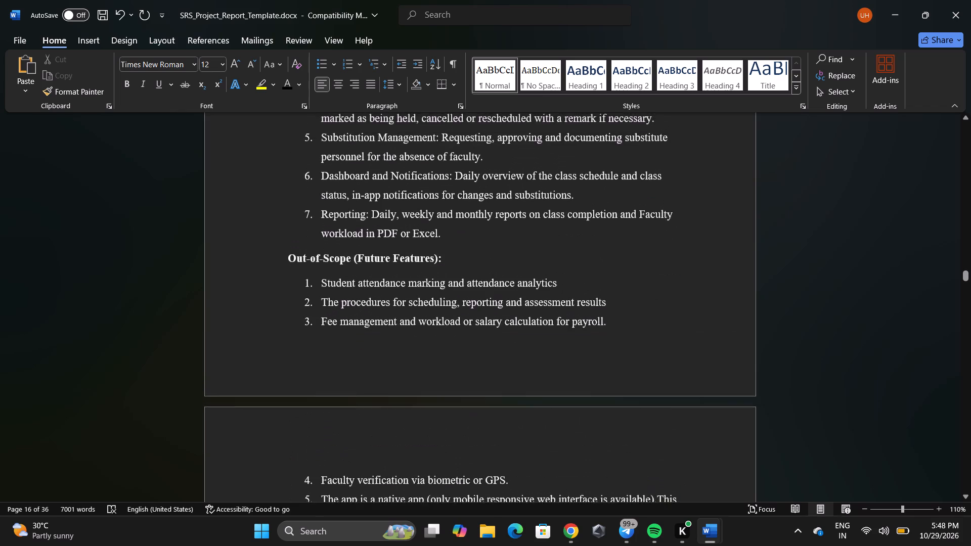
{"action": "scroll", "coordinate": [469, 196], "scroll_direction": "up", "scroll_amount": 1}
{"action": "scroll", "coordinate": [469, 196], "scroll_direction": "down", "scroll_amount": 1}
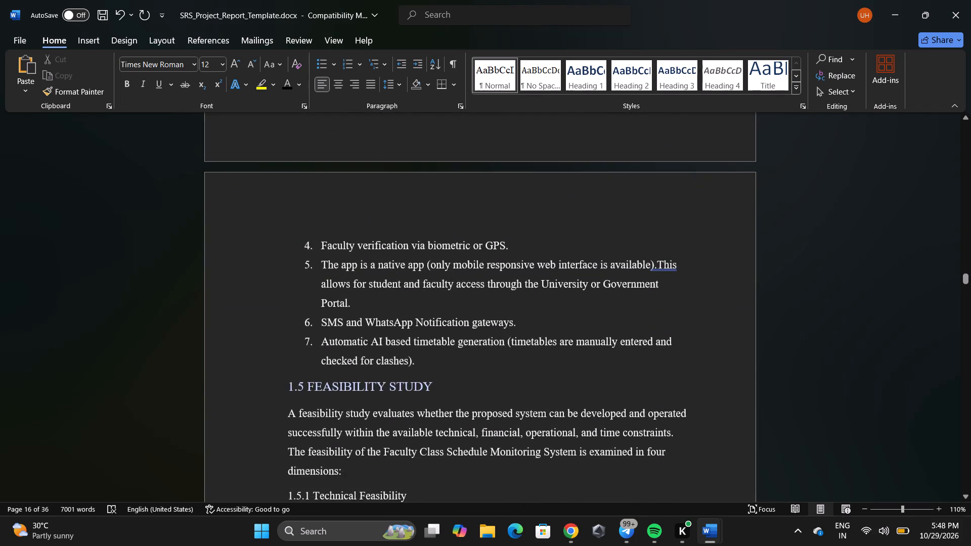
{"action": "scroll", "coordinate": [469, 196], "scroll_direction": "up", "scroll_amount": 4}
{"action": "scroll", "coordinate": [469, 196], "scroll_direction": "down", "scroll_amount": 2}
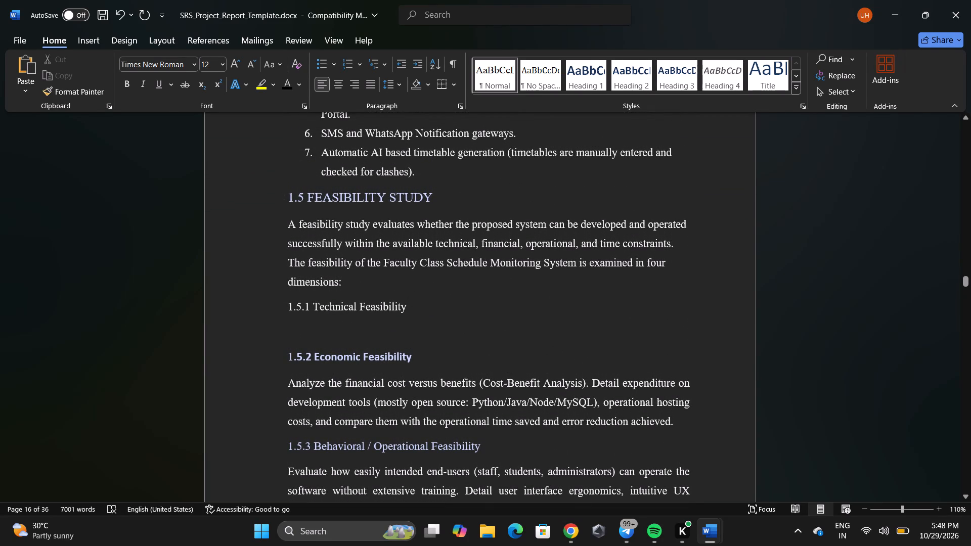
{"action": "key", "text": "Return"}
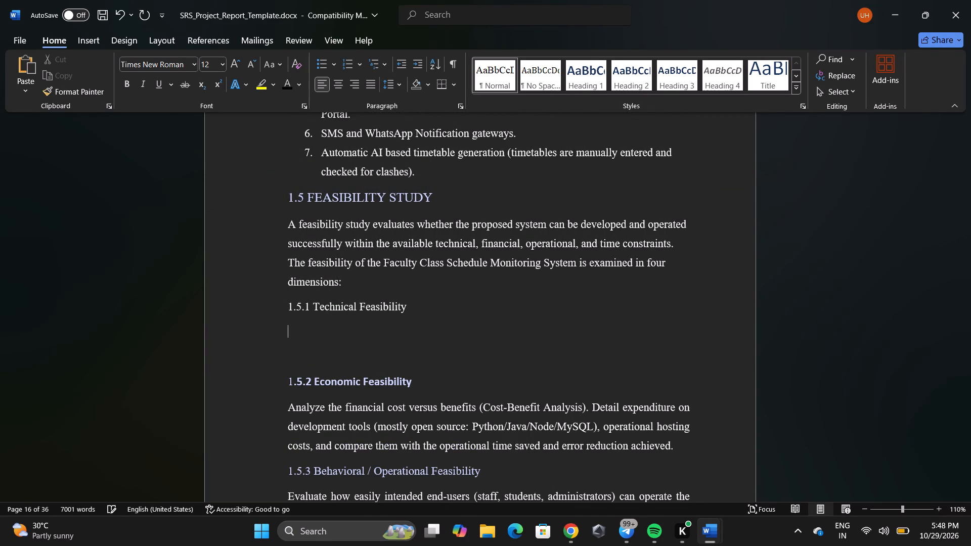
{"action": "left_click", "coordinate": [575, 531]}
{"action": "scroll", "coordinate": [576, 254], "scroll_direction": "up", "scroll_amount": 1}
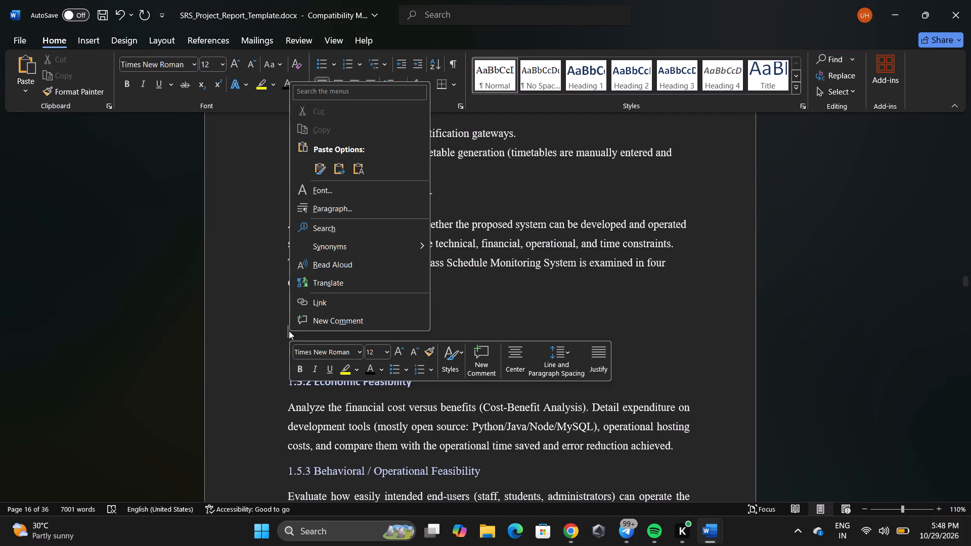
{"action": "left_click", "coordinate": [319, 166]}
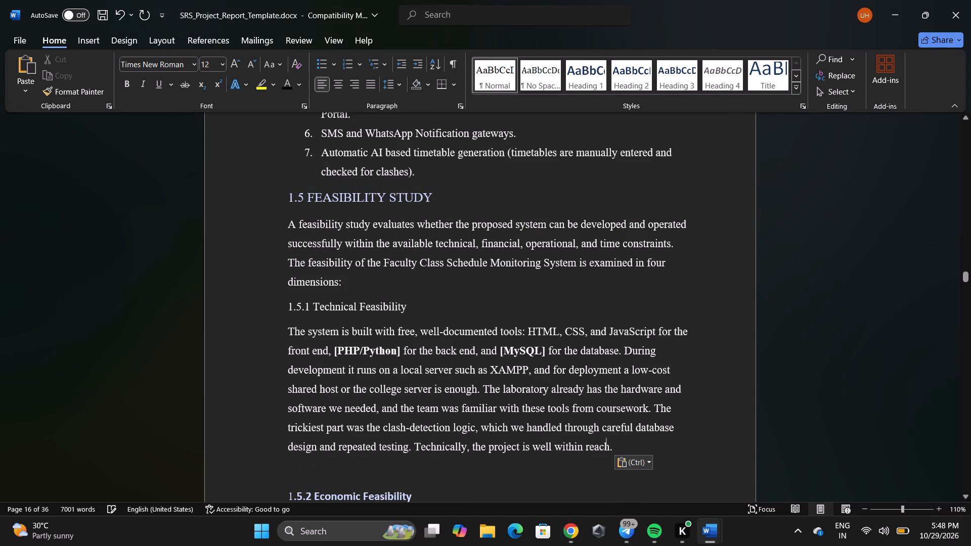
{"action": "scroll", "coordinate": [592, 299], "scroll_direction": "down", "scroll_amount": 1}
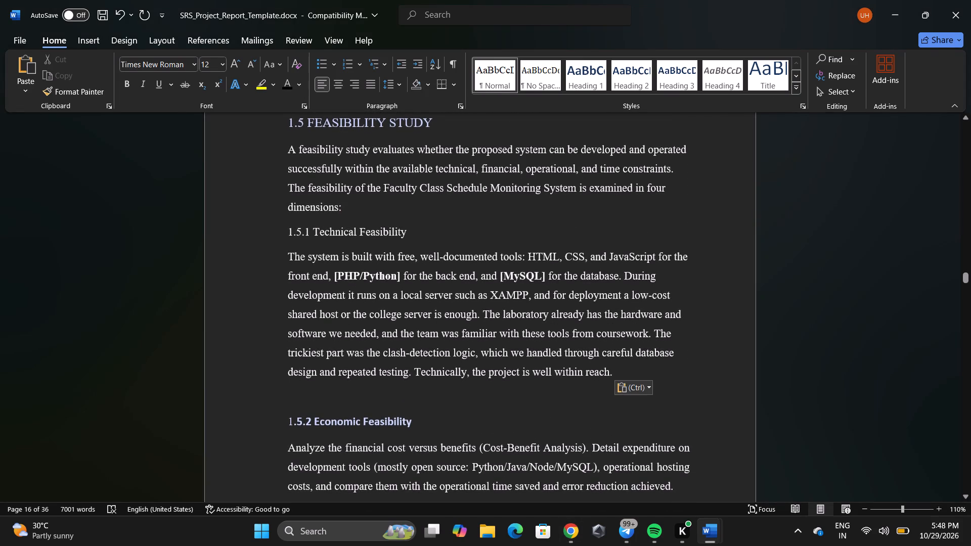
Examine the font and style of the 1.5.1 title, the pasted Technical Feasibility paragraph and the 1.5.2 heading.
{"action": "scroll", "coordinate": [592, 299], "scroll_direction": "down", "scroll_amount": 1}
{"action": "left_click", "coordinate": [268, 202]}
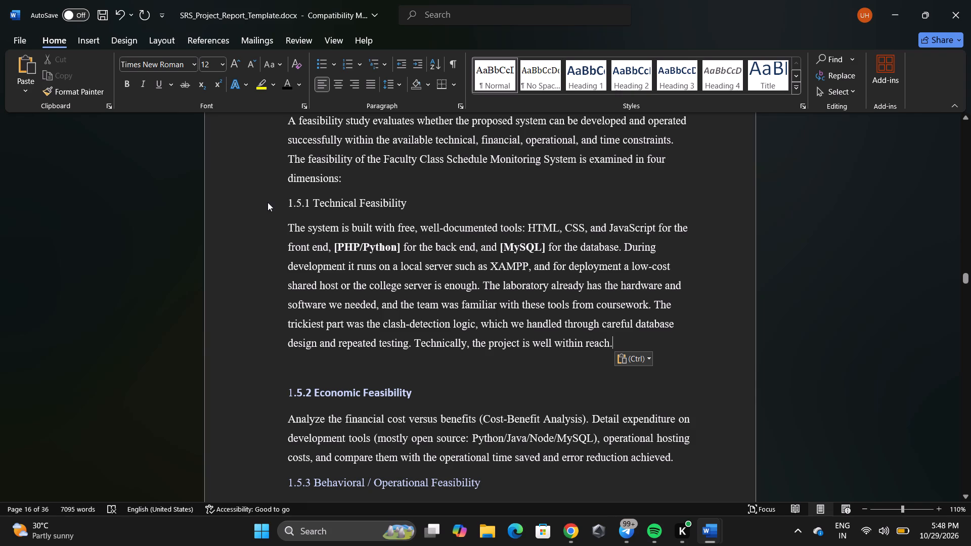
{"action": "left_click", "coordinate": [241, 160]}
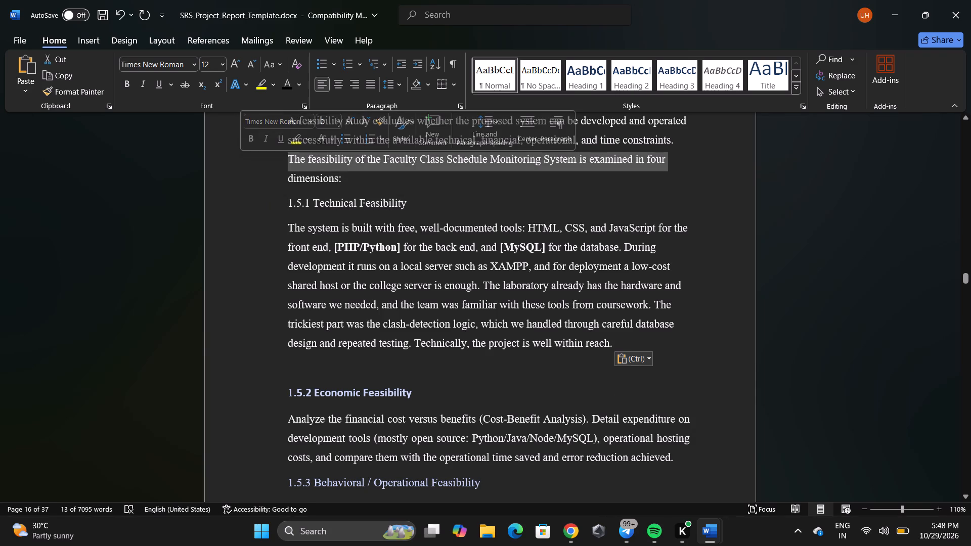
{"action": "left_click", "coordinate": [778, 239]}
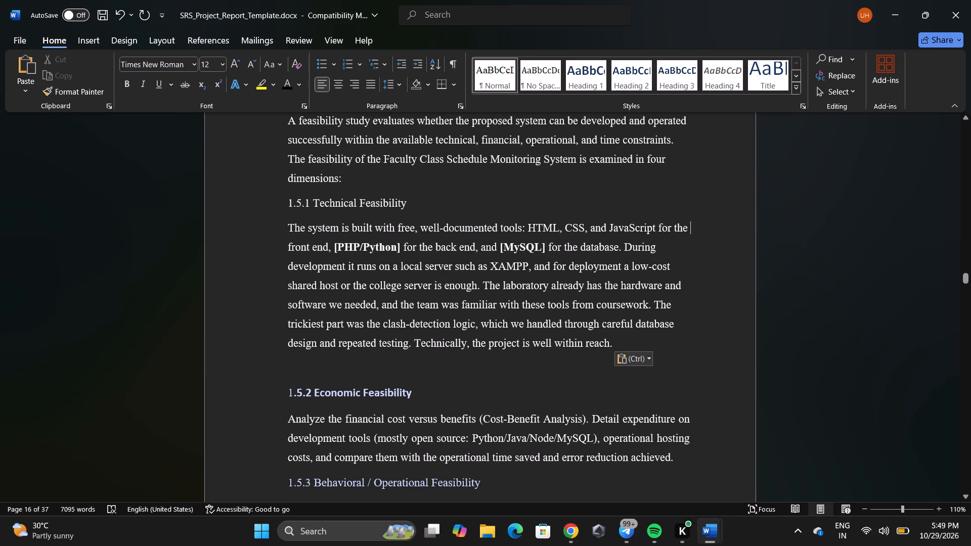
{"action": "left_click", "coordinate": [371, 366]}
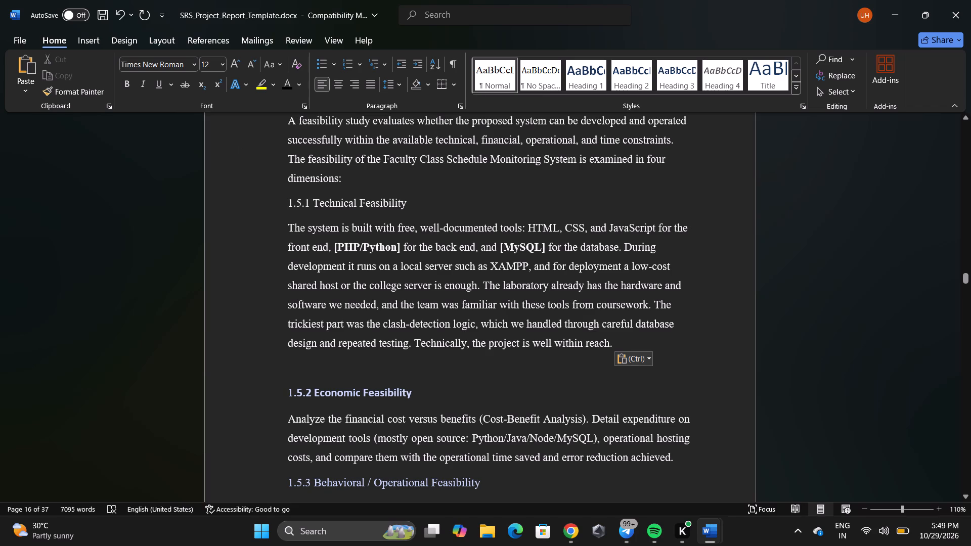
{"action": "left_click", "coordinate": [245, 356]}
{"action": "left_click", "coordinate": [722, 385]}
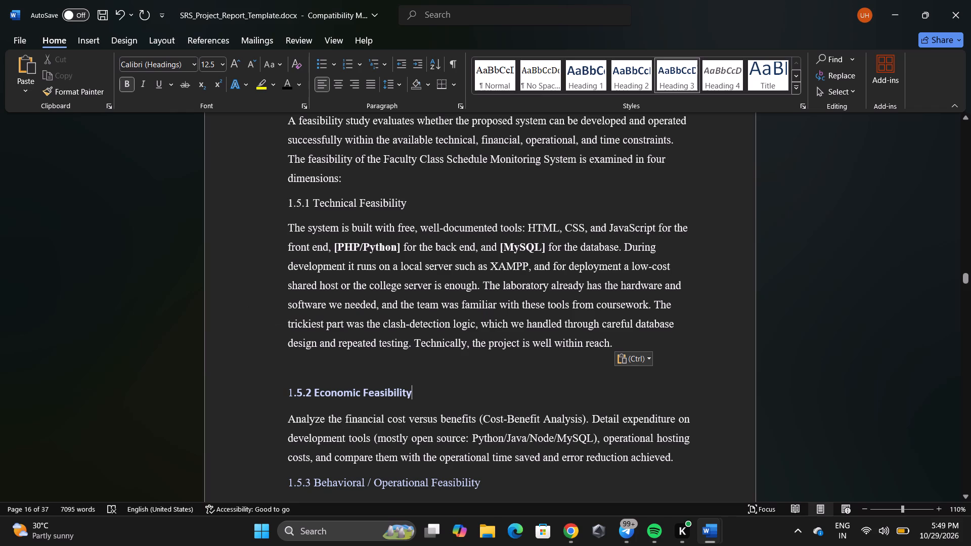
{"action": "left_click_drag", "start_coordinate": [289, 227], "coordinate": [428, 263]}
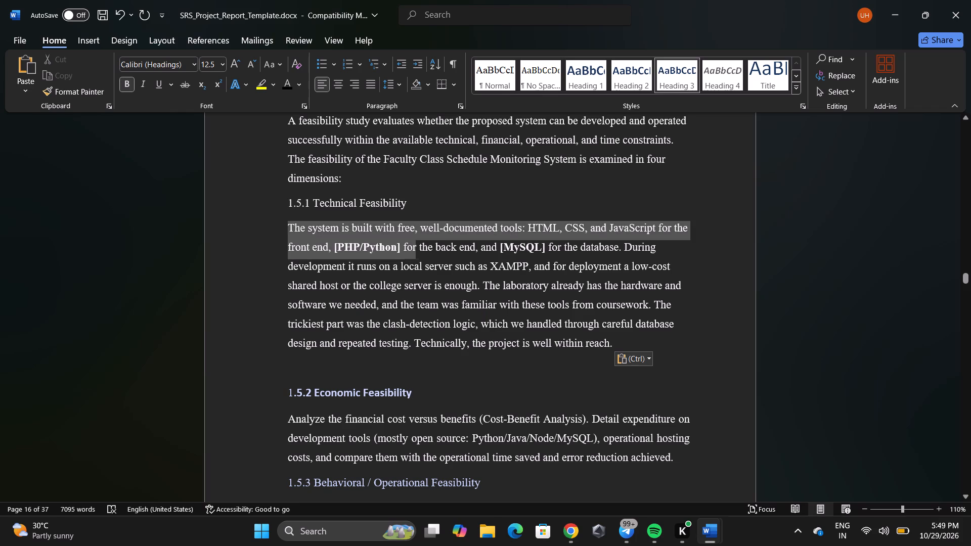
{"action": "left_click_drag", "start_coordinate": [428, 263], "coordinate": [632, 341]}
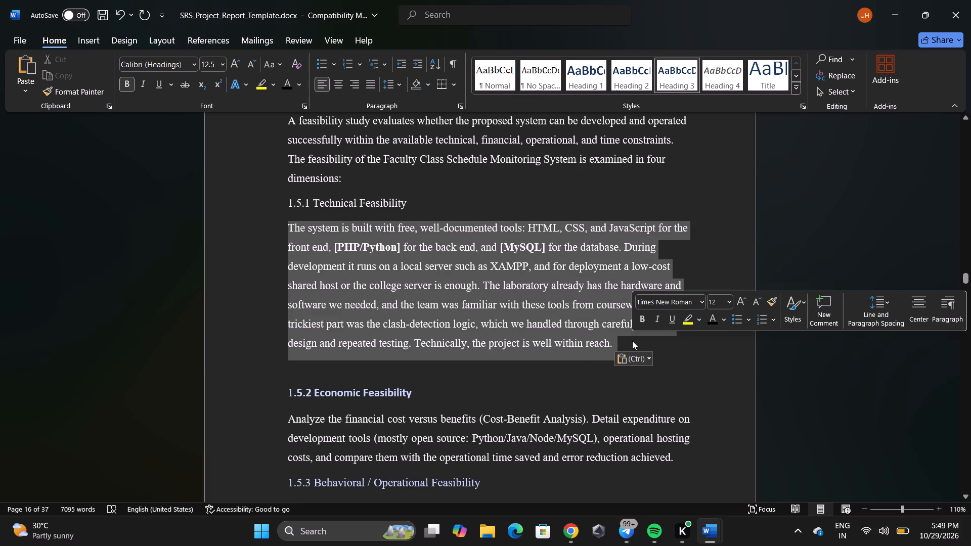
{"action": "left_click", "coordinate": [261, 217]}
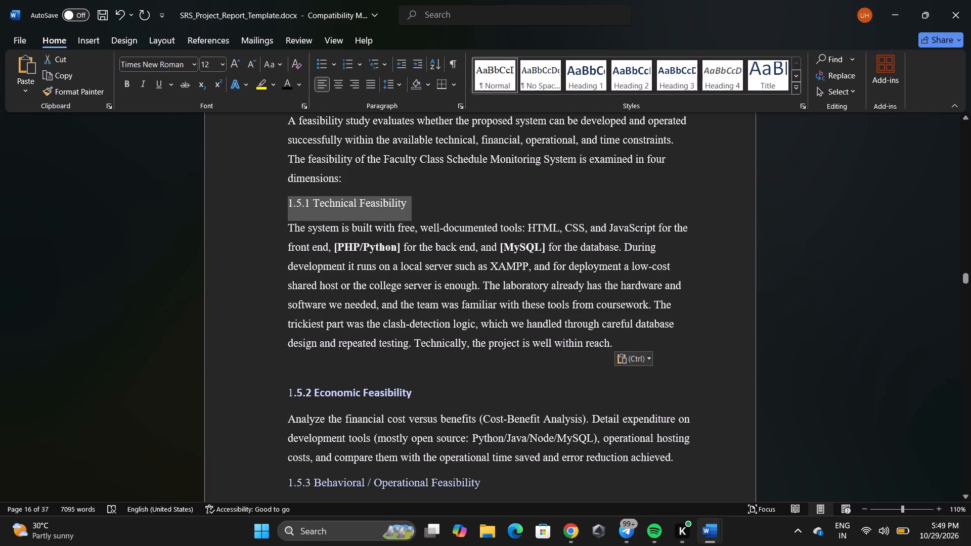
{"action": "left_click_drag", "start_coordinate": [288, 390], "coordinate": [409, 389]}
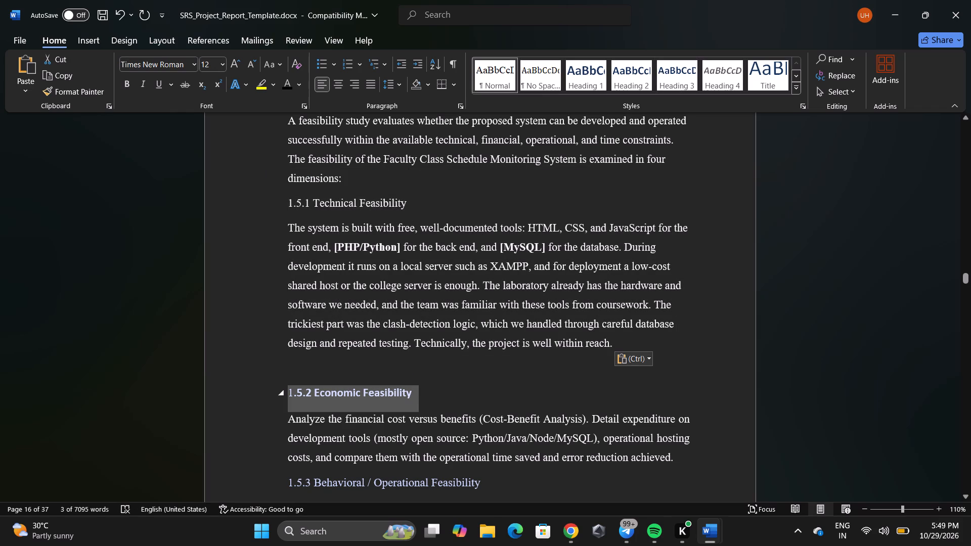
{"action": "left_click_drag", "start_coordinate": [409, 389], "coordinate": [412, 389]}
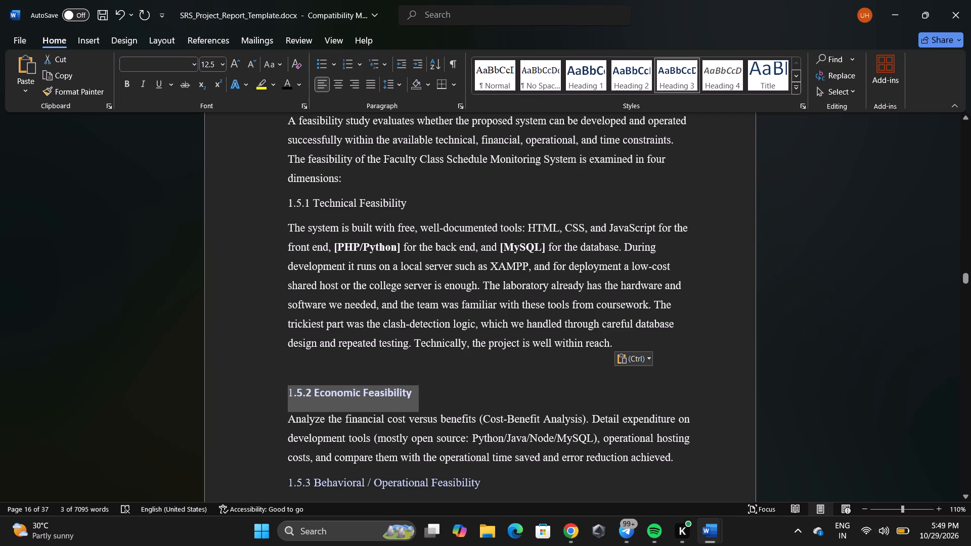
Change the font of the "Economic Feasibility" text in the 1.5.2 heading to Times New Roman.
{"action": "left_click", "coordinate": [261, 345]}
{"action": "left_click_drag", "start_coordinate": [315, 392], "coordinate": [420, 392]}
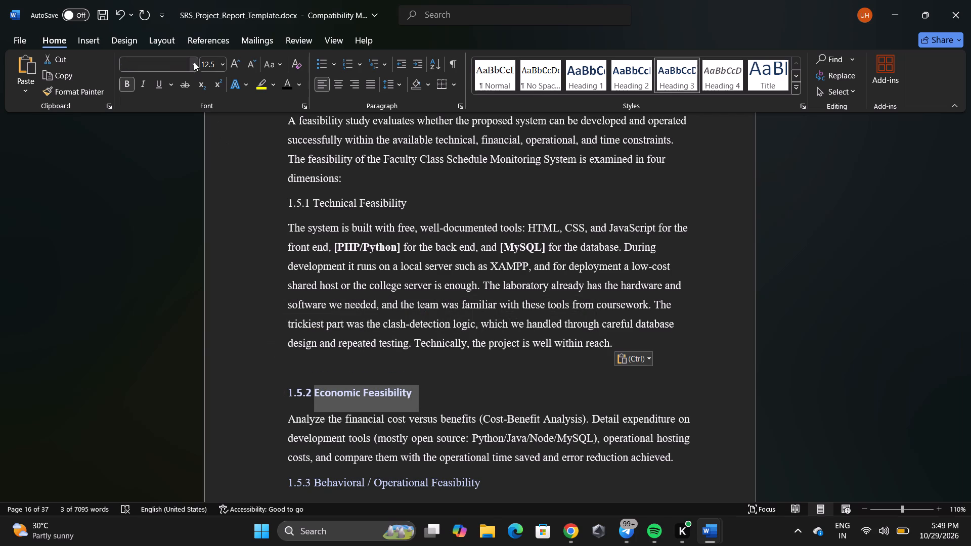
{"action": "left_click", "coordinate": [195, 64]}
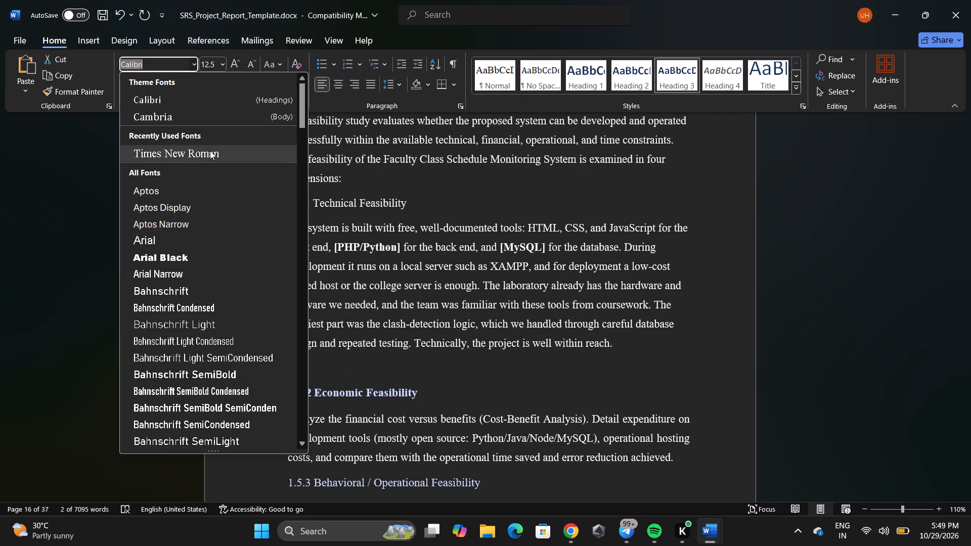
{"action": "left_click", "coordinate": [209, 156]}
{"action": "scroll", "coordinate": [420, 191], "scroll_direction": "up", "scroll_amount": 1}
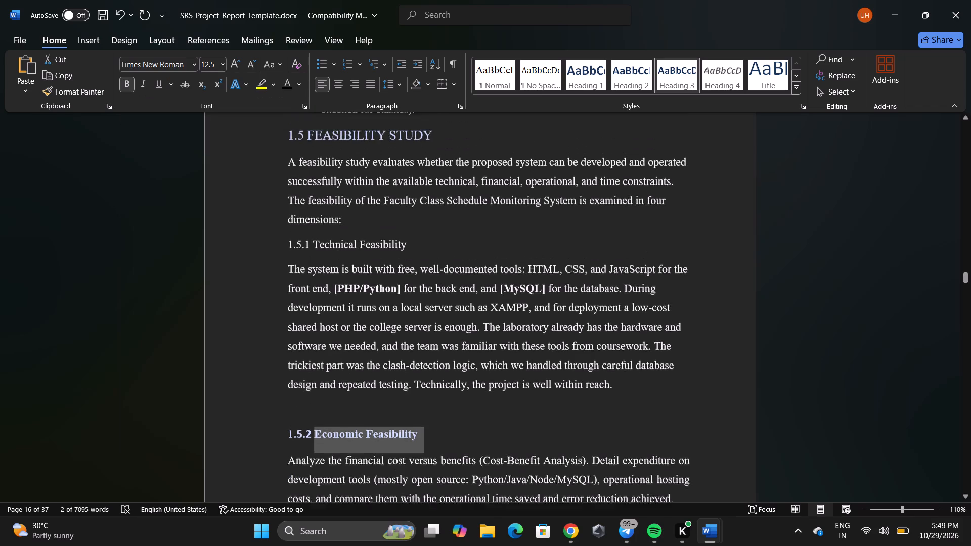
{"action": "scroll", "coordinate": [420, 191], "scroll_direction": "up", "scroll_amount": 1}
{"action": "left_click_drag", "start_coordinate": [310, 215], "coordinate": [468, 207]}
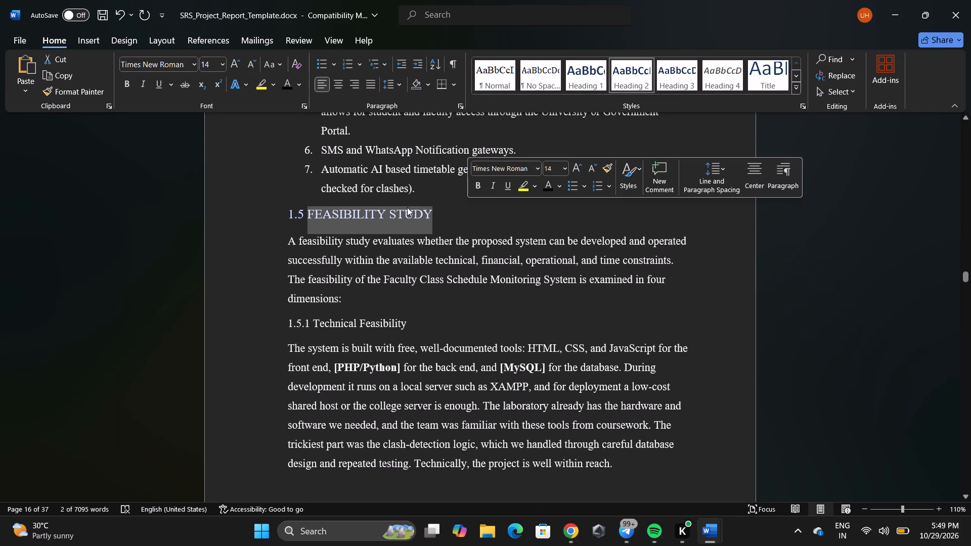
{"action": "scroll", "coordinate": [285, 179], "scroll_direction": "up", "scroll_amount": 2}
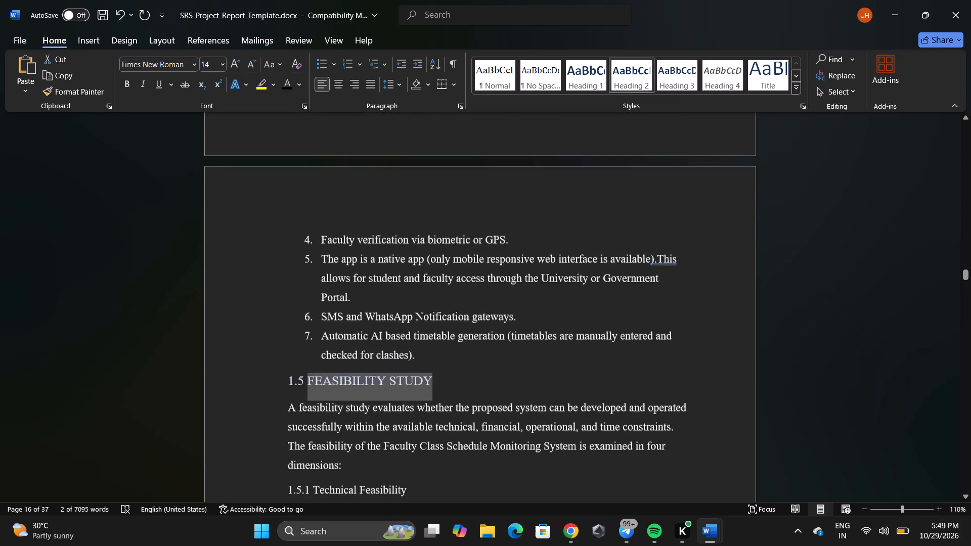
{"action": "scroll", "coordinate": [285, 179], "scroll_direction": "down", "scroll_amount": 1}
{"action": "scroll", "coordinate": [285, 179], "scroll_direction": "up", "scroll_amount": 1}
{"action": "left_click", "coordinate": [273, 191]}
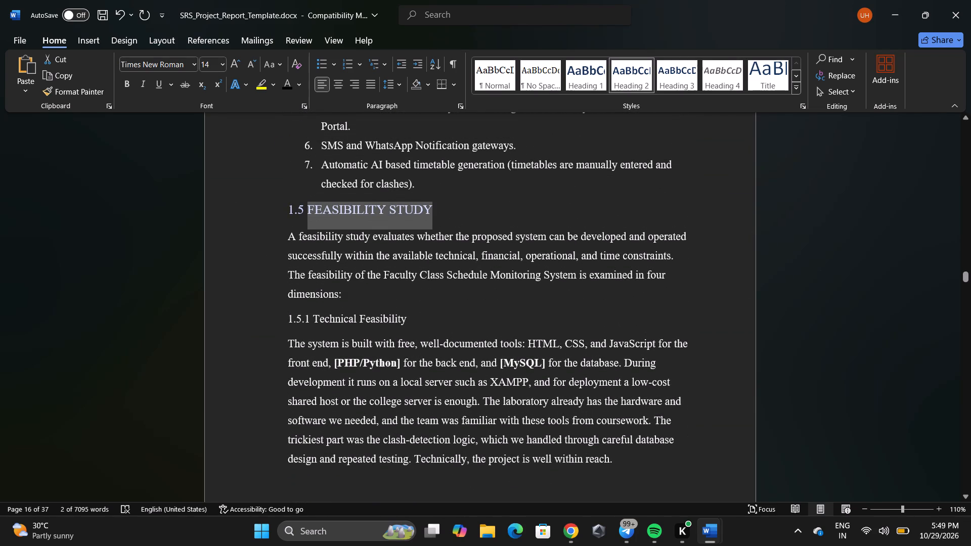
{"action": "left_click", "coordinate": [429, 322]}
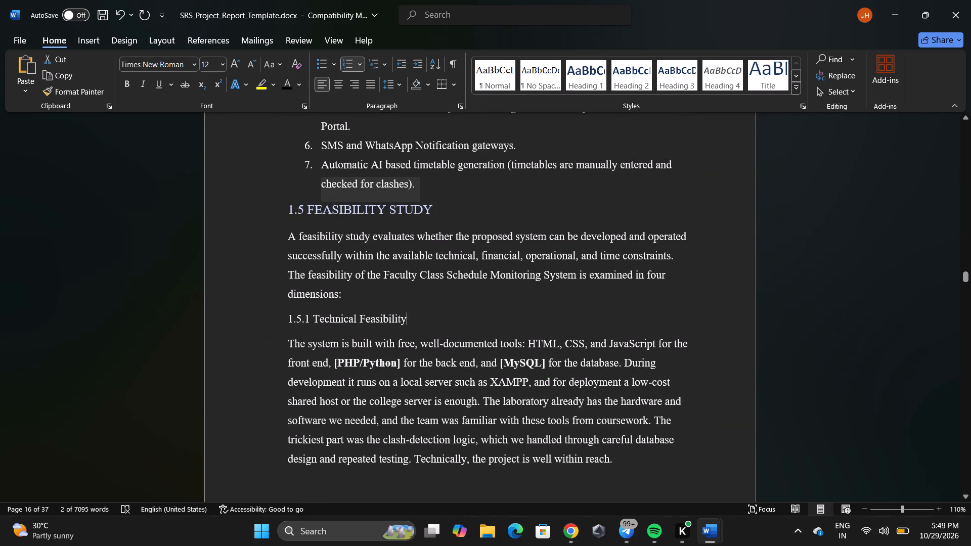
{"action": "left_click", "coordinate": [626, 460]}
{"action": "scroll", "coordinate": [495, 342], "scroll_direction": "down", "scroll_amount": 2}
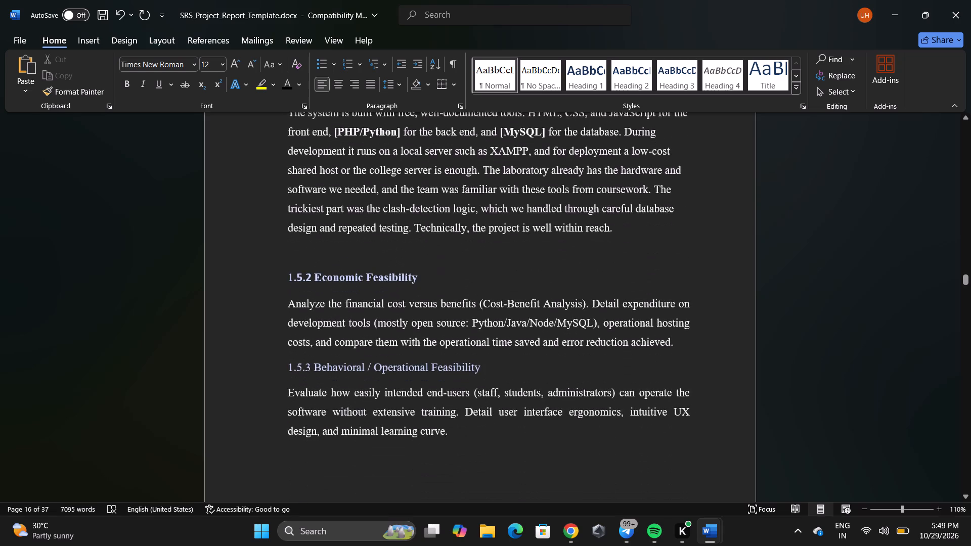
{"action": "scroll", "coordinate": [495, 342], "scroll_direction": "down", "scroll_amount": 1}
{"action": "scroll", "coordinate": [495, 342], "scroll_direction": "up", "scroll_amount": 2}
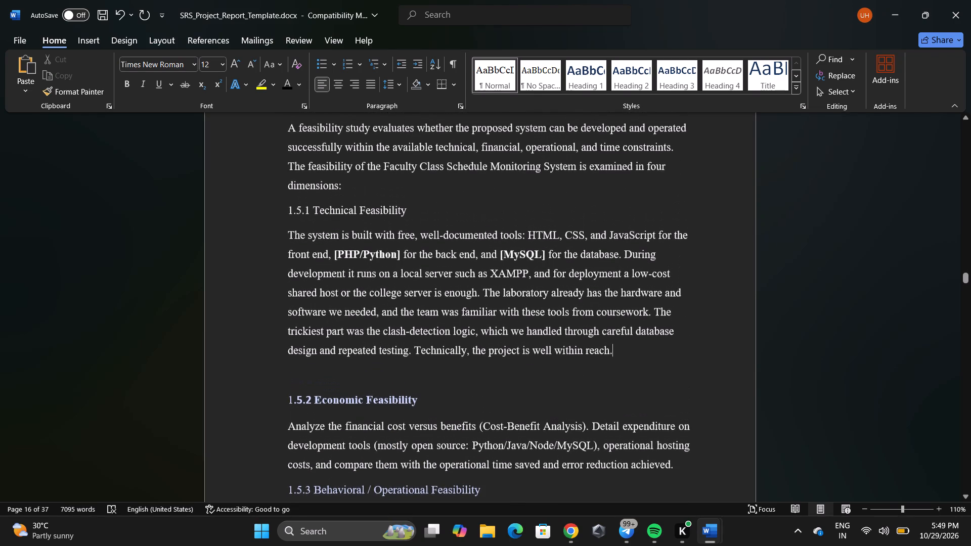
{"action": "scroll", "coordinate": [495, 342], "scroll_direction": "up", "scroll_amount": 1}
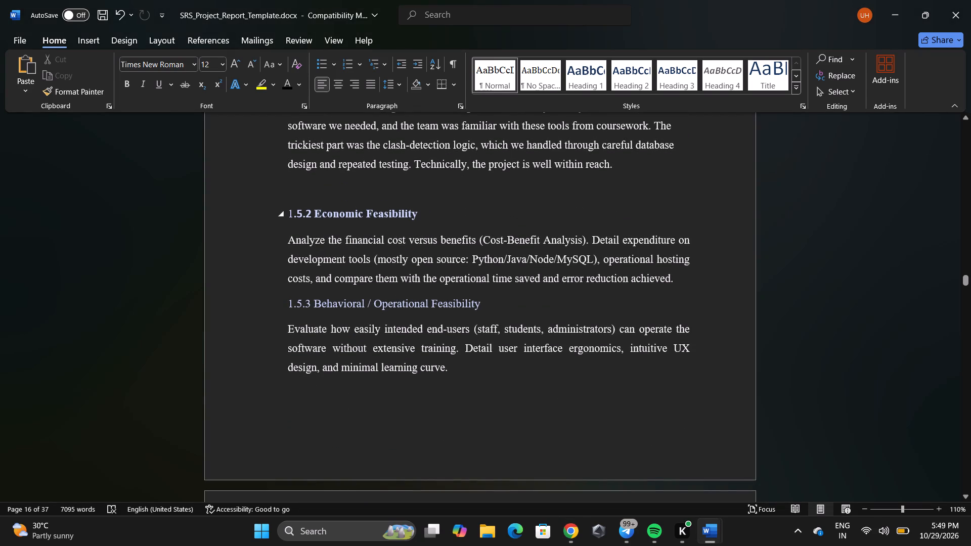
{"action": "left_click", "coordinate": [423, 214]}
{"action": "key", "text": "BackSpace"}
{"action": "key", "text": "BackSpace"}
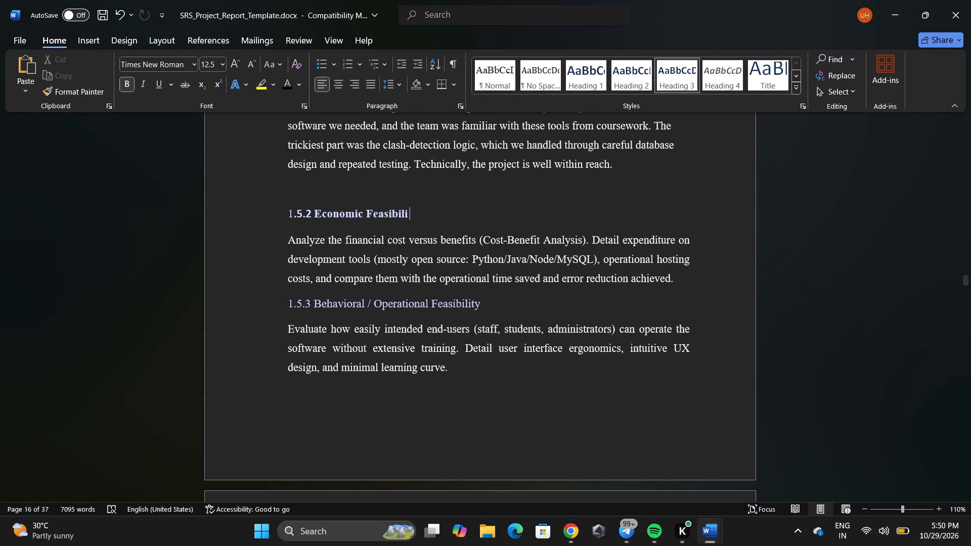
{"action": "key", "text": "BackSpace"}
{"action": "key", "text": "BackSpace"}
{"action": "key", "text": "BackSpace"}
{"action": "key", "text": "BackSpace"}
{"action": "key", "text": "BackSpace"}
{"action": "key", "text": "BackSpace"}
{"action": "key", "text": "BackSpace"}
{"action": "key", "text": "BackSpace"}
{"action": "key", "text": "BackSpace"}
{"action": "key", "text": "BackSpace"}
{"action": "key", "text": "BackSpace"}
{"action": "key", "text": "BackSpace"}
{"action": "key", "text": "BackSpace"}
{"action": "key", "text": "BackSpace"}
{"action": "key", "text": "BackSpace"}
{"action": "key", "text": "BackSpace"}
{"action": "key", "text": "BackSpace"}
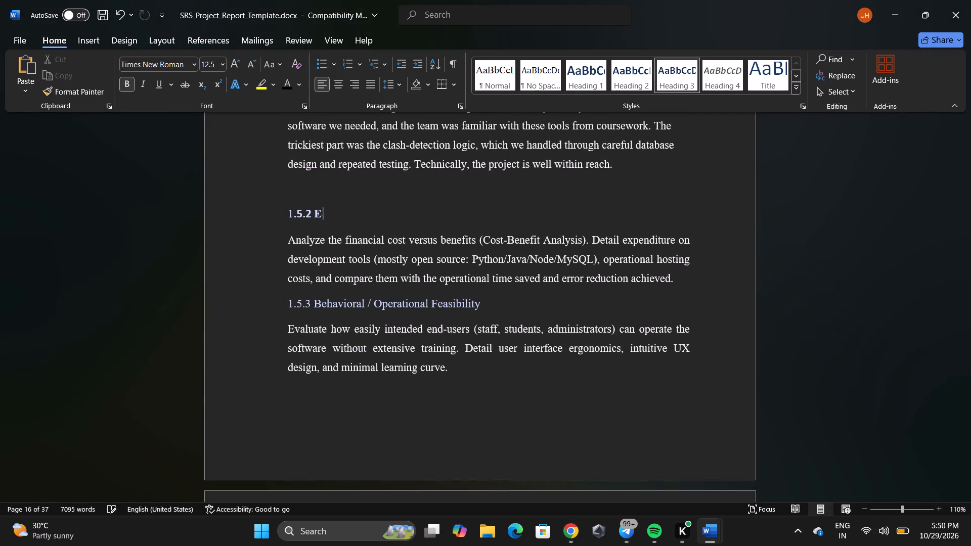
{"action": "key", "text": "BackSpace"}
{"action": "key", "text": "BackSpace"}
{"action": "key", "text": "BackSpace"}
{"action": "key", "text": "BackSpace"}
{"action": "key", "text": "BackSpace"}
{"action": "key", "text": "BackSpace"}
{"action": "key", "text": "BackSpace"}
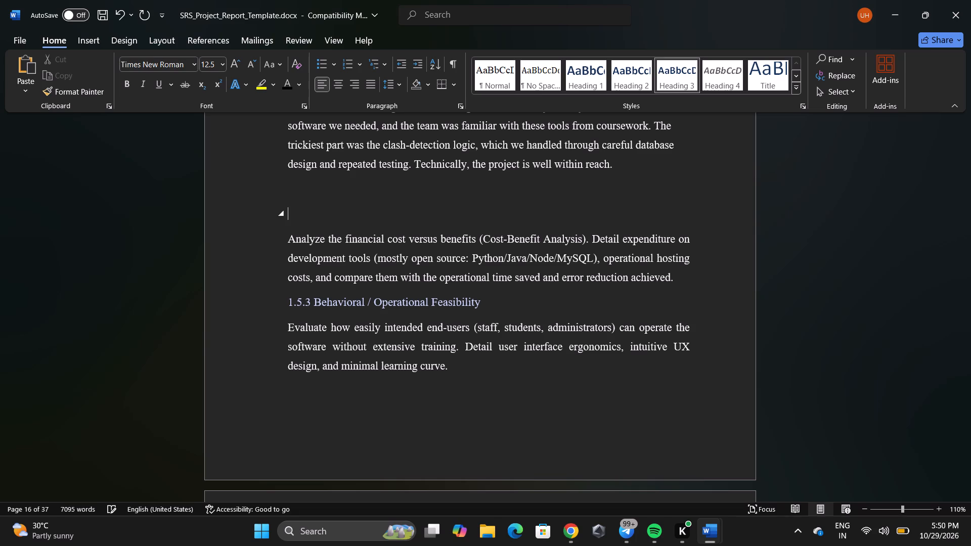
Retype the subsection heading "1.5.2 Economic Feasibility" on the emptied heading line above the cost-benefit paragraph.
{"action": "scroll", "coordinate": [423, 214], "scroll_direction": "up", "scroll_amount": 2}
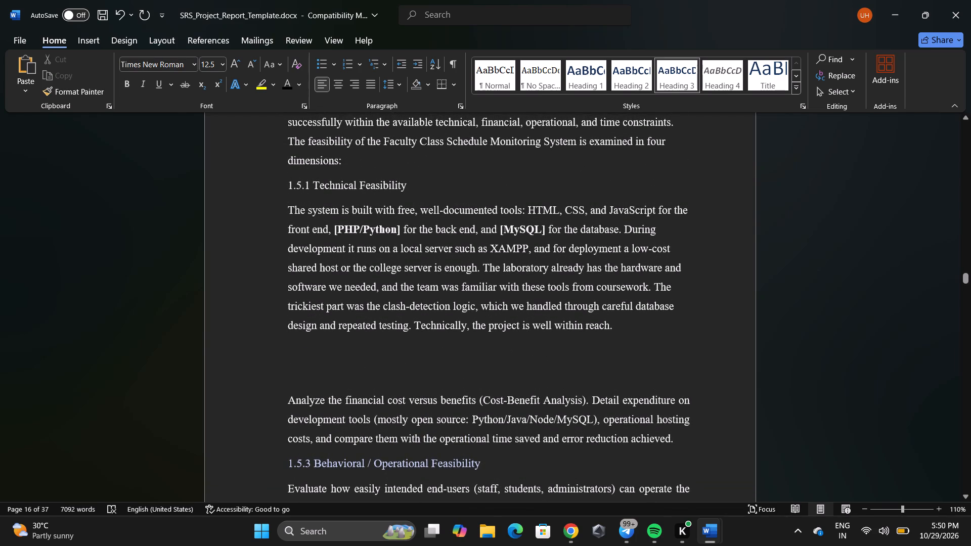
{"action": "type", "text": "1,"}
{"action": "key", "text": "BackSpace"}
{"action": "key", "text": "period"}
{"action": "key", "text": "5"}
{"action": "type", "text": ".2"}
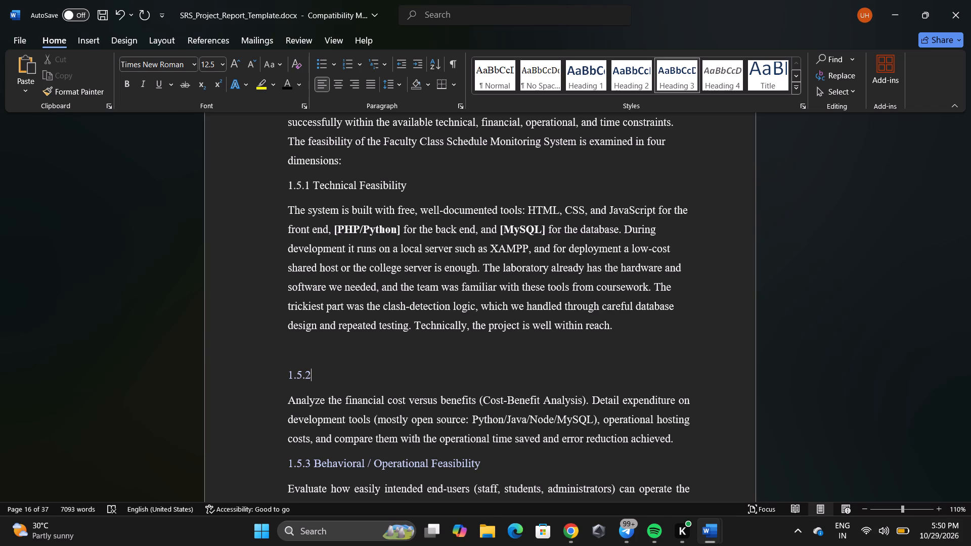
{"action": "key", "text": "space"}
{"action": "key", "text": "e"}
{"action": "key", "text": "o"}
{"action": "type", "text": "nomic"}
{"action": "key", "text": "space"}
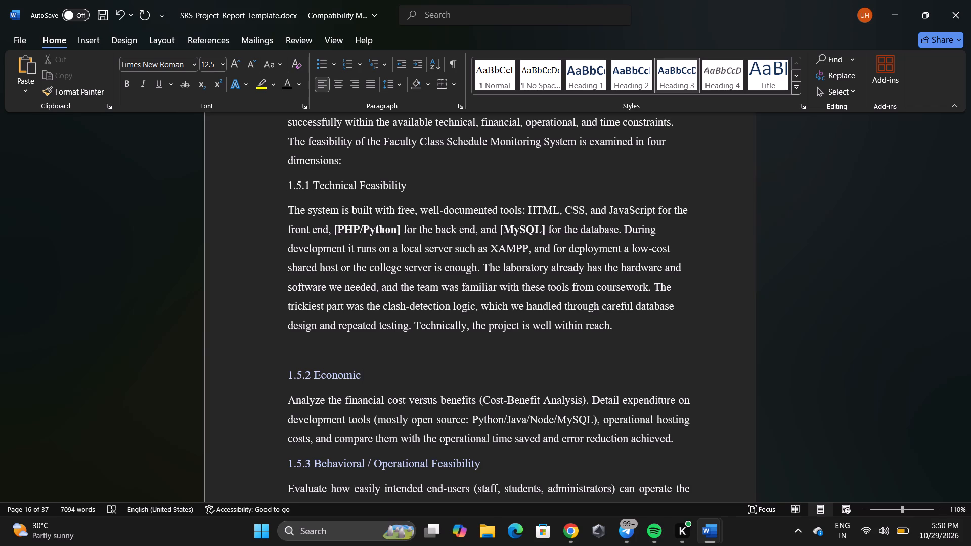
{"action": "key", "text": "f"}
{"action": "type", "text": "eas"}
{"action": "type", "text": "ibility"}
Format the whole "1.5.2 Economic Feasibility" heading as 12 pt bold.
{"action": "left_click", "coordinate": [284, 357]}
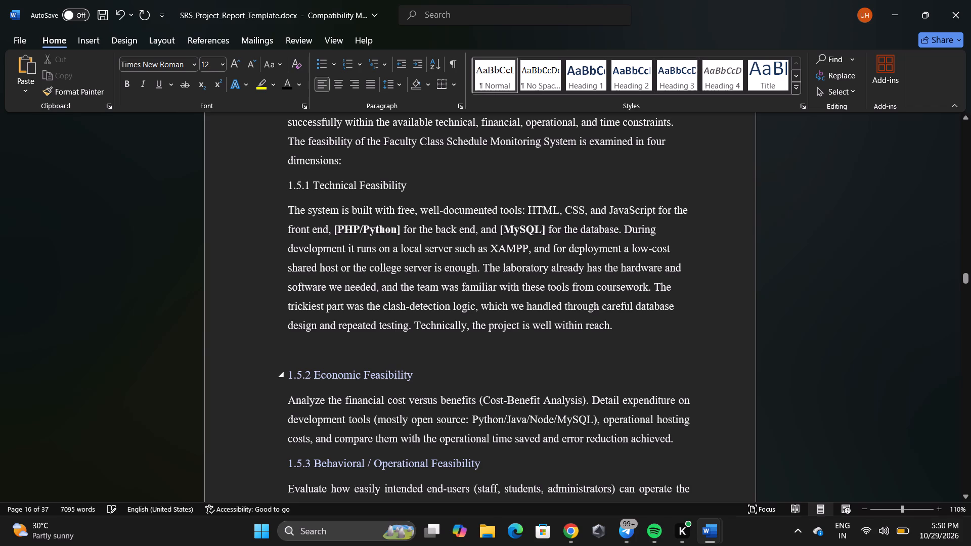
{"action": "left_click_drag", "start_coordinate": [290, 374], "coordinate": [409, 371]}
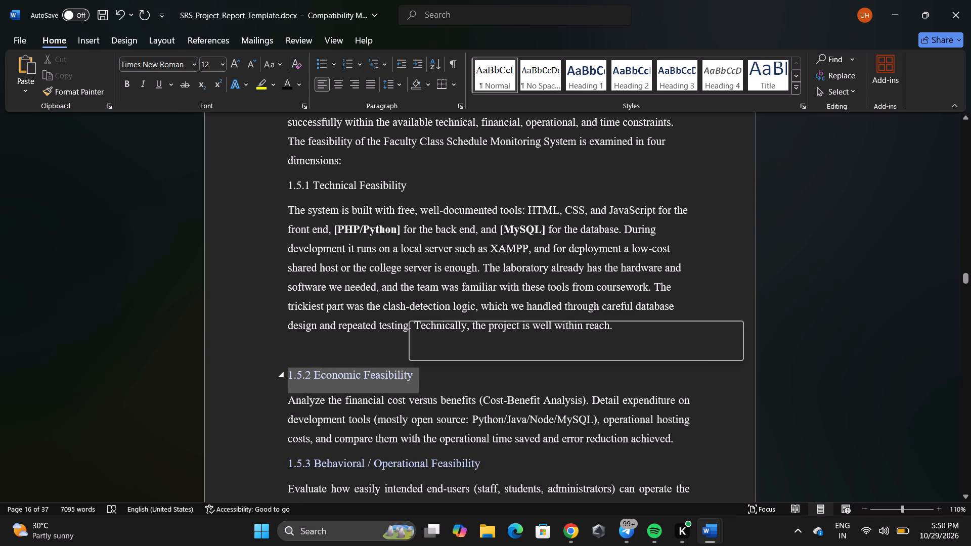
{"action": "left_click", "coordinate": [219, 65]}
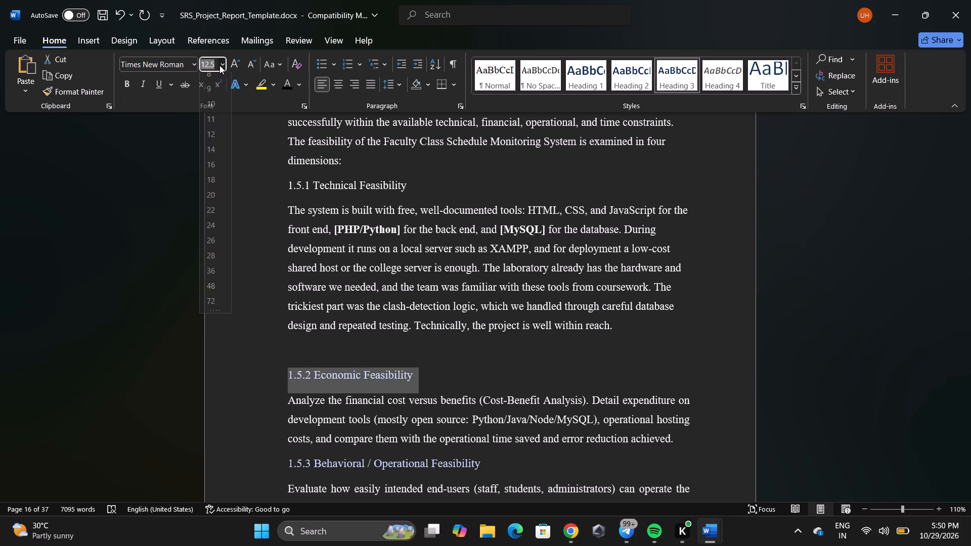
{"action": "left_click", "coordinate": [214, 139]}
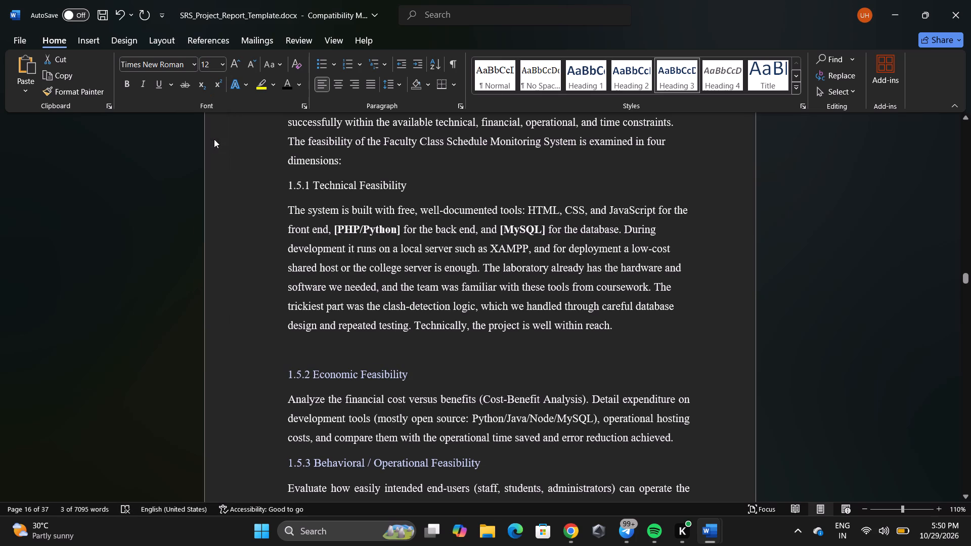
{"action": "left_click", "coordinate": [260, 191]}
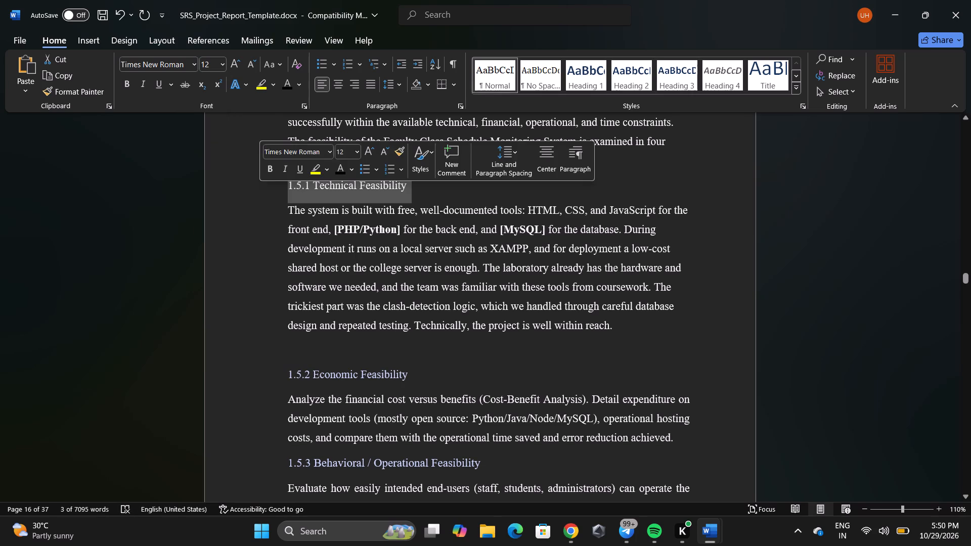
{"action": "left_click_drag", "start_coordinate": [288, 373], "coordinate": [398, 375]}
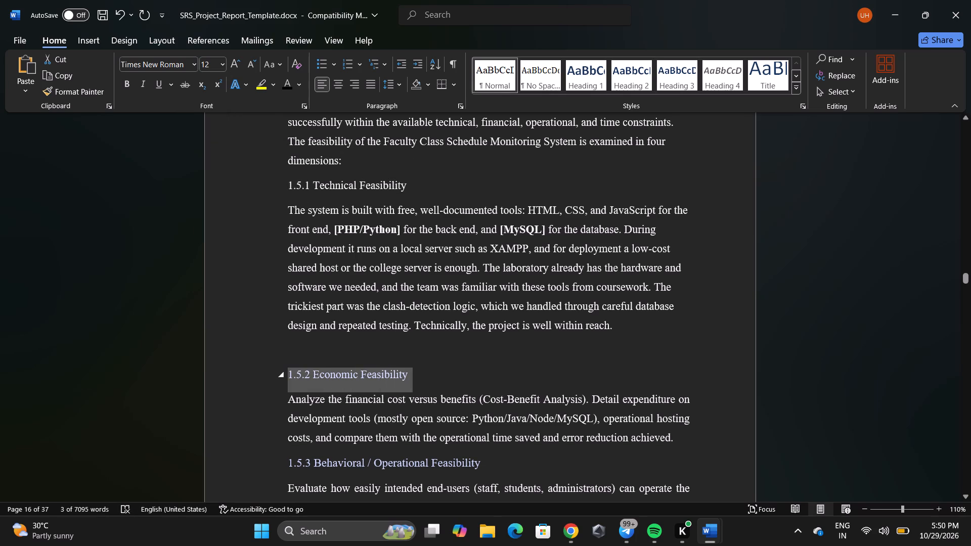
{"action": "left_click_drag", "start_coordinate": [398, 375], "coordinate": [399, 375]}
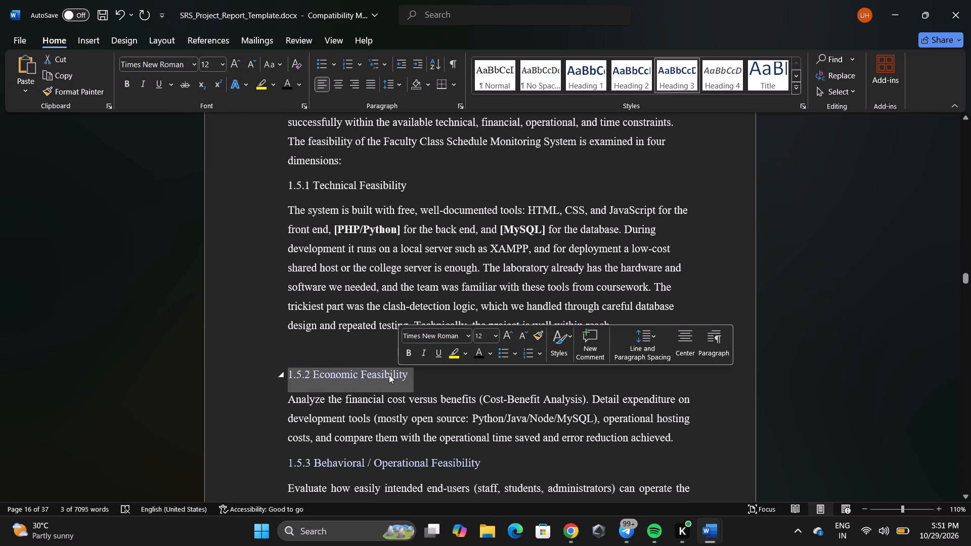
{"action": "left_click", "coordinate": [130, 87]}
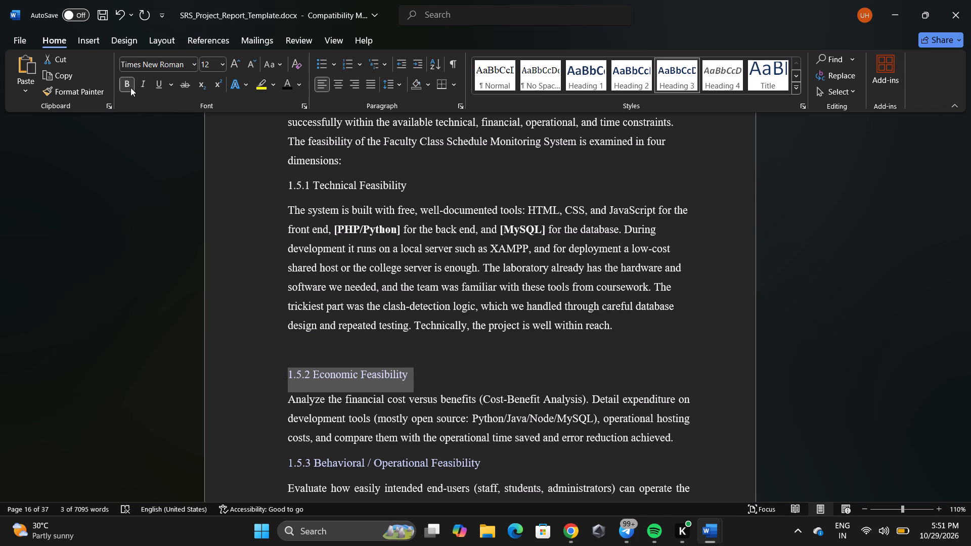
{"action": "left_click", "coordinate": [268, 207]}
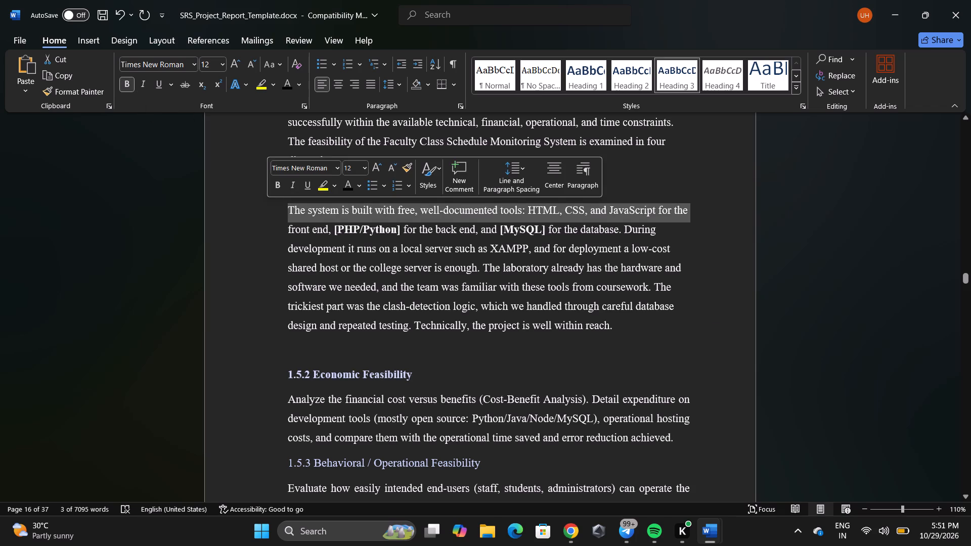
Make the "1.5.1 Technical Feasibility" heading bold.
{"action": "scroll", "coordinate": [303, 209], "scroll_direction": "up", "scroll_amount": 1}
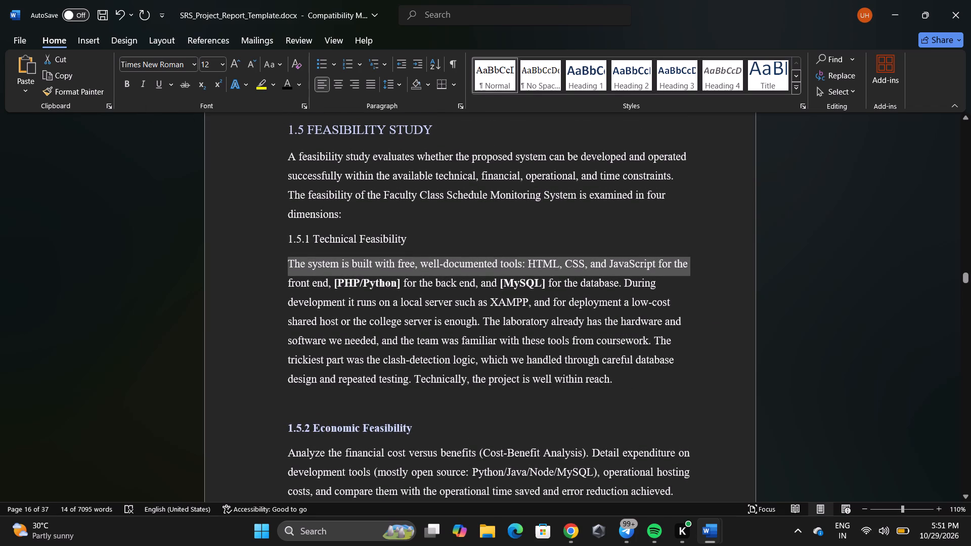
{"action": "left_click_drag", "start_coordinate": [288, 238], "coordinate": [422, 235]}
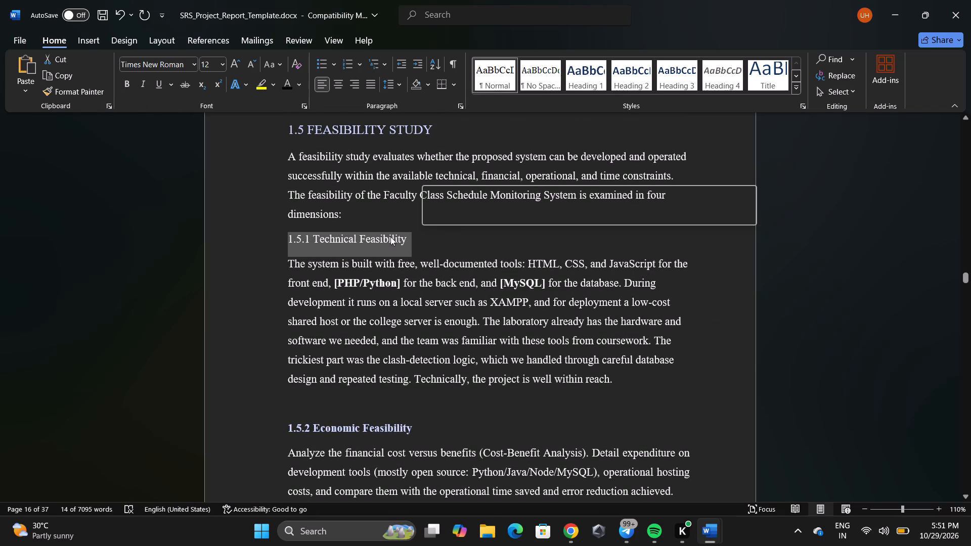
{"action": "left_click", "coordinate": [130, 84]}
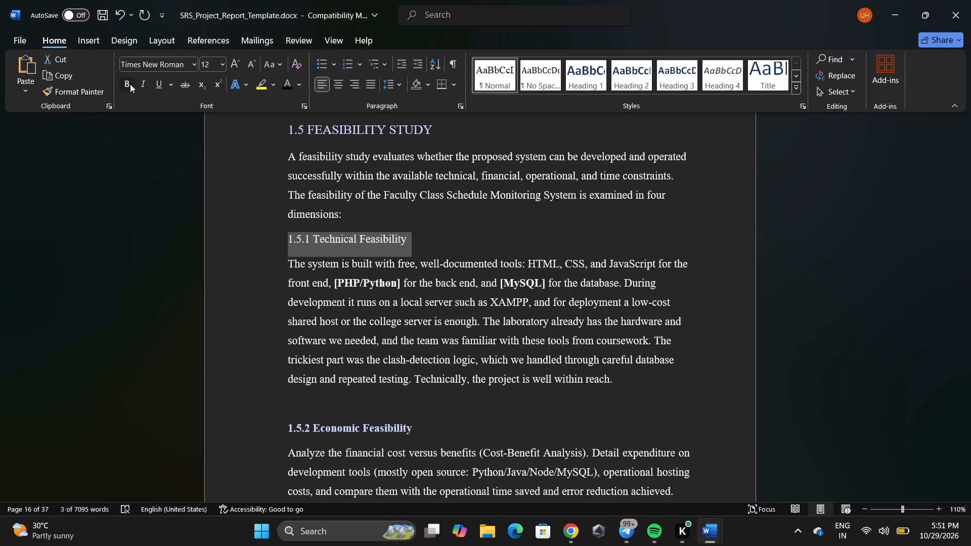
{"action": "scroll", "coordinate": [248, 207], "scroll_direction": "up", "scroll_amount": 1}
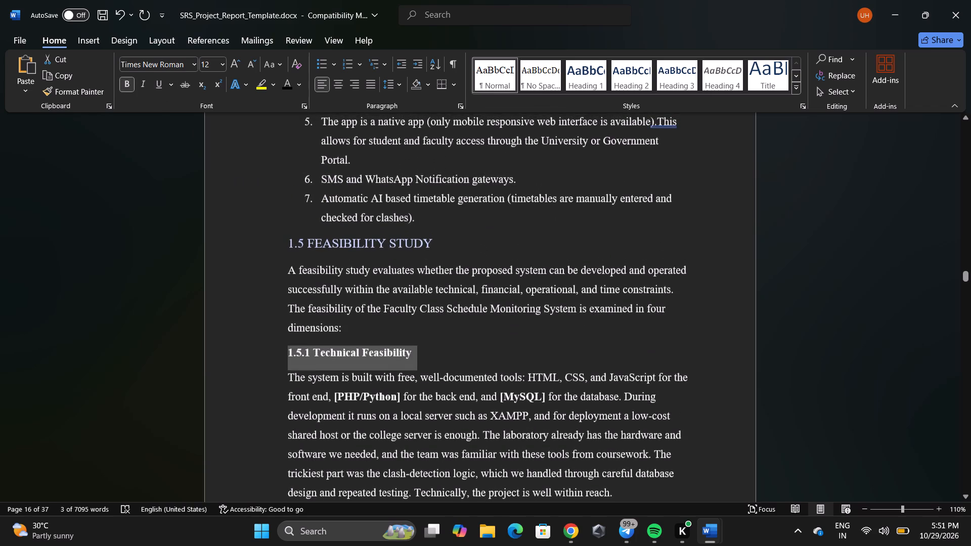
{"action": "left_click", "coordinate": [248, 207]}
Apply the No Spacing style to the "1.5.2 Economic Feasibility" heading.
{"action": "scroll", "coordinate": [590, 325], "scroll_direction": "down", "scroll_amount": 3}
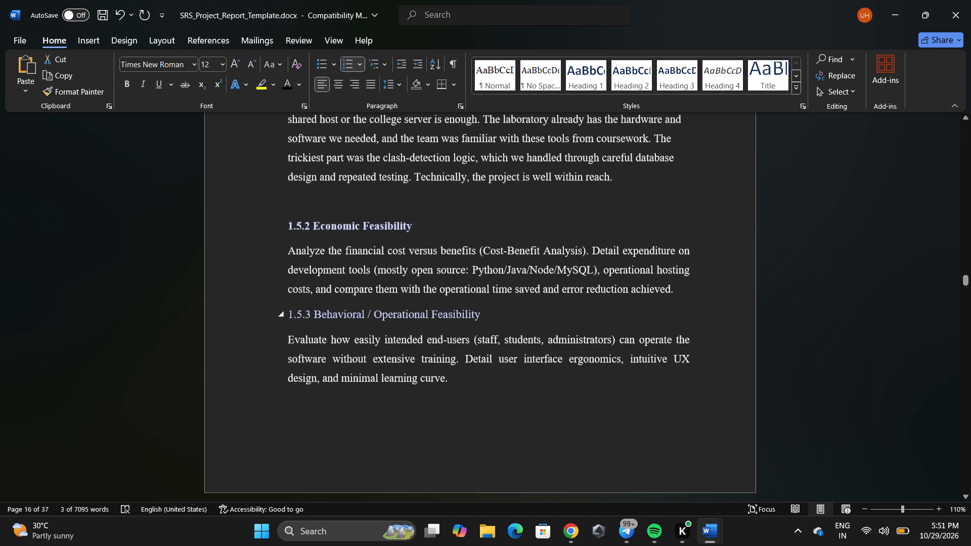
{"action": "left_click_drag", "start_coordinate": [288, 222], "coordinate": [402, 218]}
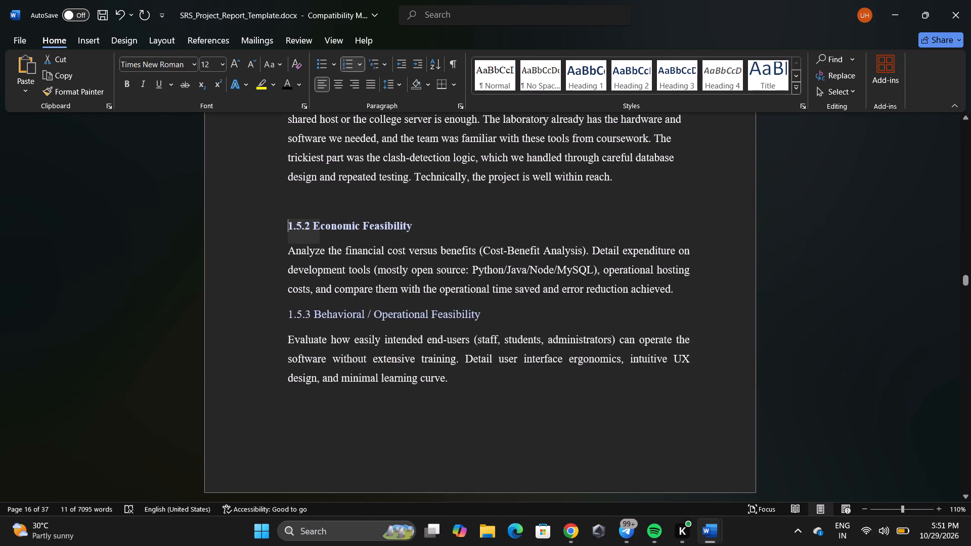
{"action": "left_click_drag", "start_coordinate": [402, 218], "coordinate": [407, 218]}
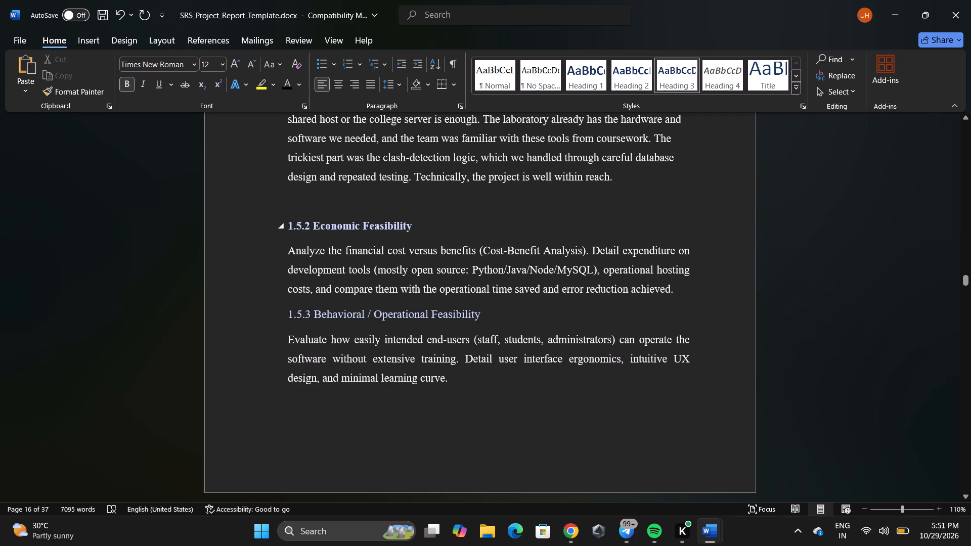
{"action": "left_click_drag", "start_coordinate": [292, 222], "coordinate": [421, 227]}
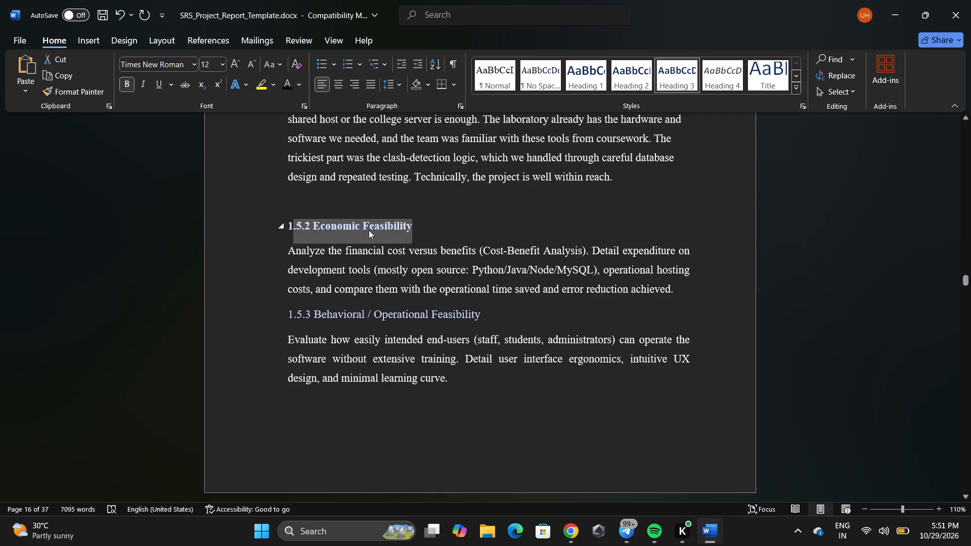
{"action": "right_click", "coordinate": [368, 230]}
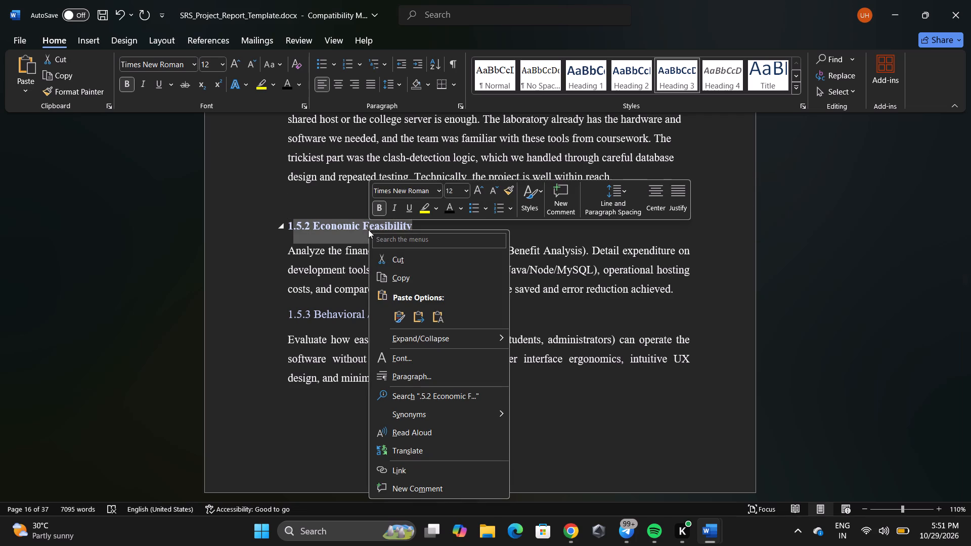
{"action": "left_click", "coordinate": [531, 197]}
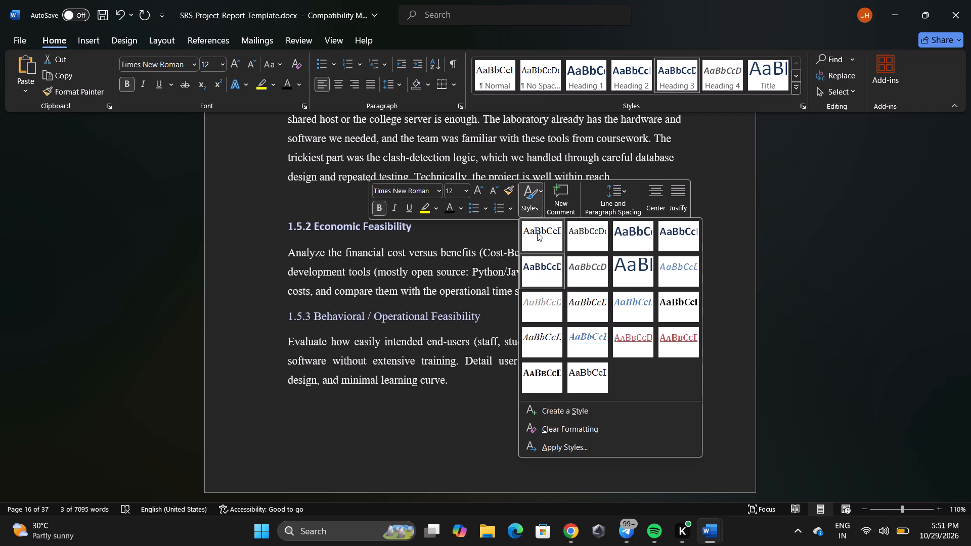
{"action": "left_click", "coordinate": [582, 237]}
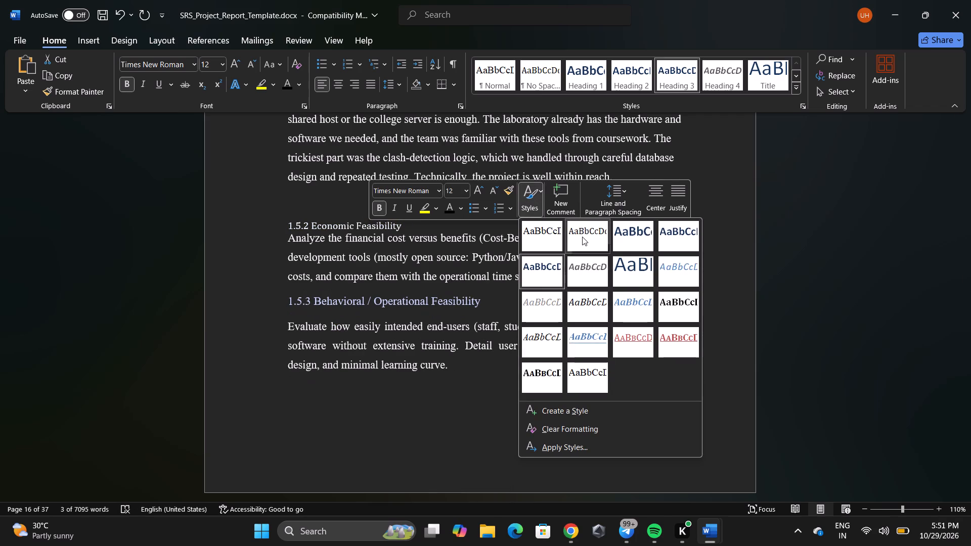
{"action": "left_click", "coordinate": [268, 203]}
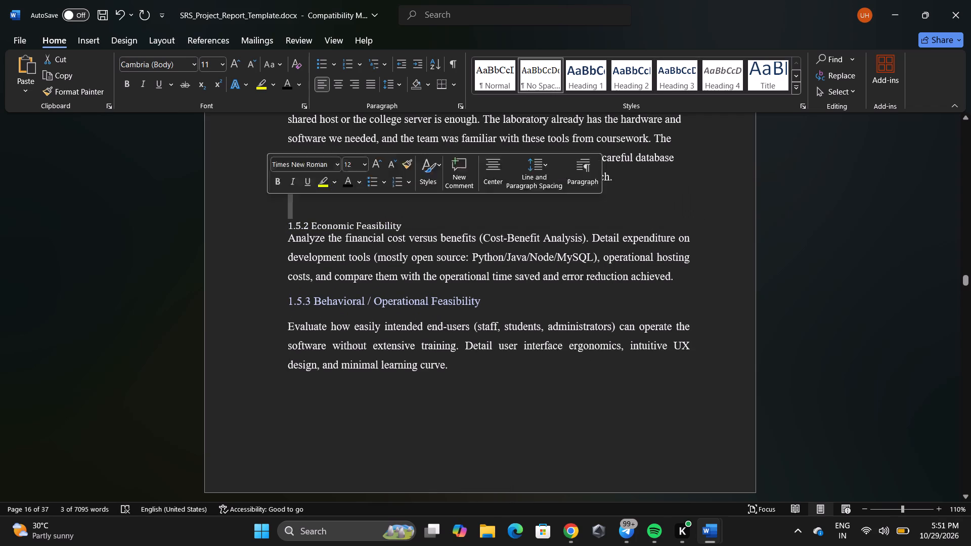
Make the words "Economic Feasibility" in the 1.5.2 heading bold.
{"action": "left_click_drag", "start_coordinate": [312, 223], "coordinate": [388, 223]}
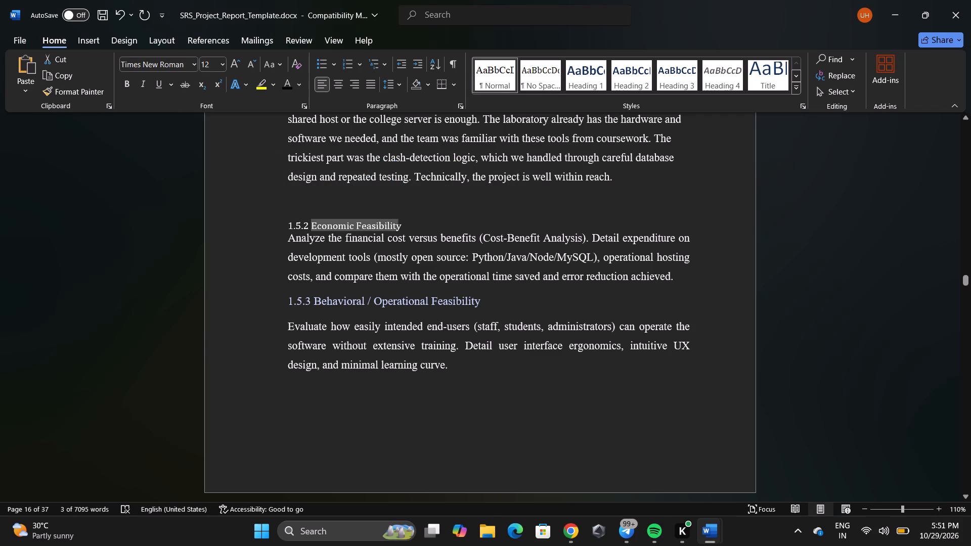
{"action": "left_click_drag", "start_coordinate": [388, 223], "coordinate": [409, 222]}
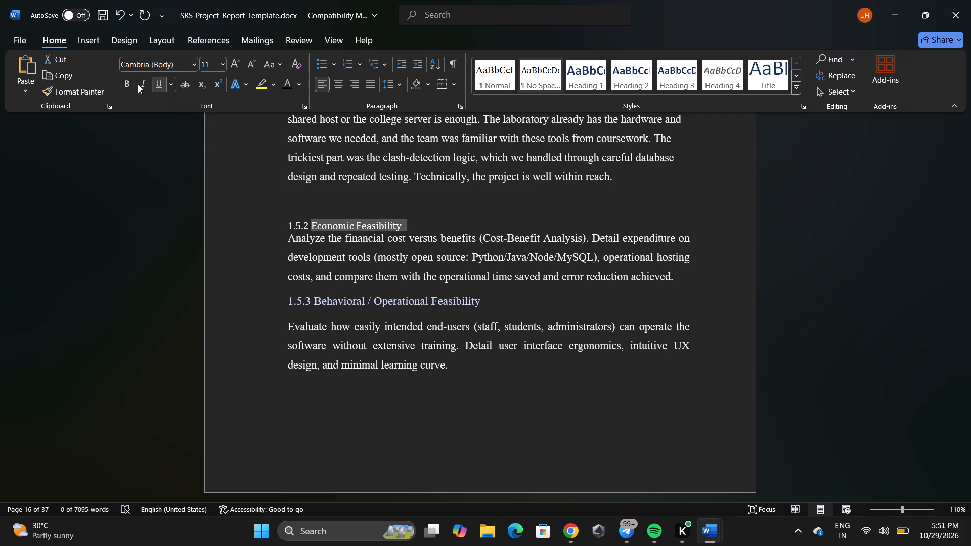
{"action": "left_click", "coordinate": [125, 83]}
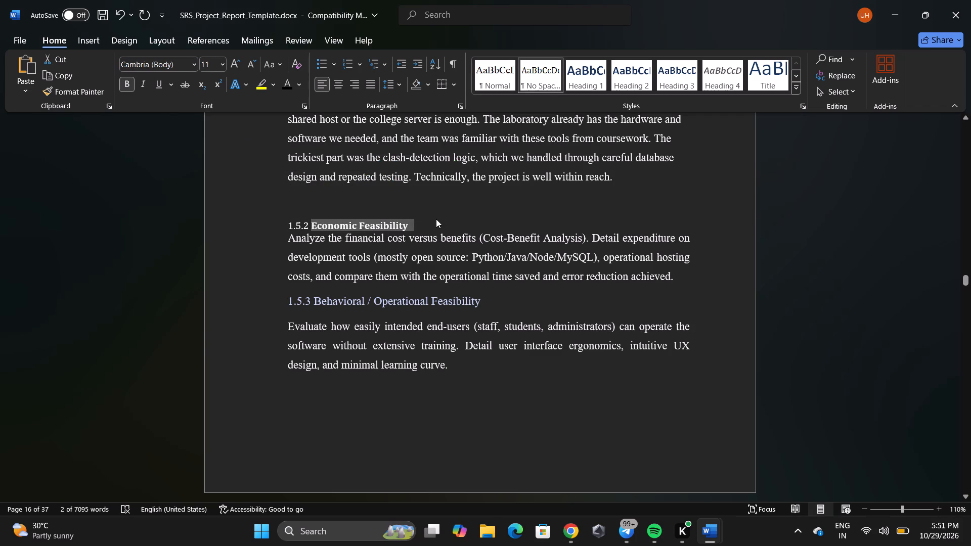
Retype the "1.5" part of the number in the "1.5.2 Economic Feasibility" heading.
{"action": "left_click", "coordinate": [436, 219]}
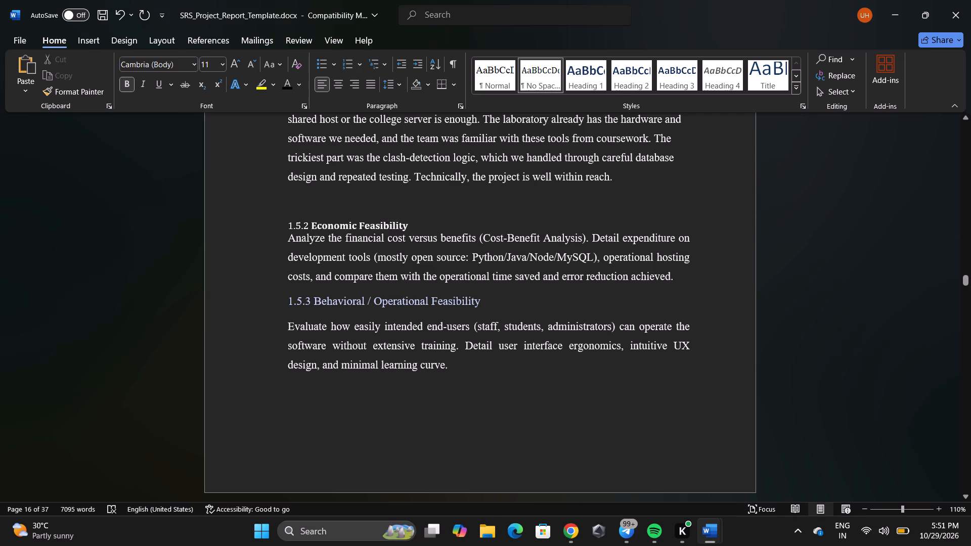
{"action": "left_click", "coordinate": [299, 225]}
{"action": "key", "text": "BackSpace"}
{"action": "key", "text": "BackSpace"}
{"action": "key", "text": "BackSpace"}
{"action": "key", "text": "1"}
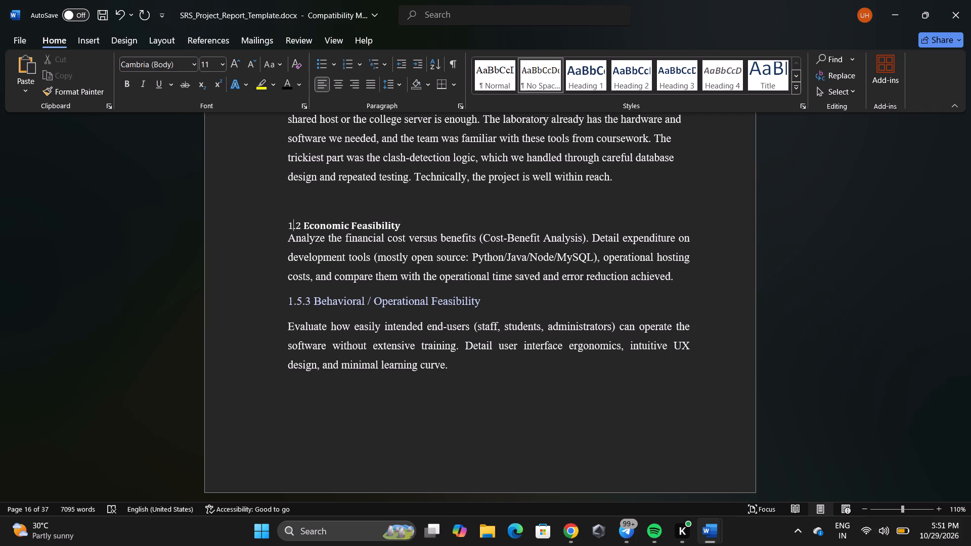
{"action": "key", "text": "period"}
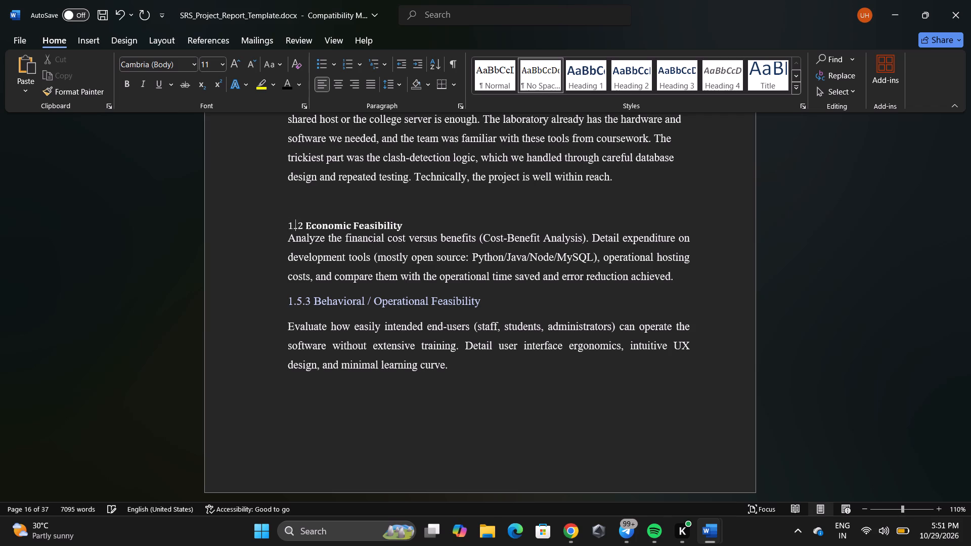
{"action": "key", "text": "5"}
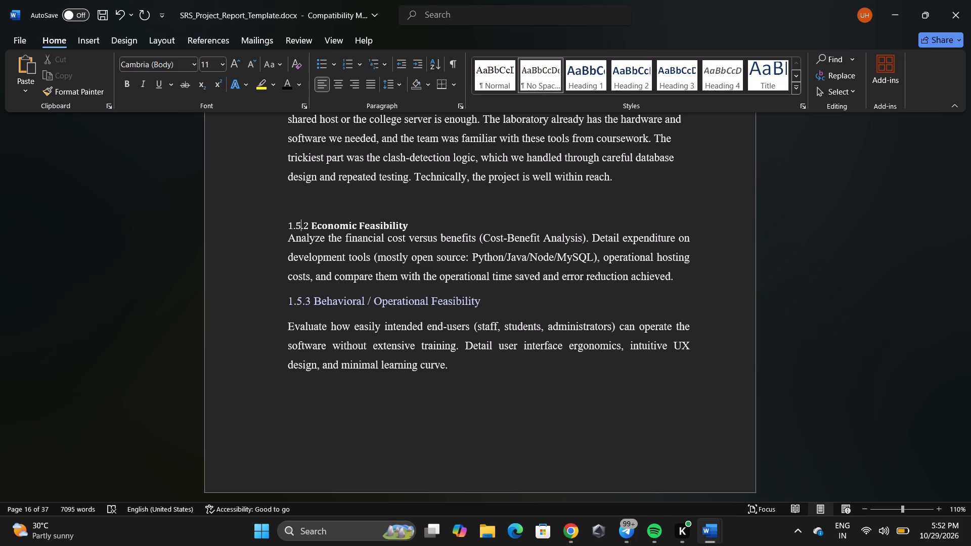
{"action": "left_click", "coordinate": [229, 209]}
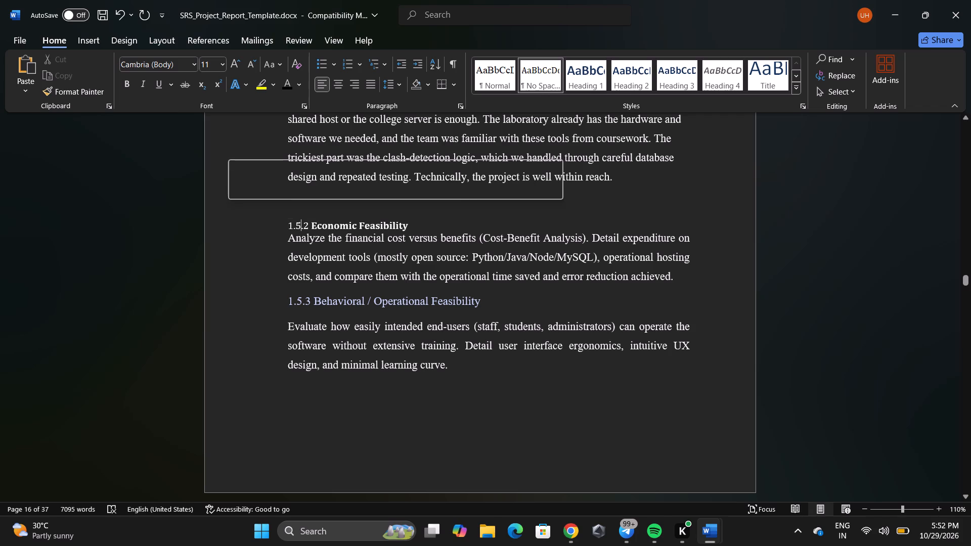
Set the whole "1.5.2 Economic Feasibility" heading to Times New Roman, 12 pt.
{"action": "left_click_drag", "start_coordinate": [289, 226], "coordinate": [330, 226]}
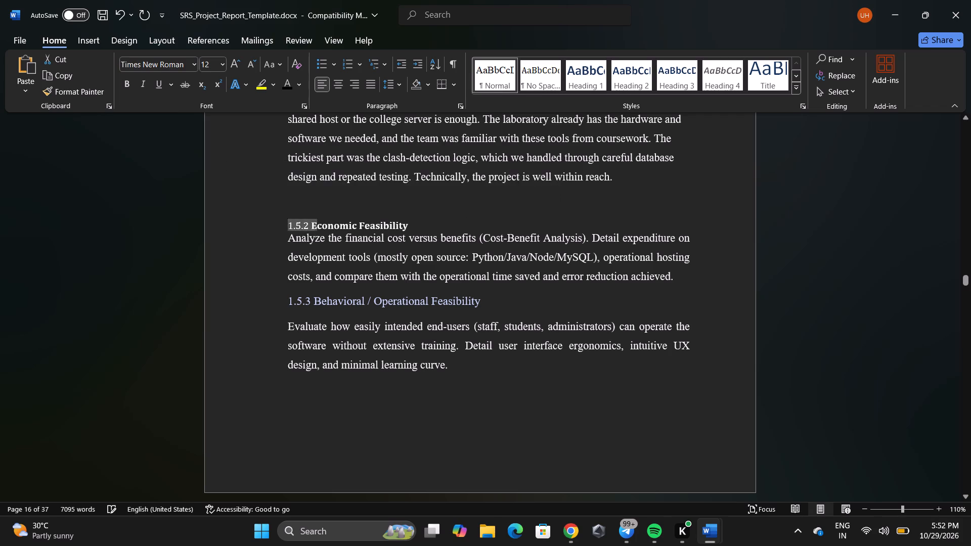
{"action": "left_click_drag", "start_coordinate": [330, 226], "coordinate": [404, 228]}
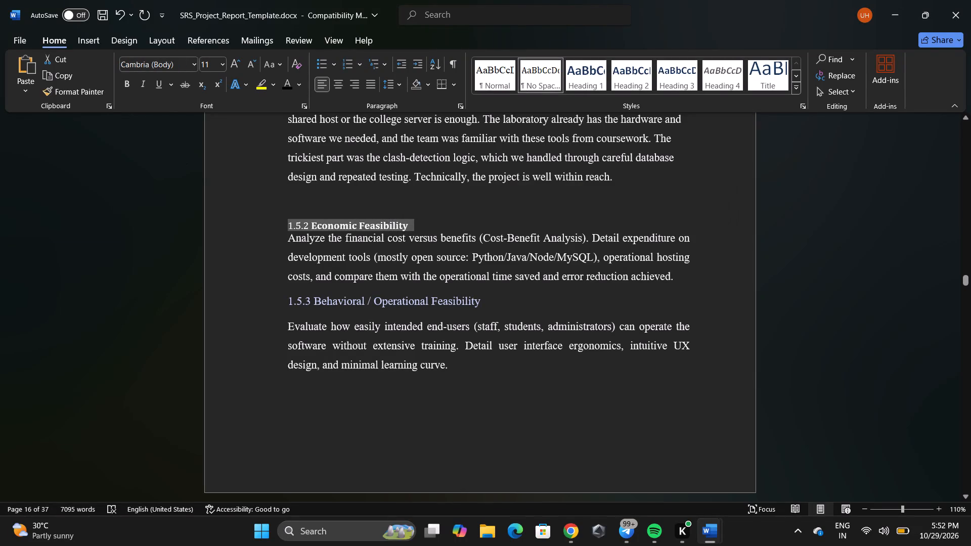
{"action": "left_click", "coordinate": [195, 66]}
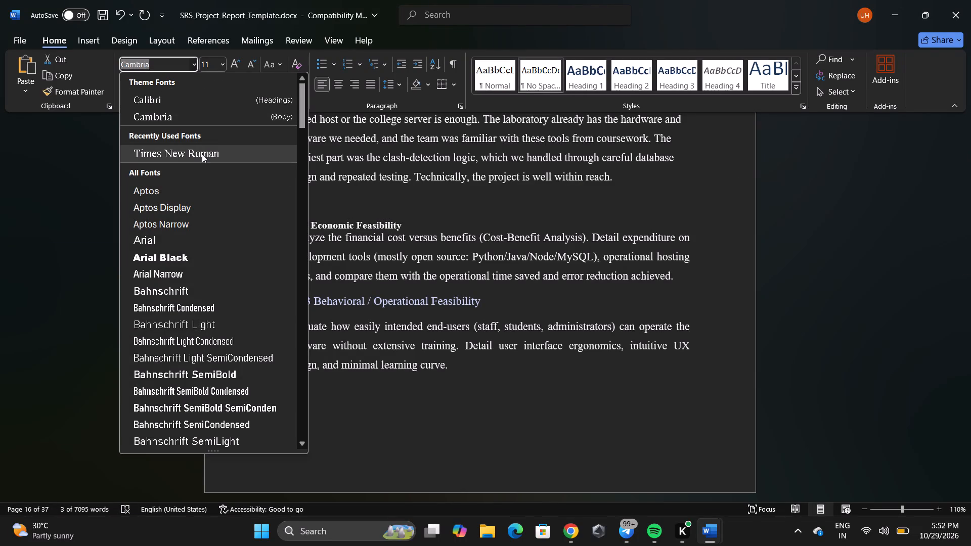
{"action": "left_click", "coordinate": [202, 154]}
{"action": "left_click", "coordinate": [220, 64]}
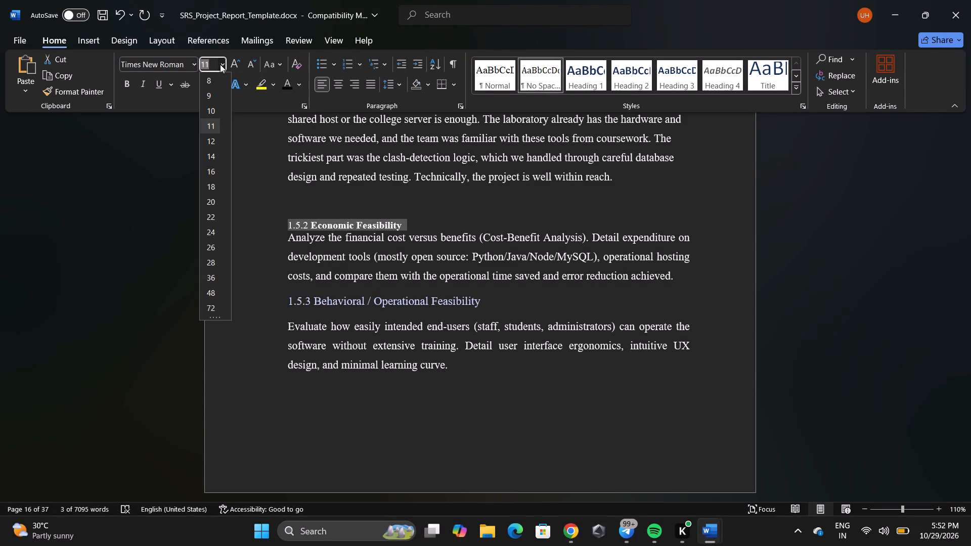
{"action": "left_click", "coordinate": [215, 141]}
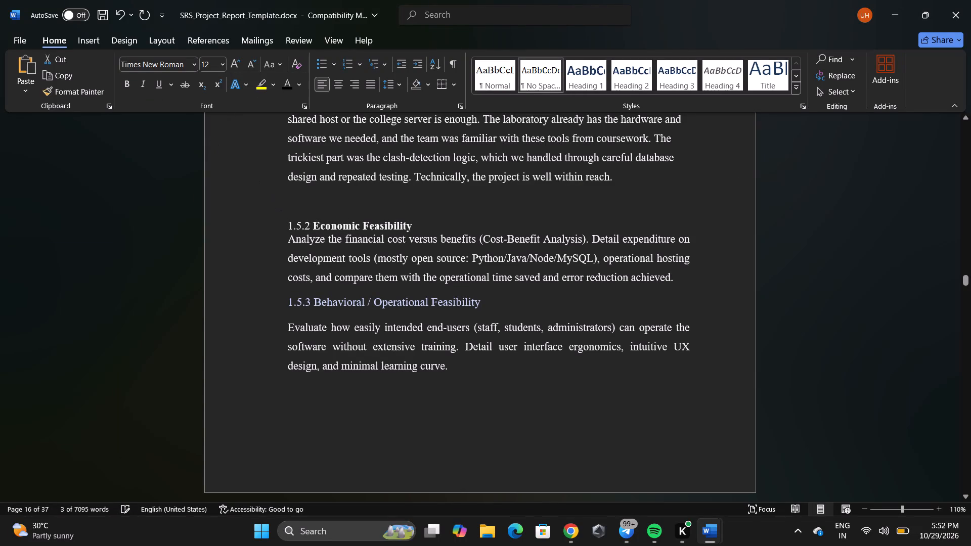
{"action": "left_click", "coordinate": [278, 207]}
{"action": "left_click", "coordinate": [247, 176]}
Make ".5.2 Economic Feasibility" in the 1.5.2 heading bold.
{"action": "scroll", "coordinate": [247, 176], "scroll_direction": "right", "scroll_amount": 1}
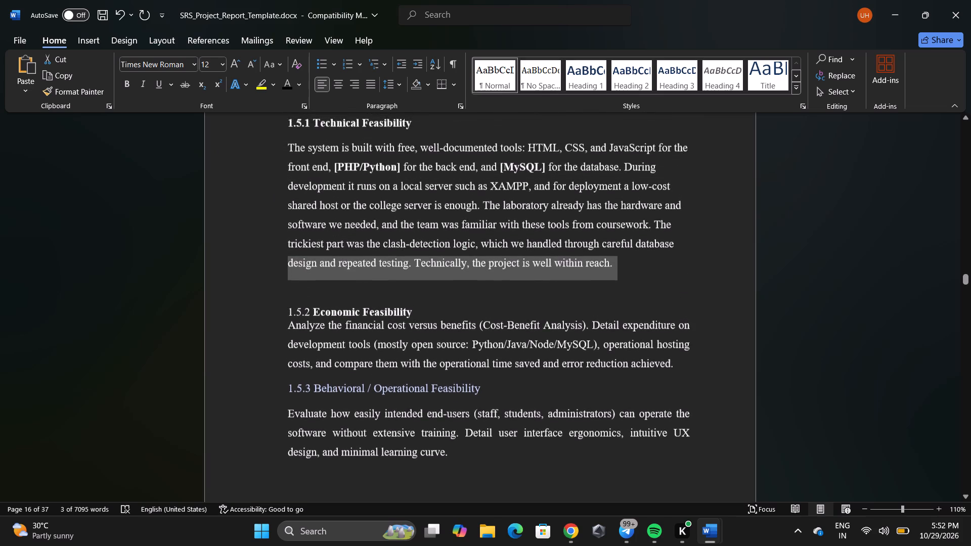
{"action": "scroll", "coordinate": [247, 176], "scroll_direction": "right", "scroll_amount": 1}
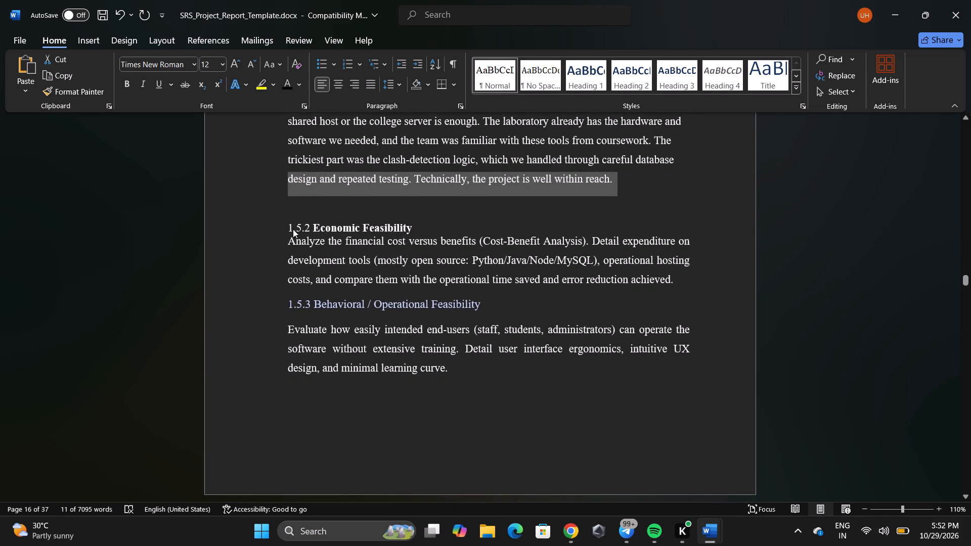
{"action": "left_click_drag", "start_coordinate": [291, 228], "coordinate": [417, 228]}
{"action": "left_click", "coordinate": [126, 86]}
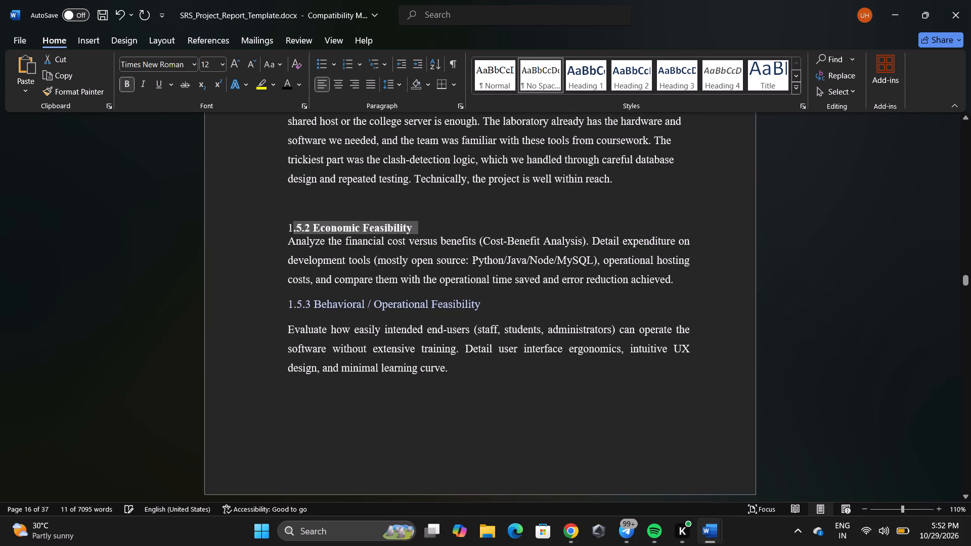
{"action": "left_click", "coordinate": [230, 161]}
{"action": "left_click", "coordinate": [257, 218]}
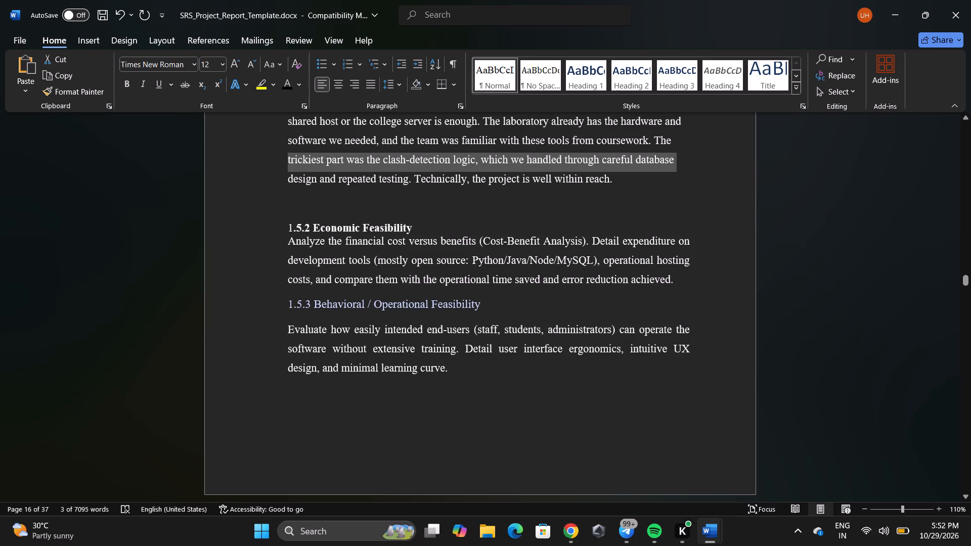
{"action": "left_click", "coordinate": [715, 277]}
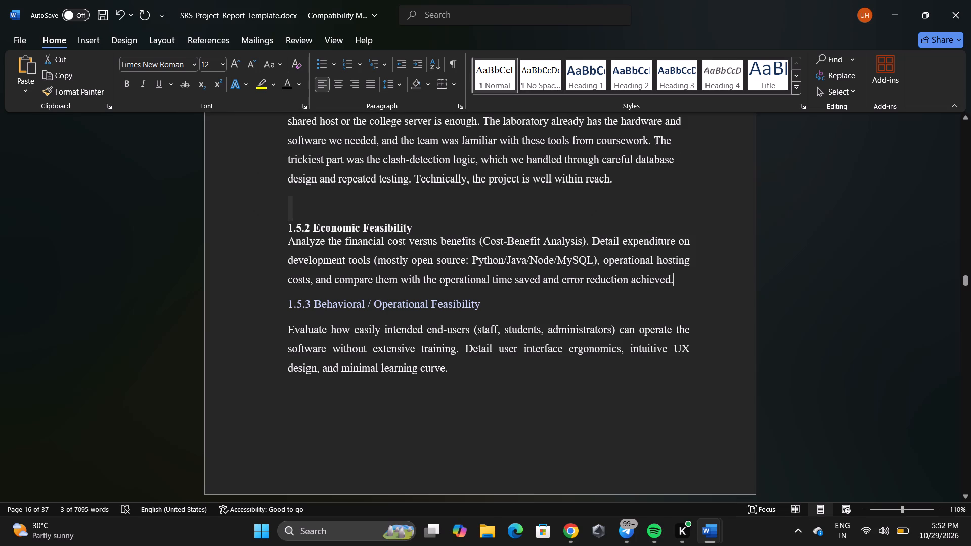
{"action": "left_click", "coordinate": [289, 242]}
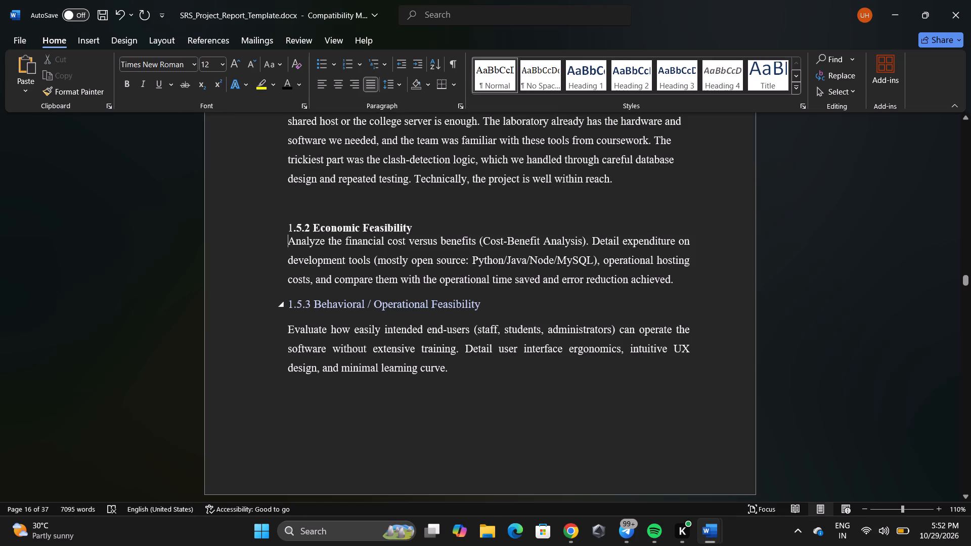
{"action": "left_click", "coordinate": [565, 526]}
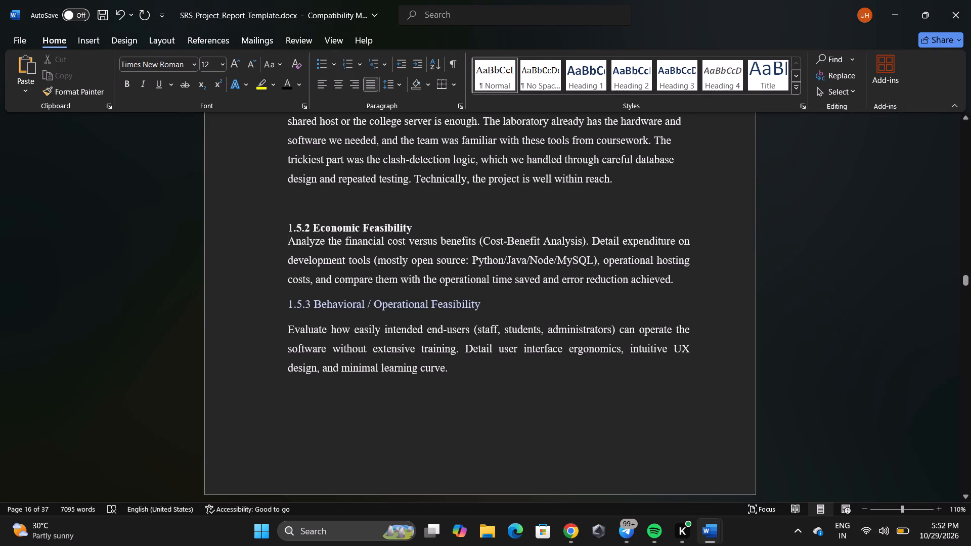
{"action": "right_click", "coordinate": [286, 241]}
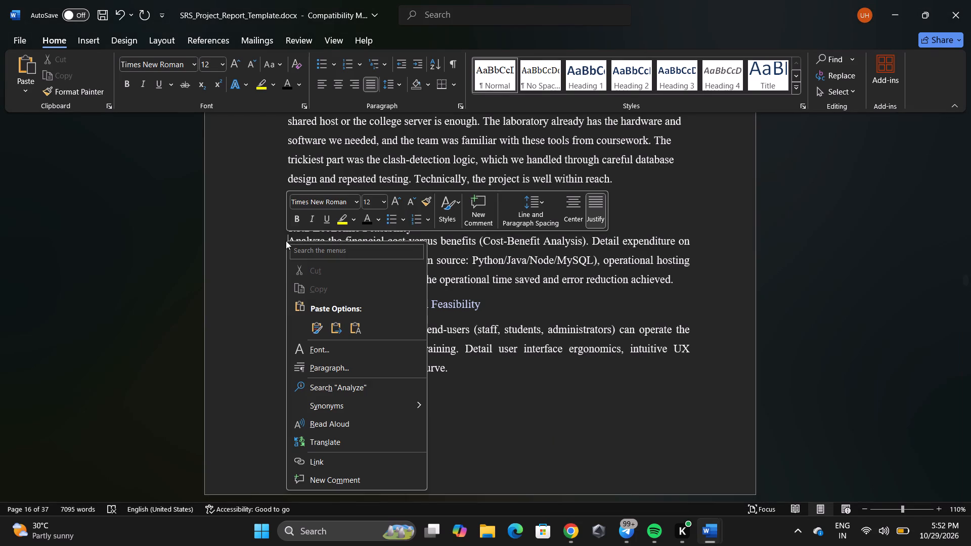
{"action": "left_click", "coordinate": [313, 321]}
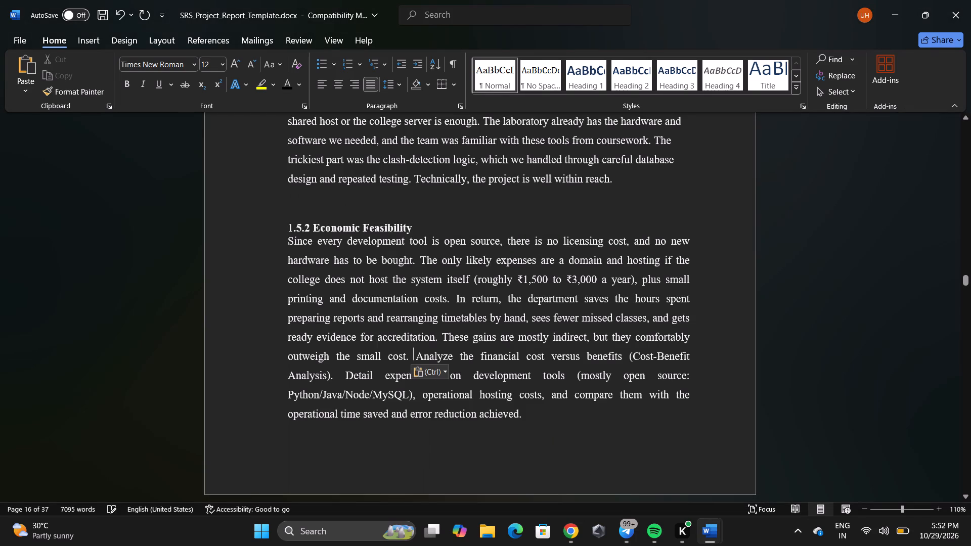
Delete the template placeholder text, from "Analyze the financial cost" to "error reduction achieved", after the pasted Economic Feasibility paragraph.
{"action": "left_click_drag", "start_coordinate": [417, 351], "coordinate": [535, 416]}
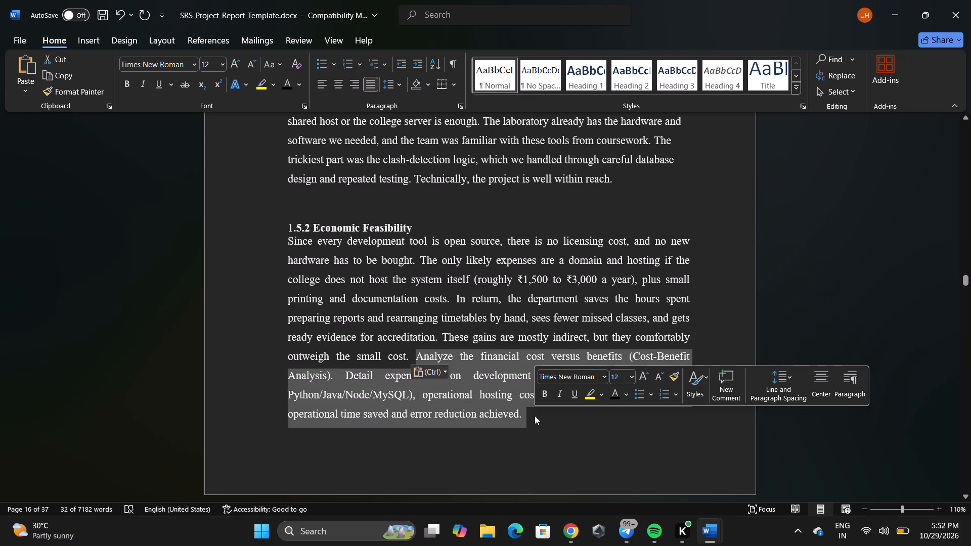
{"action": "key", "text": "BackSpace"}
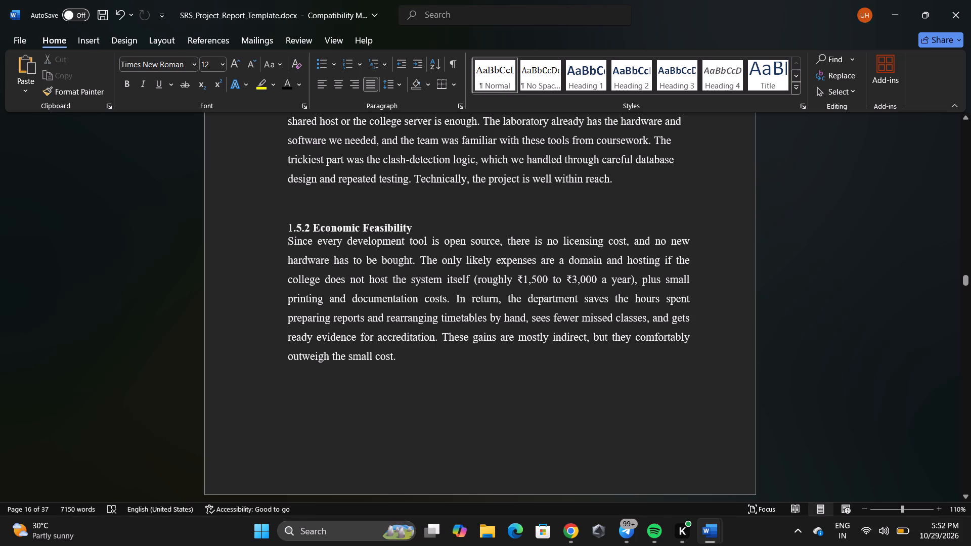
Insert an empty line between the "1.5.2 Economic Feasibility" heading and its paragraph.
{"action": "scroll", "coordinate": [545, 412], "scroll_direction": "right", "scroll_amount": 1}
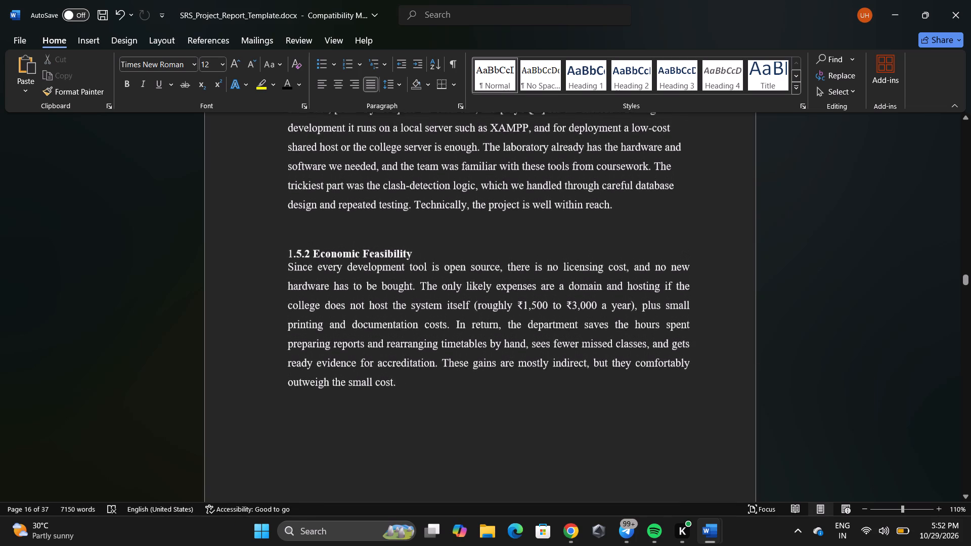
{"action": "scroll", "coordinate": [545, 412], "scroll_direction": "right", "scroll_amount": 1}
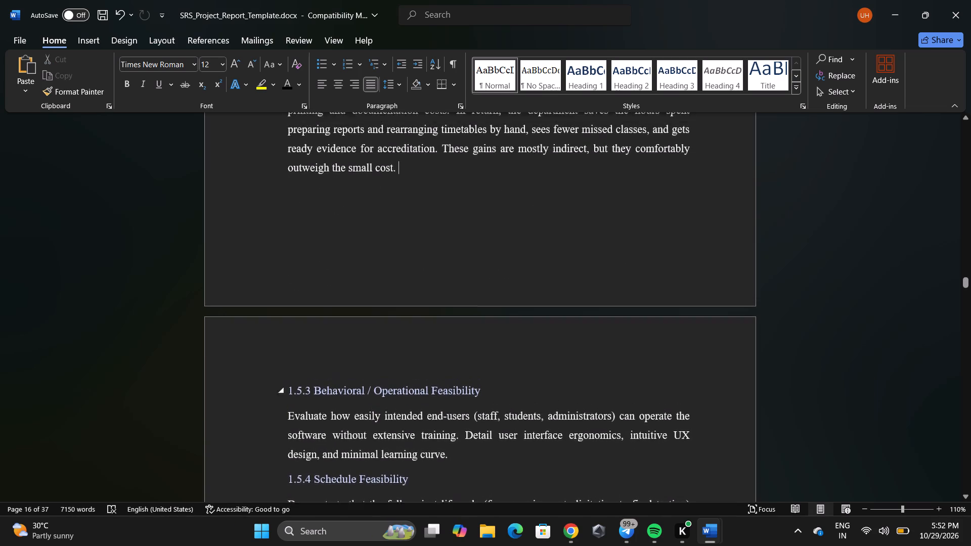
{"action": "scroll", "coordinate": [545, 412], "scroll_direction": "right", "scroll_amount": 1}
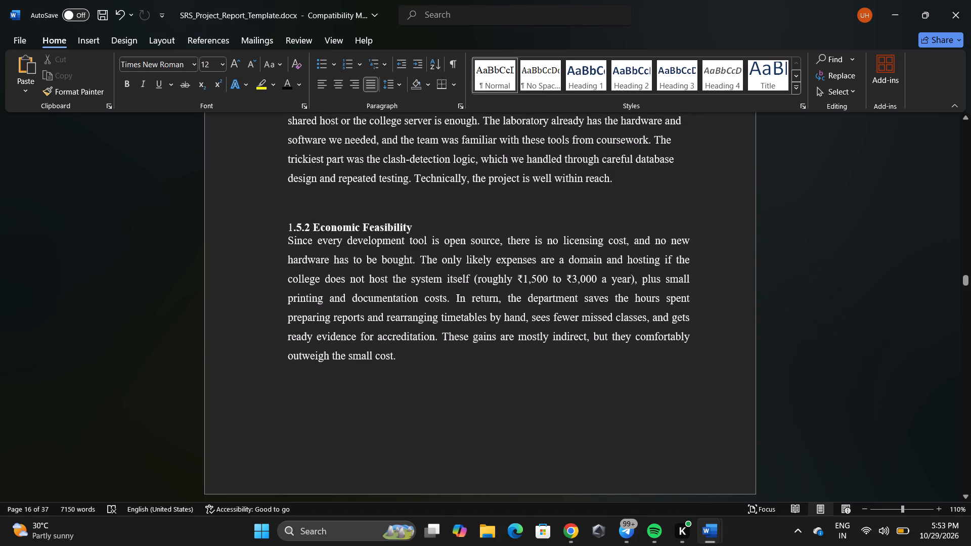
{"action": "left_click", "coordinate": [287, 238]}
{"action": "key", "text": "Return"}
{"action": "scroll", "coordinate": [357, 207], "scroll_direction": "up", "scroll_amount": 1}
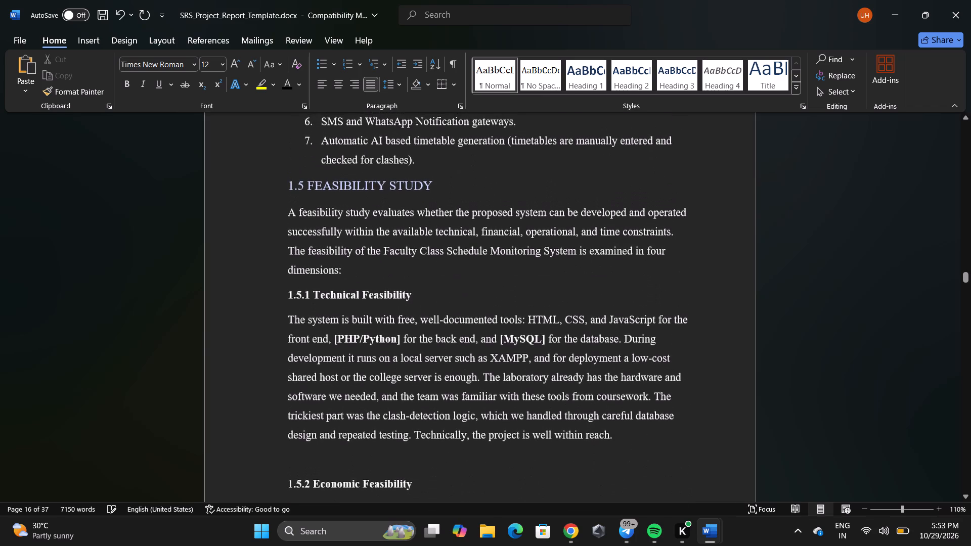
{"action": "scroll", "coordinate": [357, 207], "scroll_direction": "up", "scroll_amount": 1}
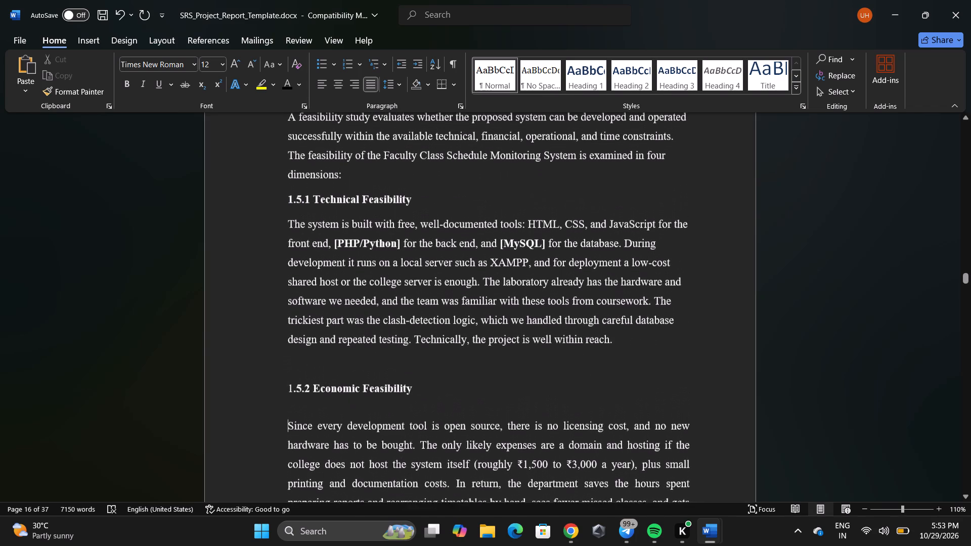
Left-align the Economic Feasibility paragraph under the 1.5.2 heading.
{"action": "scroll", "coordinate": [461, 324], "scroll_direction": "down", "scroll_amount": 1}
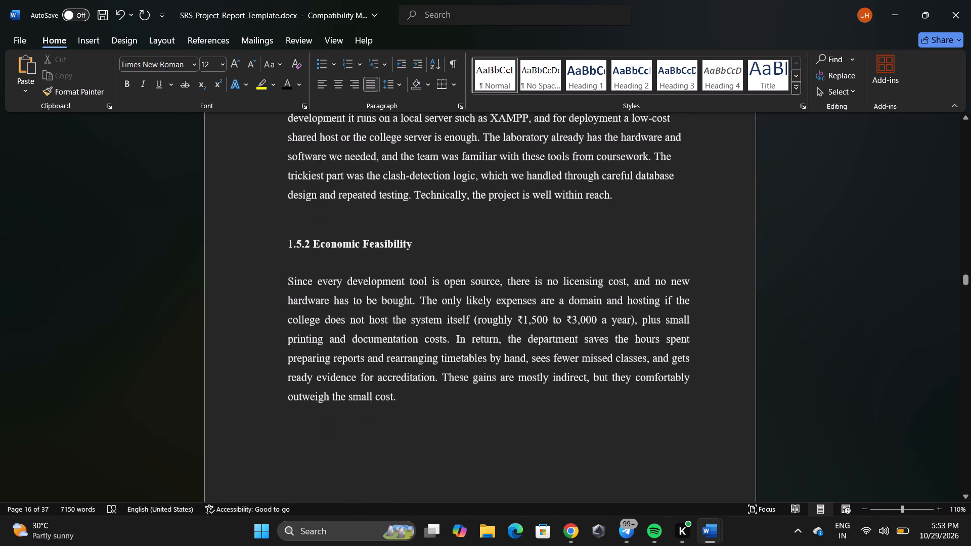
{"action": "scroll", "coordinate": [461, 324], "scroll_direction": "down", "scroll_amount": 1}
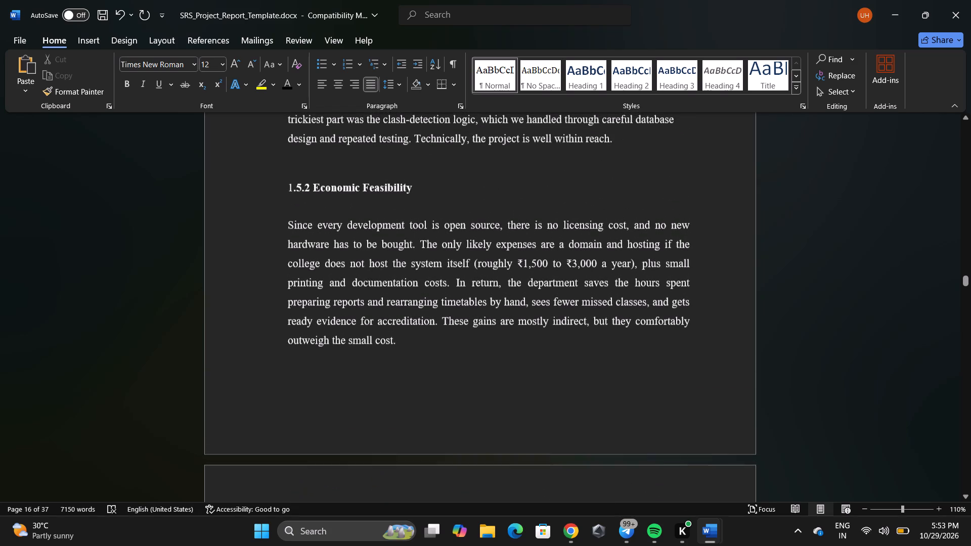
{"action": "left_click_drag", "start_coordinate": [291, 222], "coordinate": [414, 346]}
{"action": "left_click", "coordinate": [286, 298]}
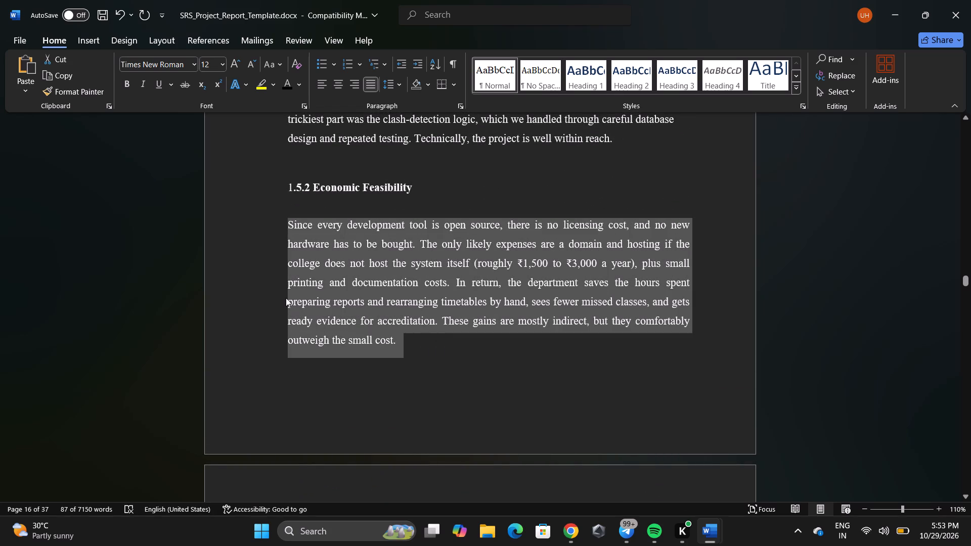
{"action": "scroll", "coordinate": [509, 347], "scroll_direction": "down", "scroll_amount": 1}
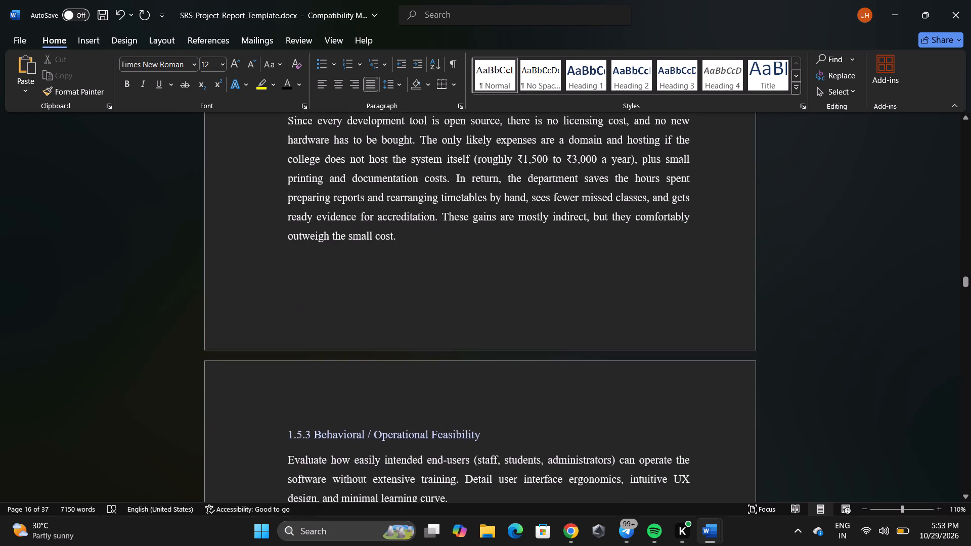
{"action": "scroll", "coordinate": [509, 347], "scroll_direction": "down", "scroll_amount": 1}
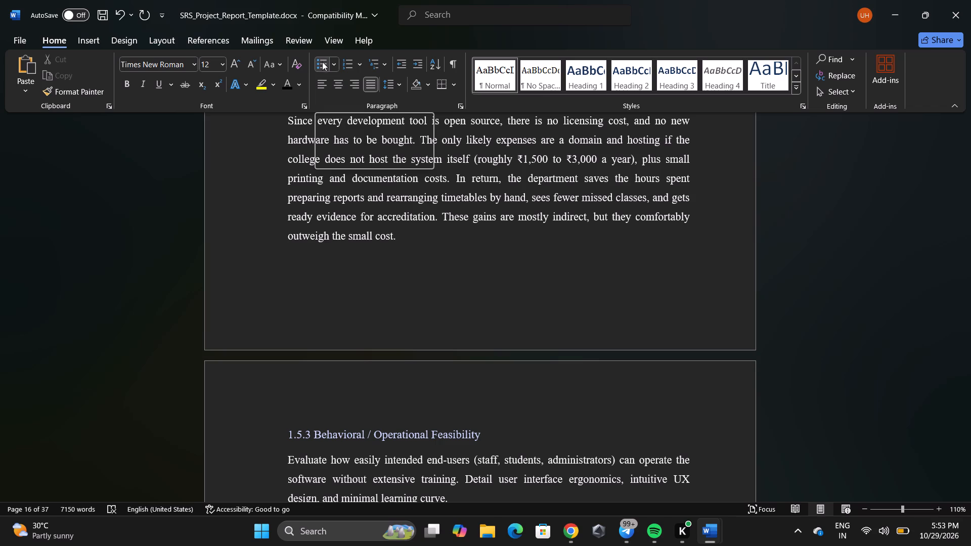
{"action": "left_click", "coordinate": [320, 81]}
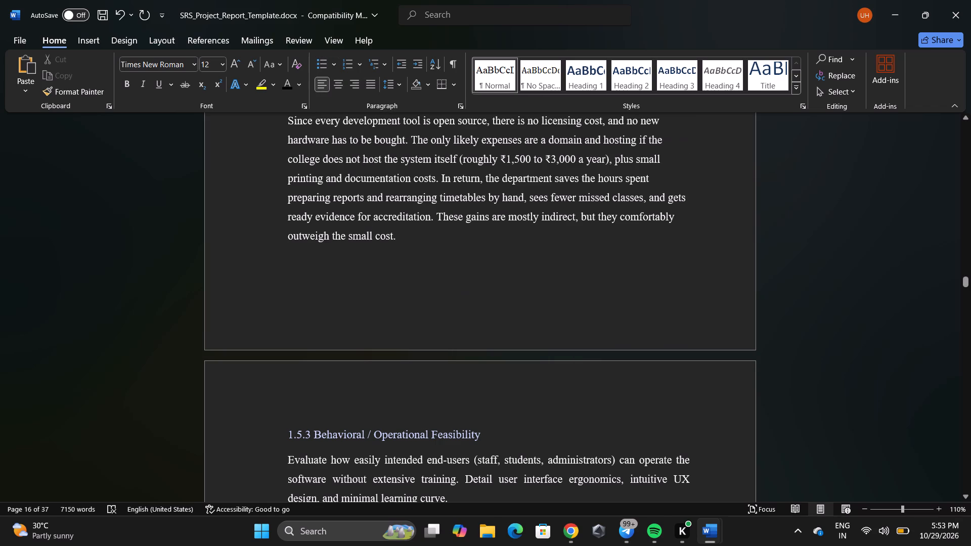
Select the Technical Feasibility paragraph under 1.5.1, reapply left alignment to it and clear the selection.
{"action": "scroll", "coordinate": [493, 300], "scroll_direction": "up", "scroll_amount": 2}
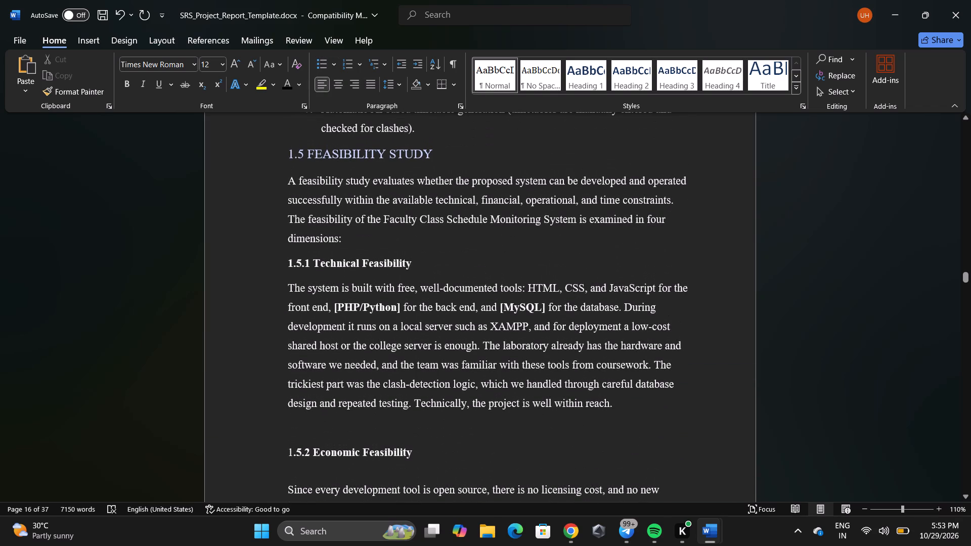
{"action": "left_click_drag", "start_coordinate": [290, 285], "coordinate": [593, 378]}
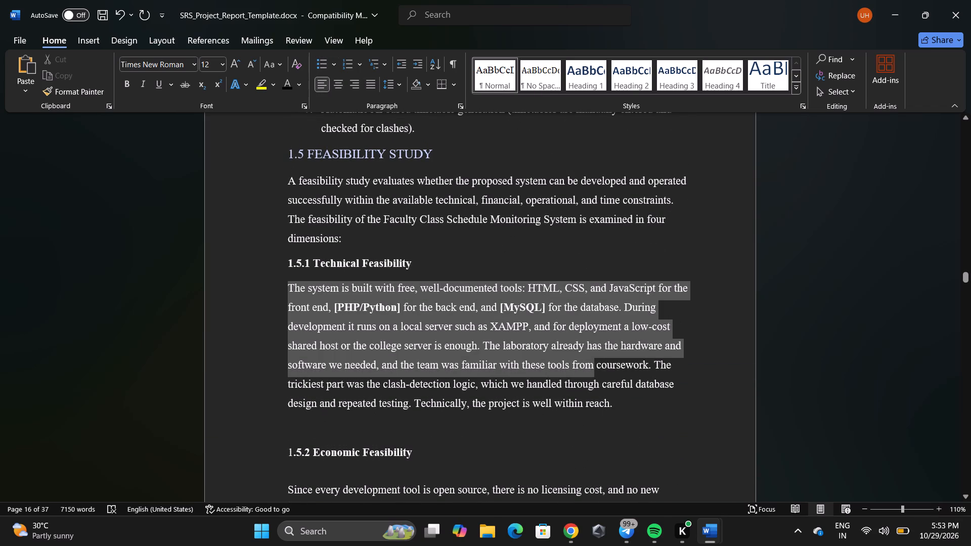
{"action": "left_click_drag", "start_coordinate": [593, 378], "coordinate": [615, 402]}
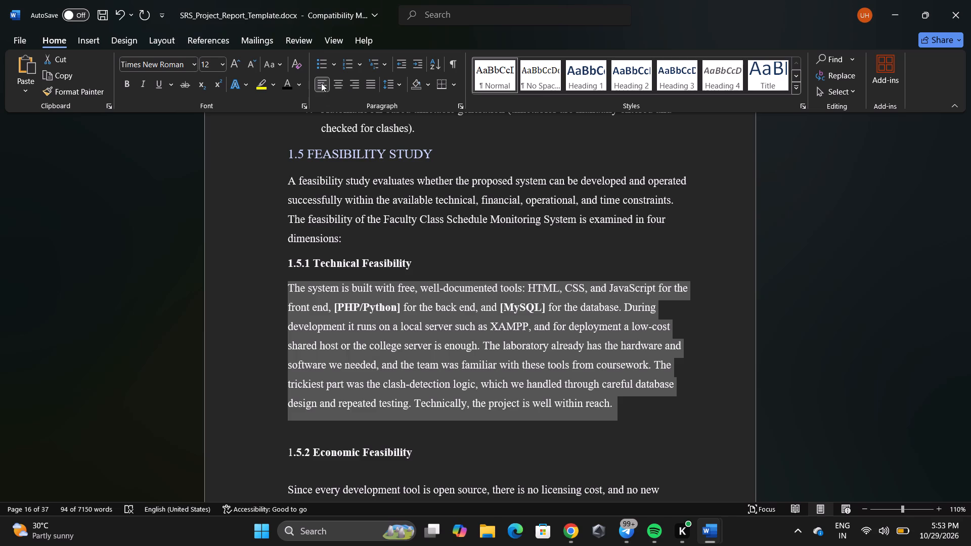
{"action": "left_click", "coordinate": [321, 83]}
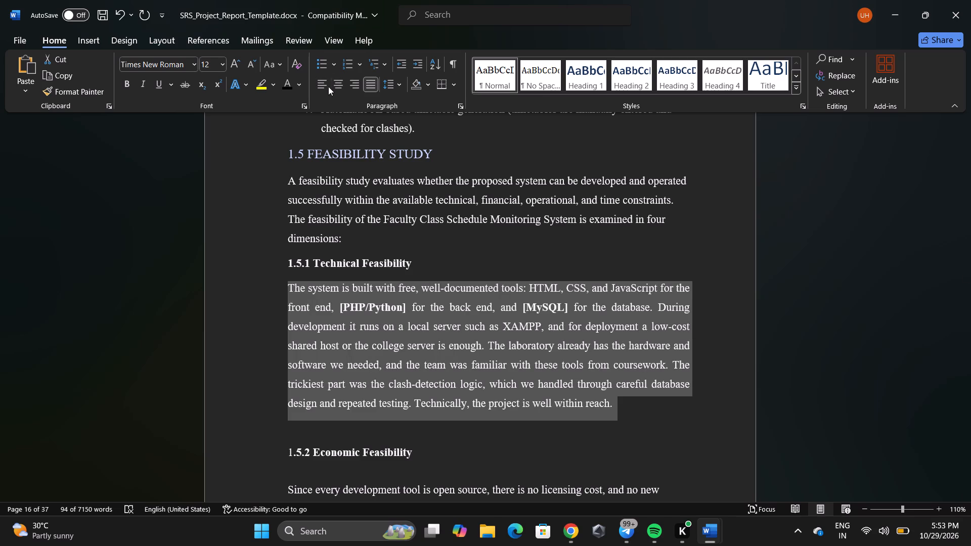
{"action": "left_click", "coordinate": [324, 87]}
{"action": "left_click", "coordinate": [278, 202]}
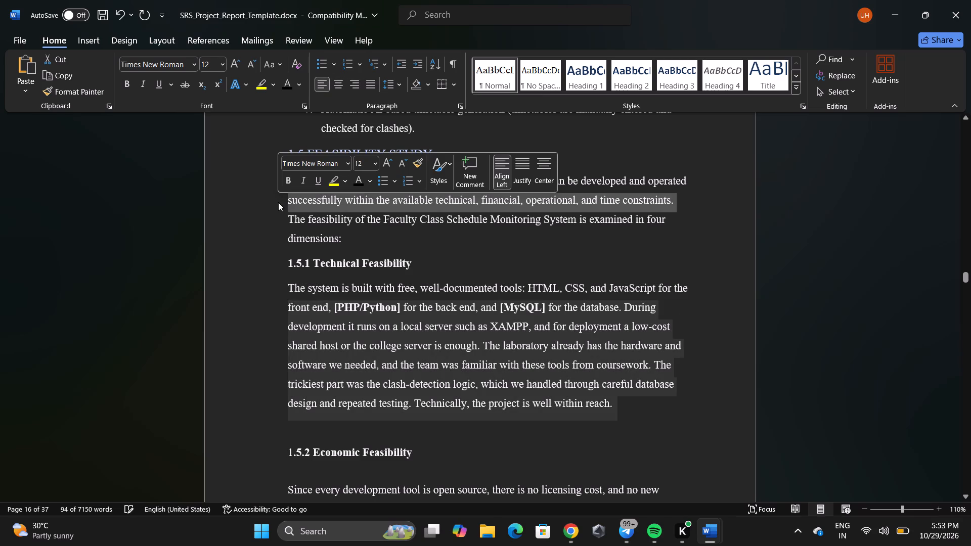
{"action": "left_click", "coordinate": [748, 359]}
{"action": "scroll", "coordinate": [748, 359], "scroll_direction": "down", "scroll_amount": 1}
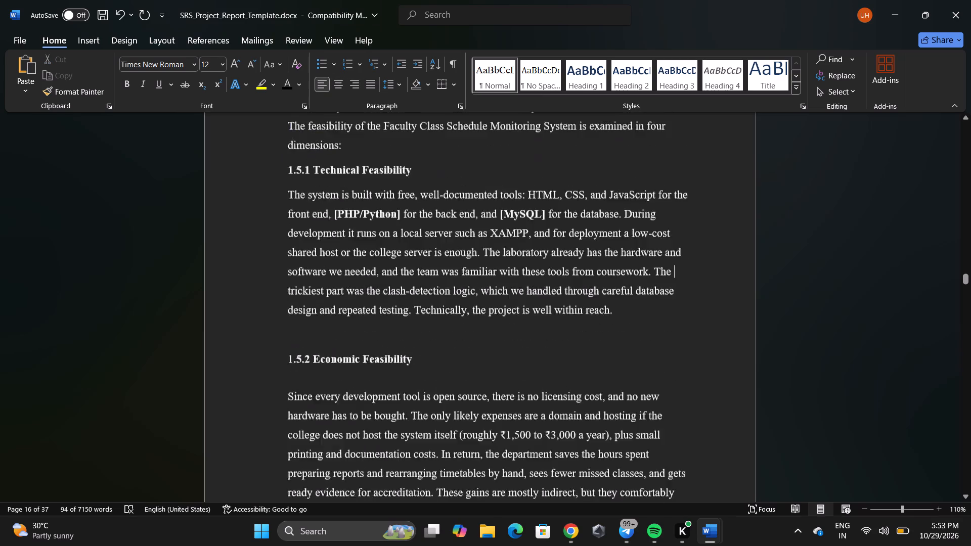
{"action": "scroll", "coordinate": [748, 359], "scroll_direction": "down", "scroll_amount": 4}
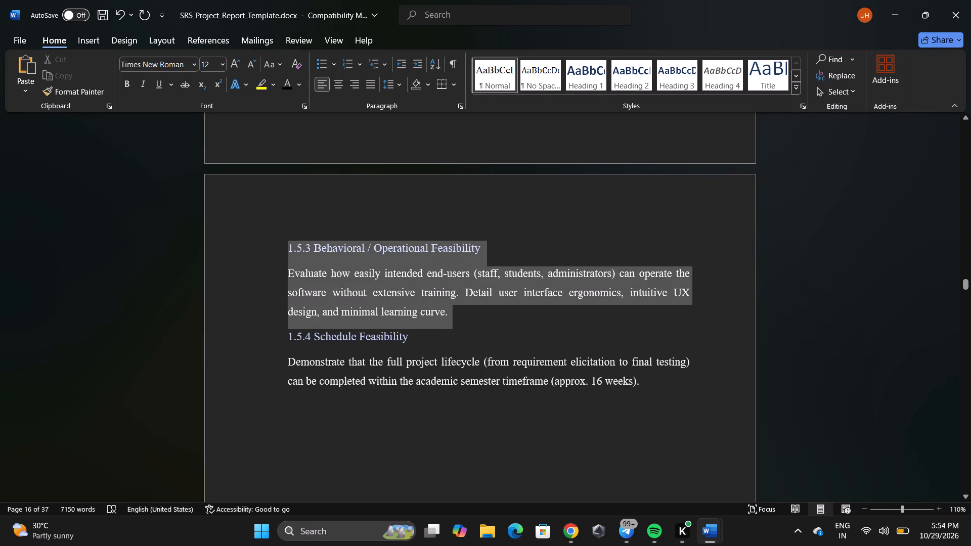
{"action": "left_click_drag", "start_coordinate": [480, 321], "coordinate": [485, 321]}
{"action": "key", "text": "BackSpace"}
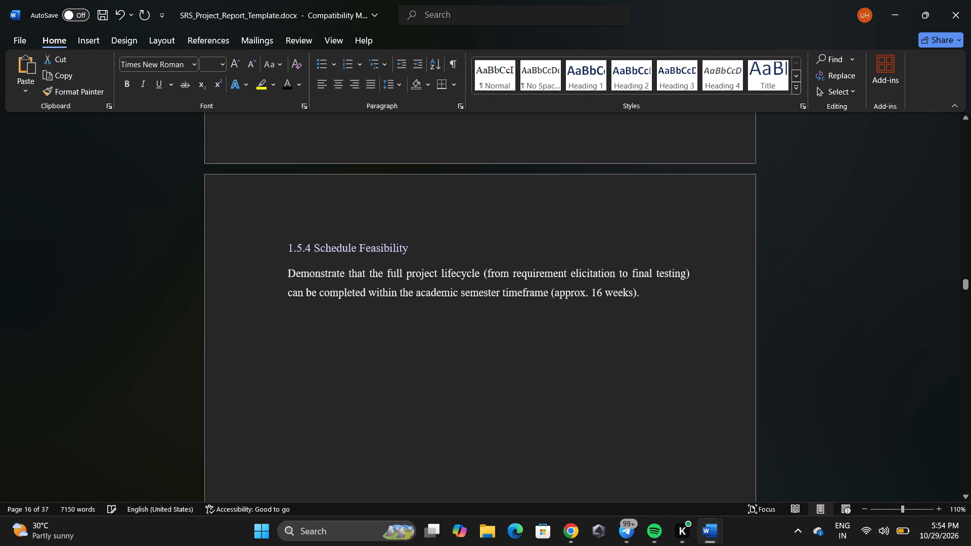
Paste the copied Behavioral/Operational Feasibility text before "1.5.4 Schedule Feasibility" and put that heading on its own line.
{"action": "right_click", "coordinate": [287, 248]}
{"action": "left_click", "coordinate": [317, 328]}
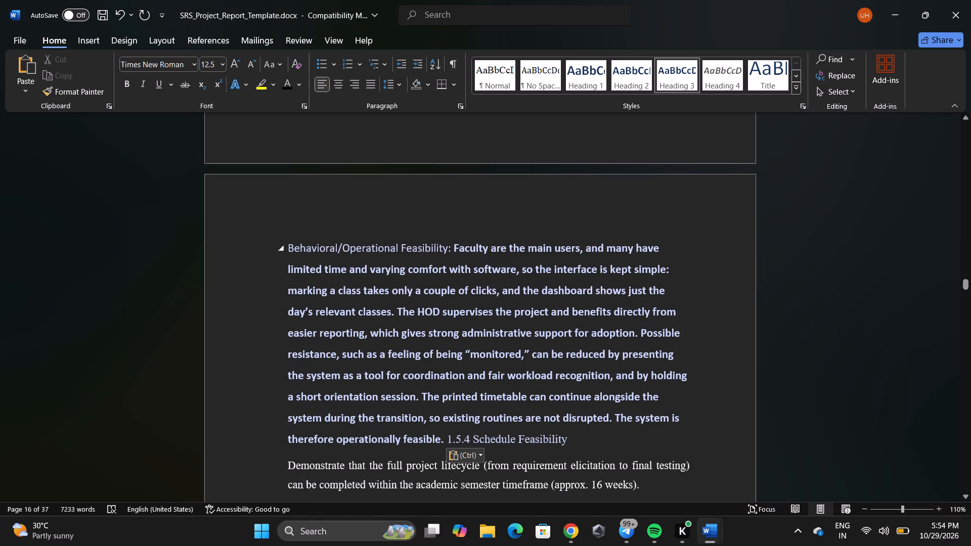
{"action": "key", "text": "Return"}
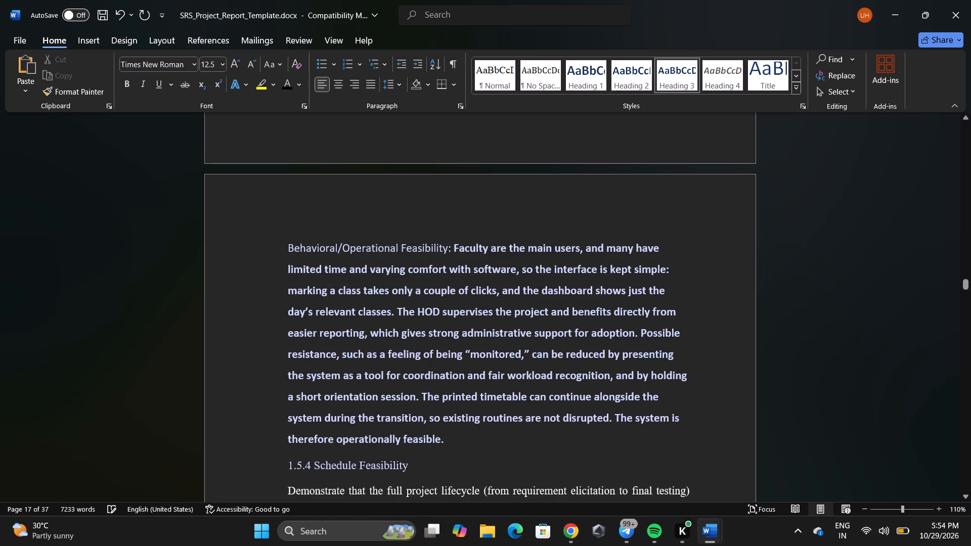
Remove the colon after "Behavioral/Operational Feasibility" and move the text from "Faculty are the main users" onto a new line.
{"action": "left_click", "coordinate": [451, 247]}
{"action": "key", "text": "BackSpace"}
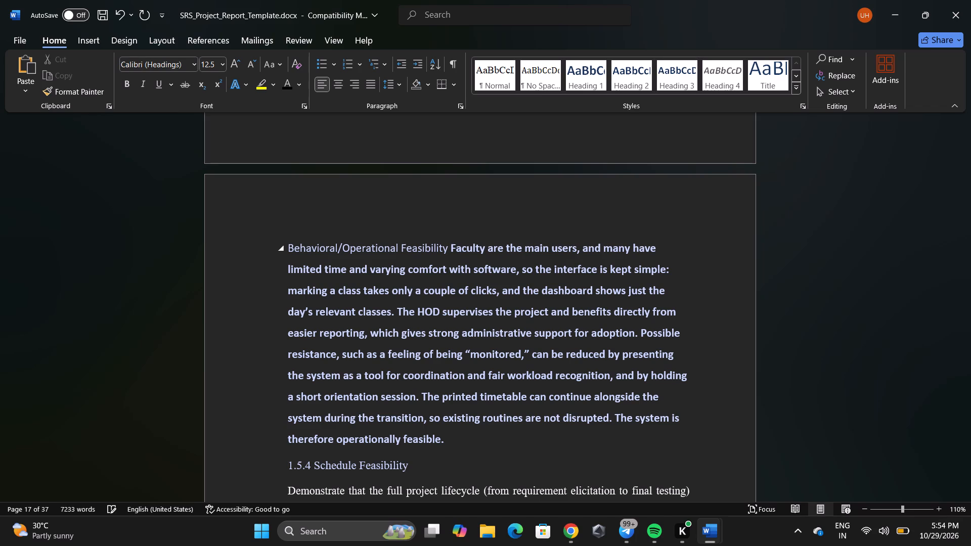
{"action": "left_click", "coordinate": [451, 250]}
{"action": "key", "text": "Return"}
Remove the bold from the paragraph starting "Faculty are the main users" and apply the Normal style to it.
{"action": "scroll", "coordinate": [480, 195], "scroll_direction": "up", "scroll_amount": 1}
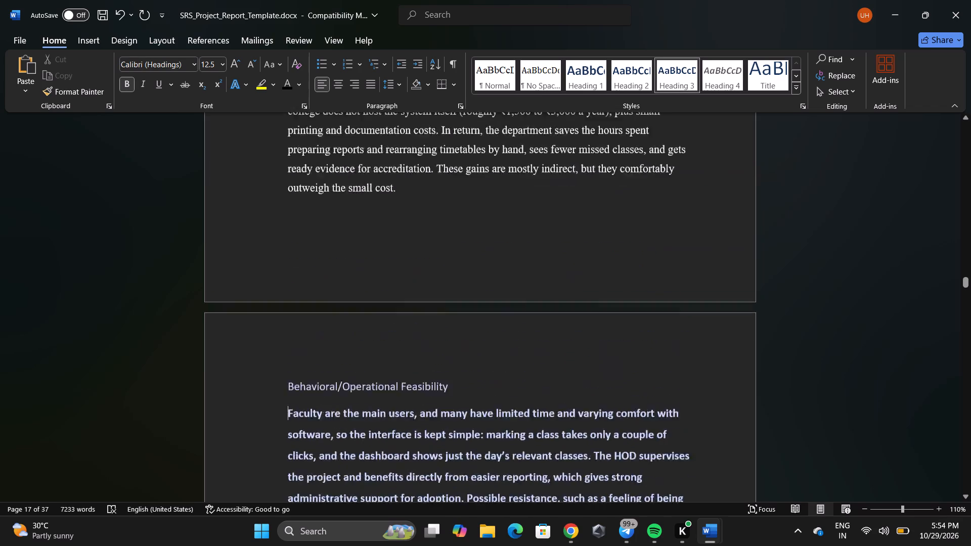
{"action": "scroll", "coordinate": [480, 195], "scroll_direction": "up", "scroll_amount": 1}
{"action": "scroll", "coordinate": [480, 195], "scroll_direction": "down", "scroll_amount": 2}
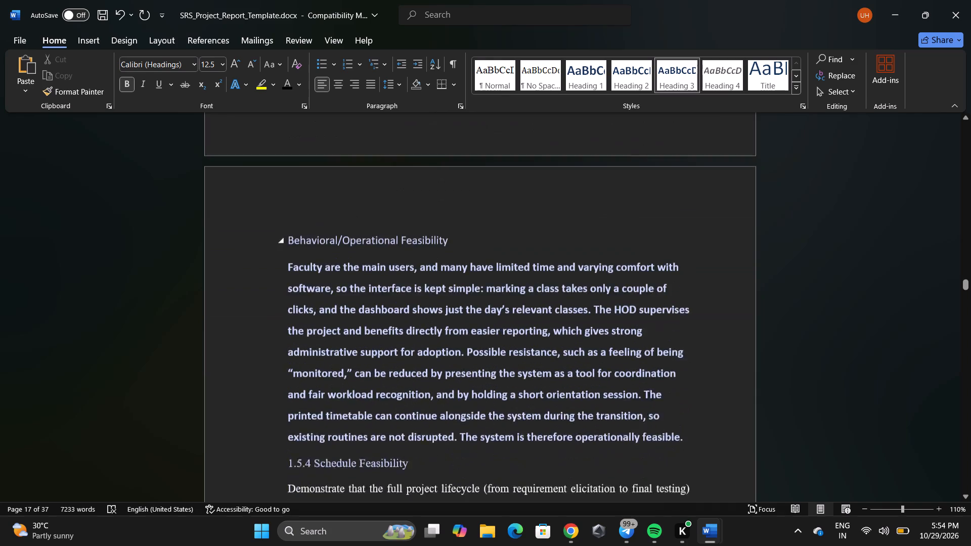
{"action": "scroll", "coordinate": [480, 195], "scroll_direction": "down", "scroll_amount": 1}
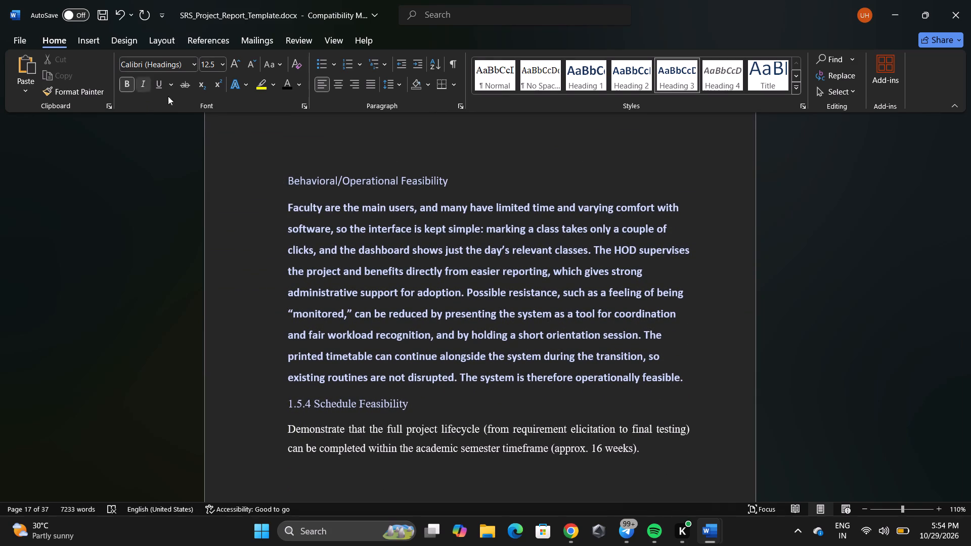
{"action": "left_click", "coordinate": [290, 207]}
{"action": "left_click_drag", "start_coordinate": [290, 207], "coordinate": [414, 272]}
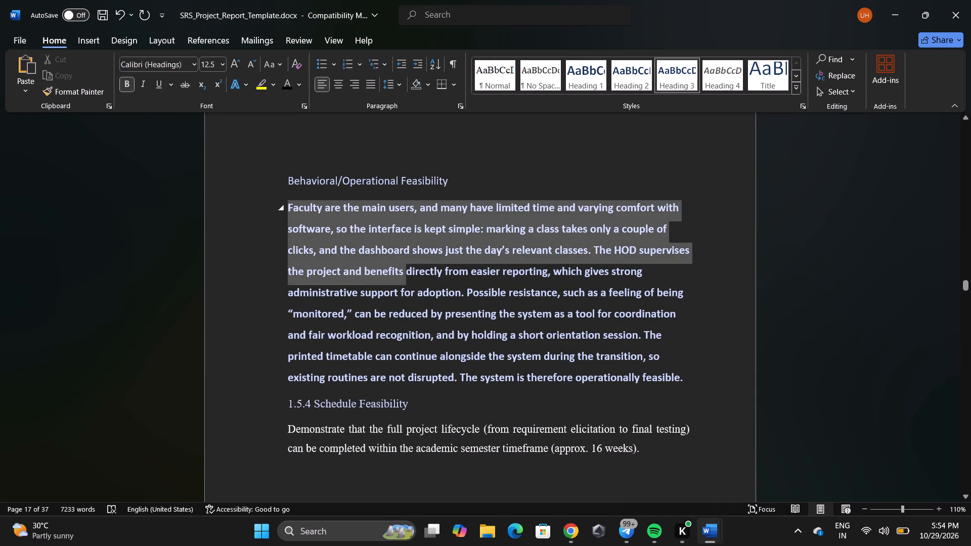
{"action": "left_click_drag", "start_coordinate": [414, 272], "coordinate": [722, 371]}
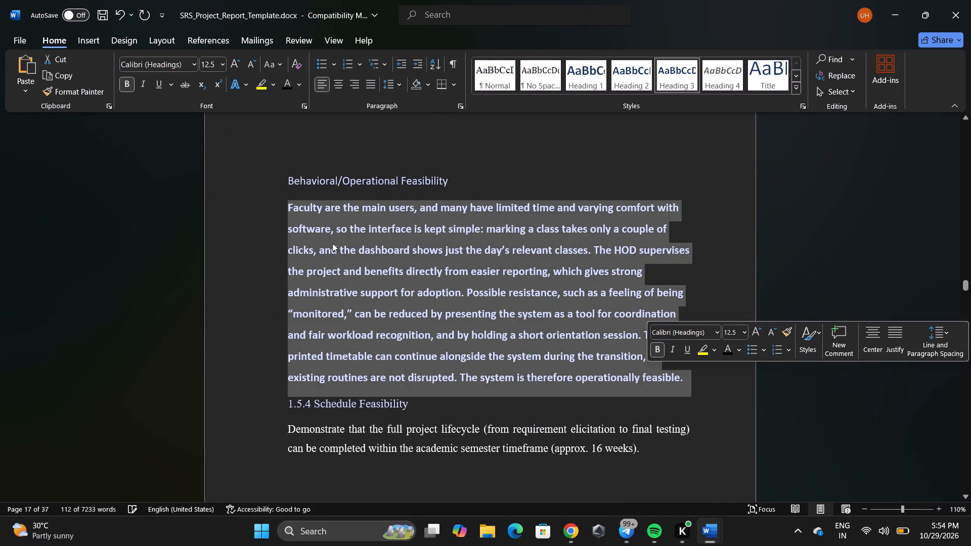
{"action": "left_click", "coordinate": [128, 82]}
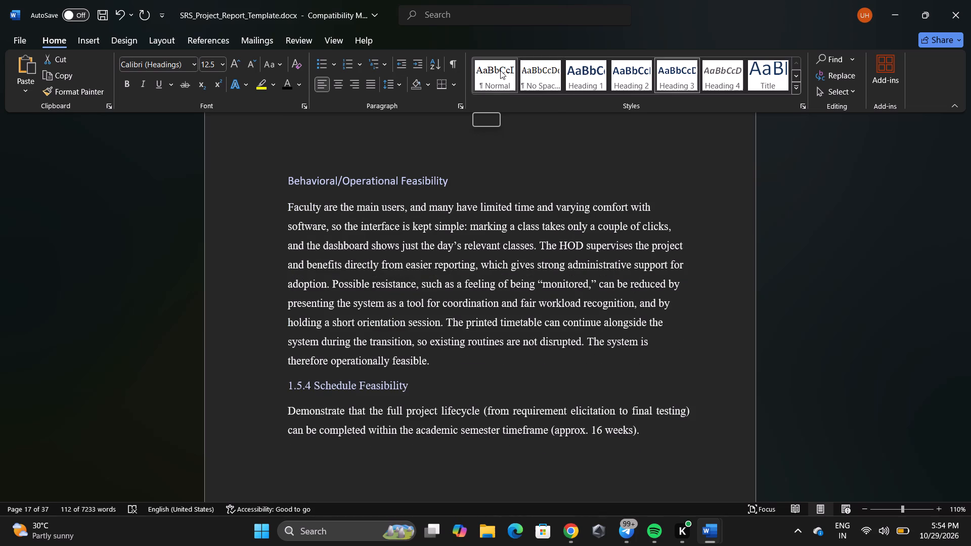
{"action": "left_click", "coordinate": [500, 70]}
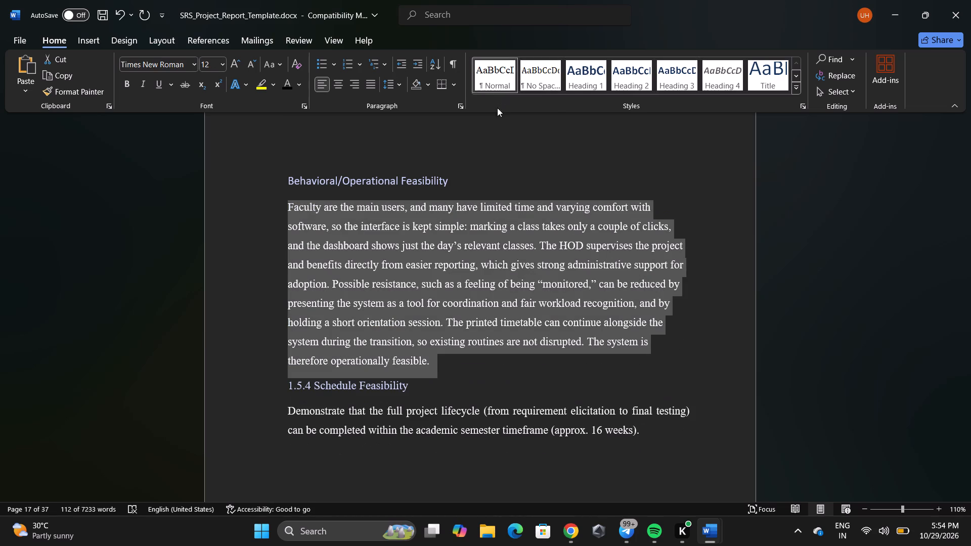
{"action": "left_click", "coordinate": [490, 153]}
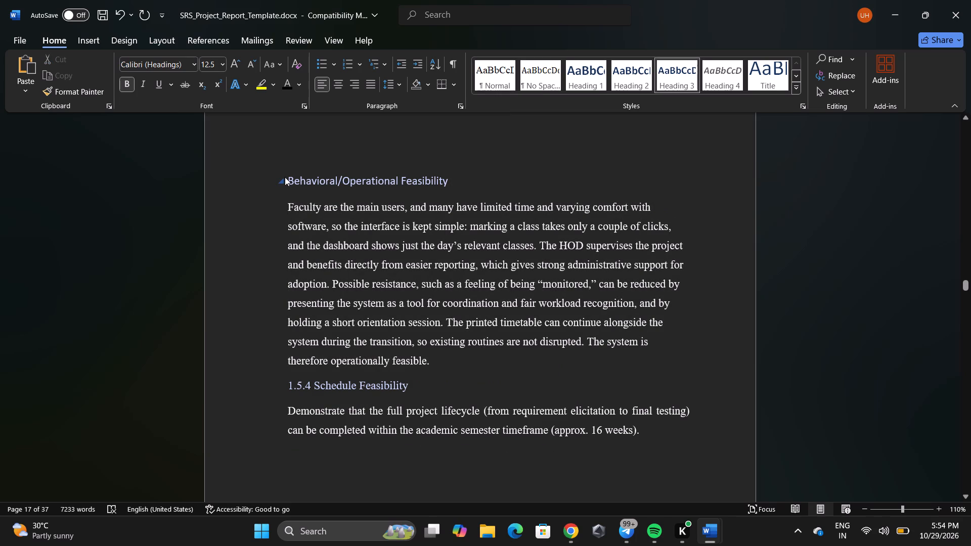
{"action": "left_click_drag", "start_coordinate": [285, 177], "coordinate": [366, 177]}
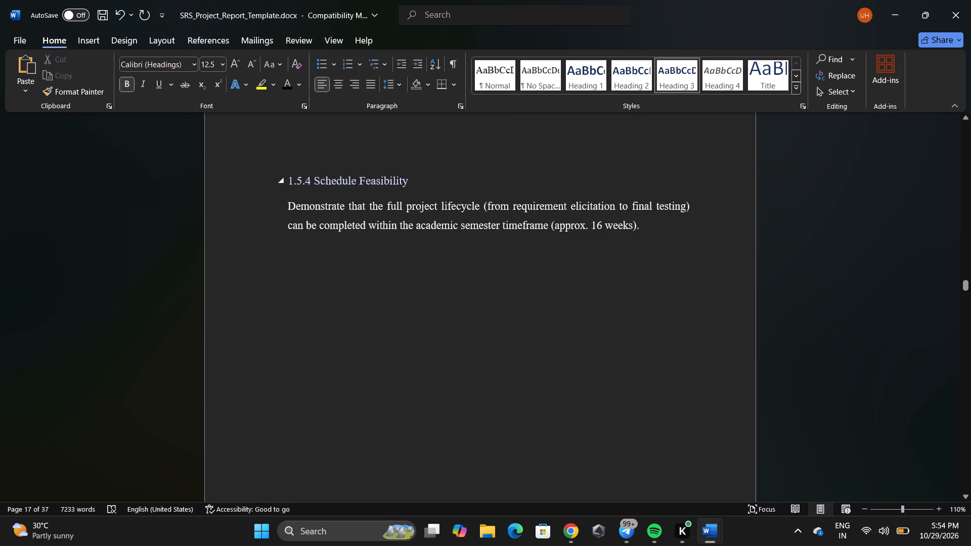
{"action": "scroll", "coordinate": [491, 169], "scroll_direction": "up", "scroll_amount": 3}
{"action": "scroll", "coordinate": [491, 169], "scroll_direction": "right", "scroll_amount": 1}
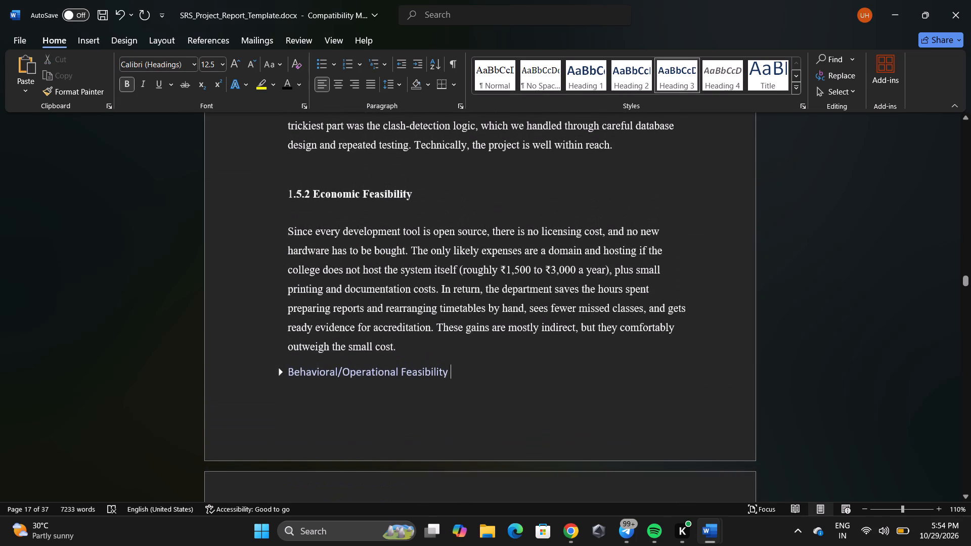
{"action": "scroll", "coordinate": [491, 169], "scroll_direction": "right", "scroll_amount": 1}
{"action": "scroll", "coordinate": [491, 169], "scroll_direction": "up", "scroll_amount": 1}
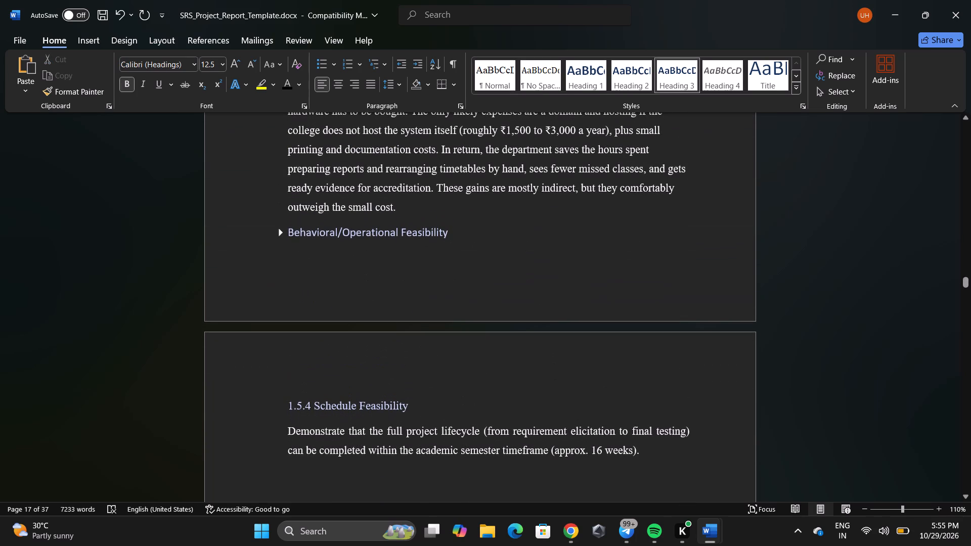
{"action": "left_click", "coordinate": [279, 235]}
Add the number "1.5.3" and a space in front of the Behavioral/Operational Feasibility heading.
{"action": "scroll", "coordinate": [508, 267], "scroll_direction": "down", "scroll_amount": 1}
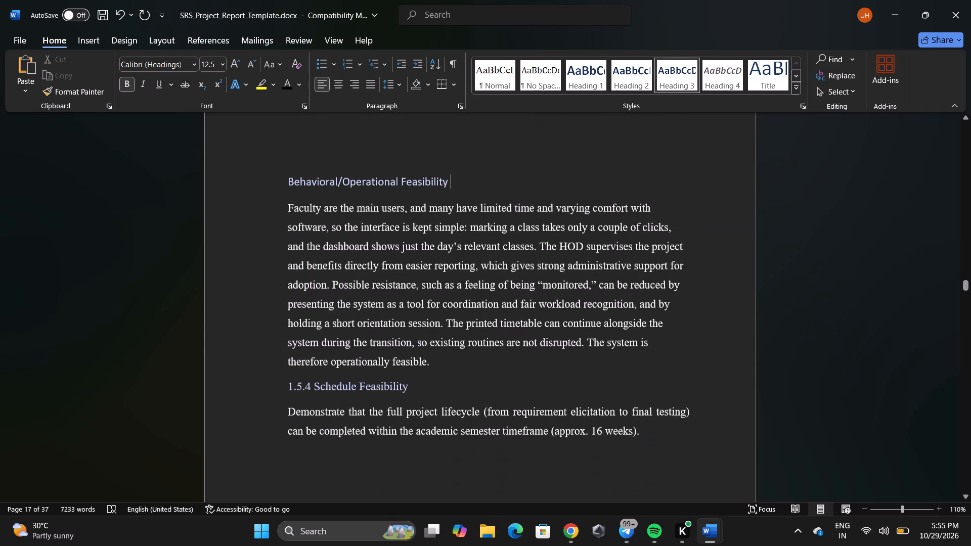
{"action": "scroll", "coordinate": [508, 267], "scroll_direction": "down", "scroll_amount": 1}
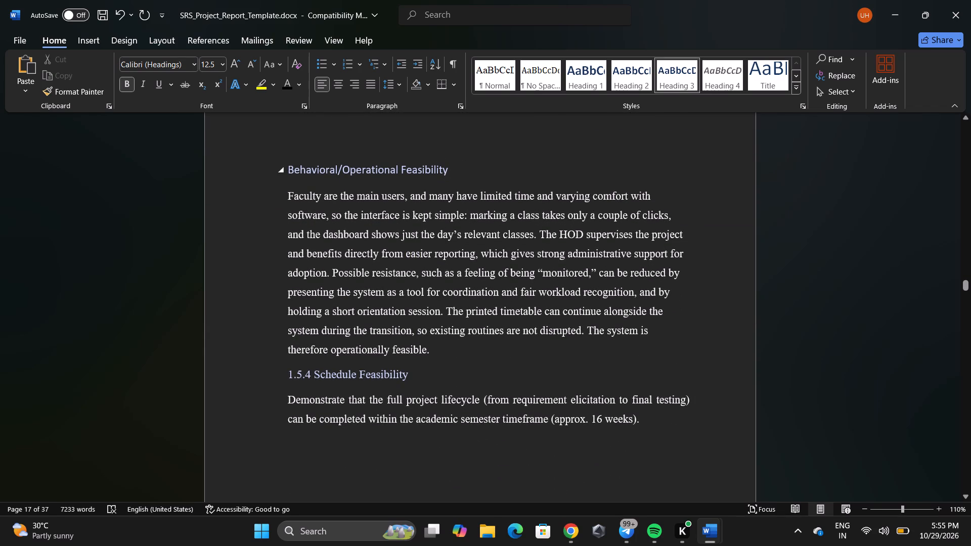
{"action": "left_click", "coordinate": [288, 166]}
{"action": "key", "text": "1"}
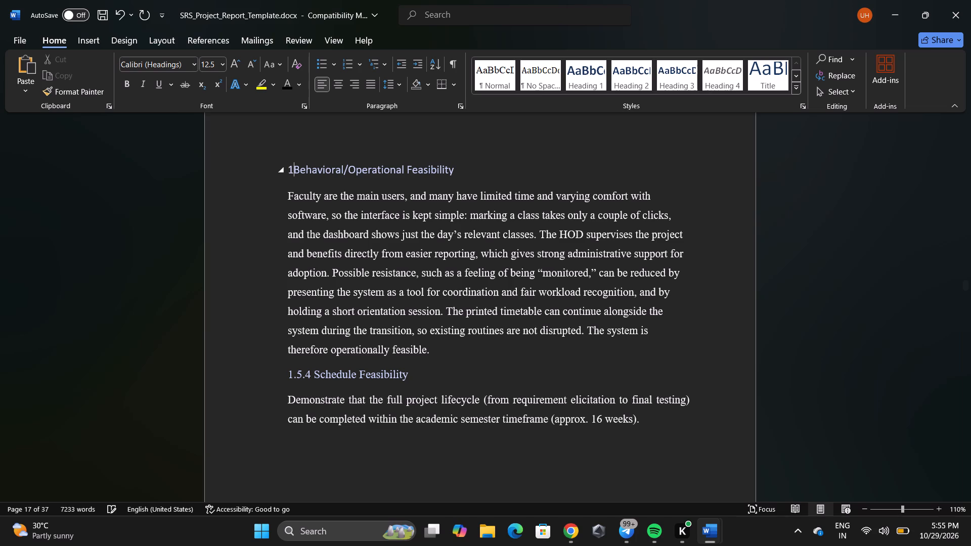
{"action": "key", "text": "comma"}
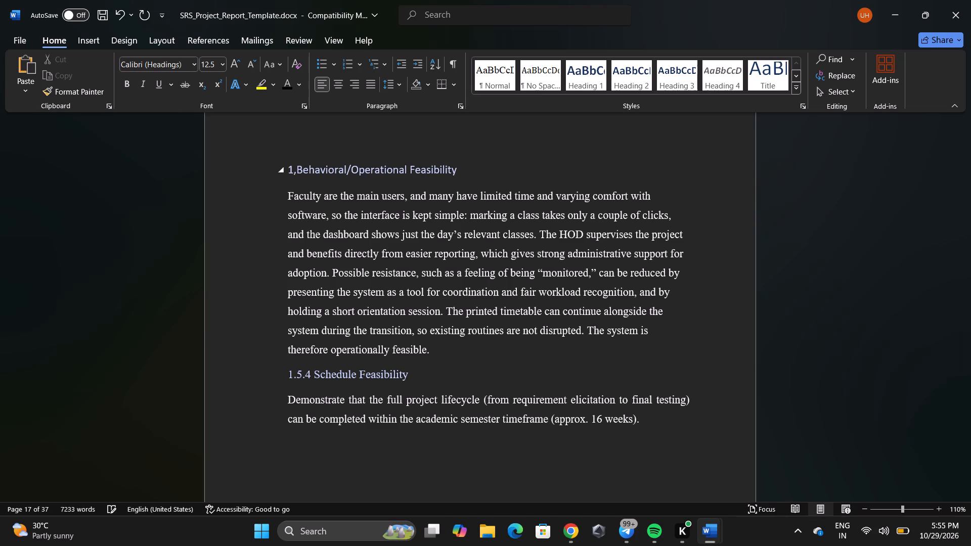
{"action": "key", "text": "BackSpace"}
{"action": "key", "text": "period"}
{"action": "key", "text": "5"}
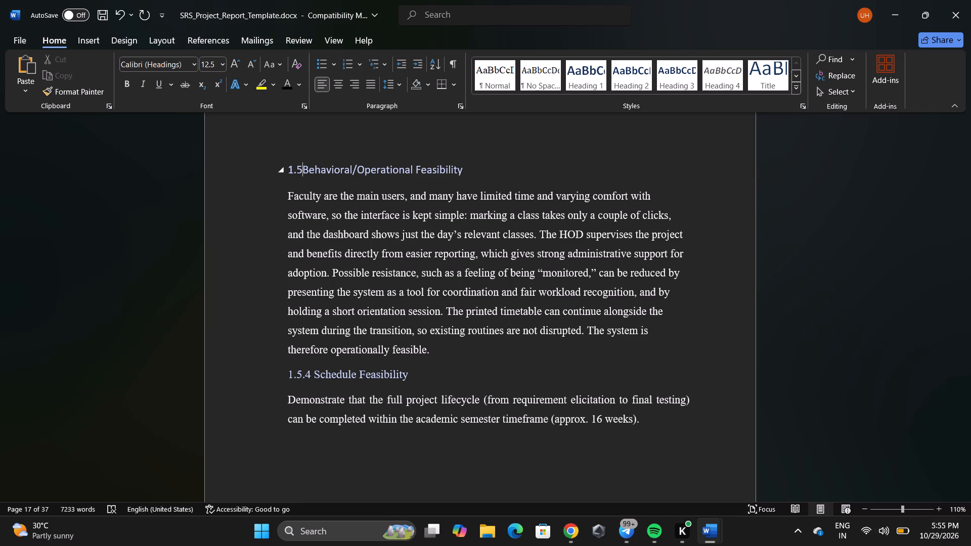
{"action": "type", "text": ".3"}
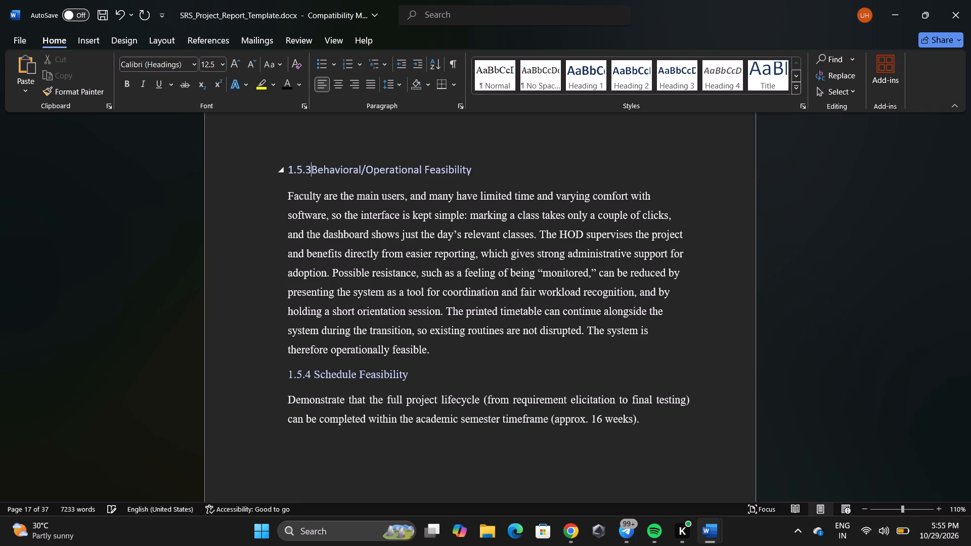
{"action": "key", "text": "space"}
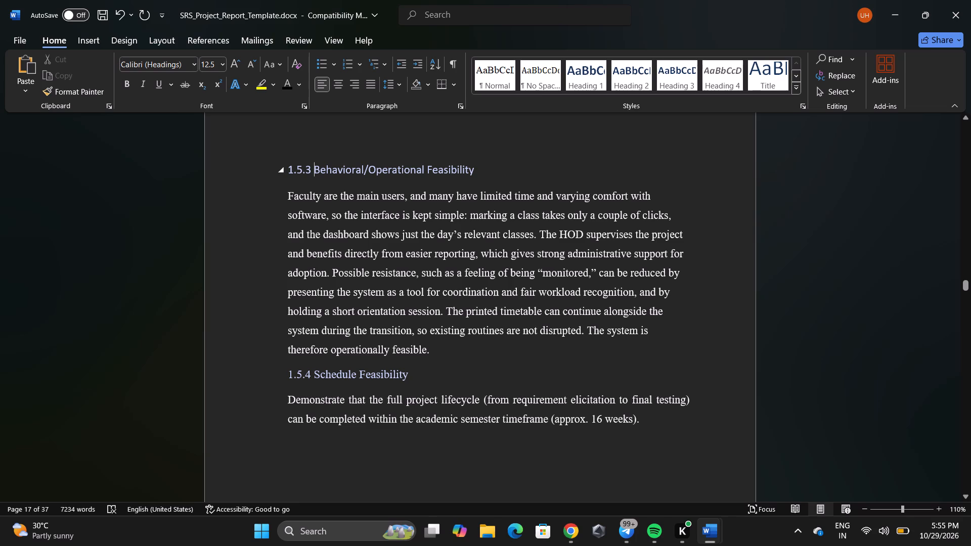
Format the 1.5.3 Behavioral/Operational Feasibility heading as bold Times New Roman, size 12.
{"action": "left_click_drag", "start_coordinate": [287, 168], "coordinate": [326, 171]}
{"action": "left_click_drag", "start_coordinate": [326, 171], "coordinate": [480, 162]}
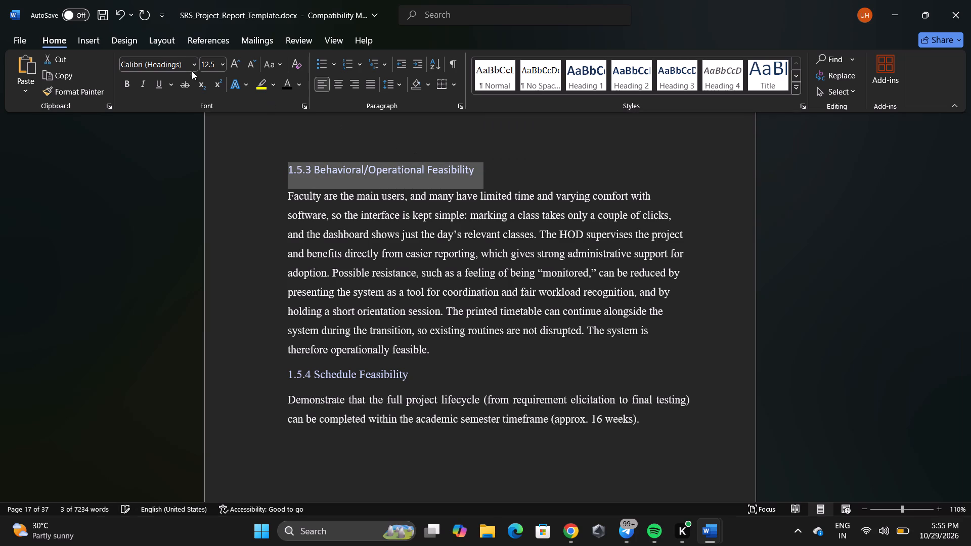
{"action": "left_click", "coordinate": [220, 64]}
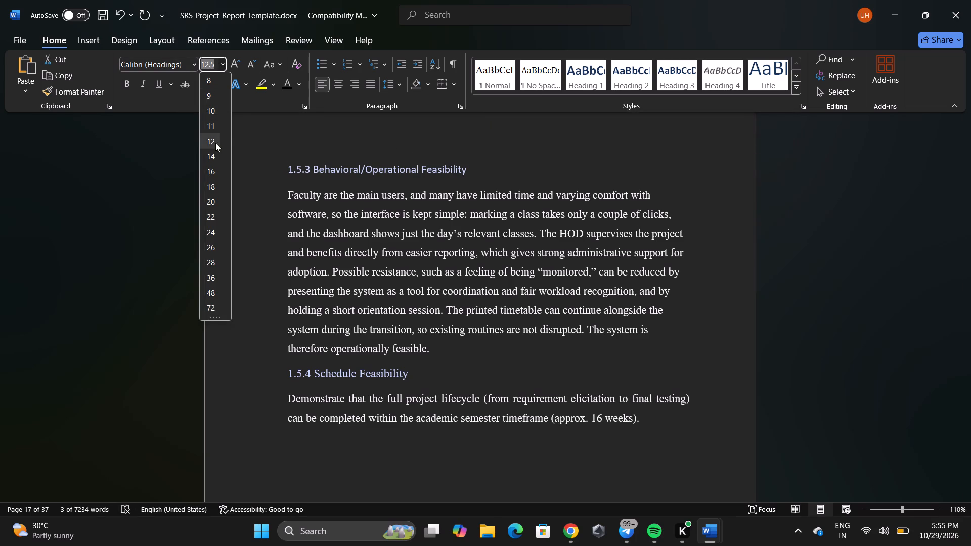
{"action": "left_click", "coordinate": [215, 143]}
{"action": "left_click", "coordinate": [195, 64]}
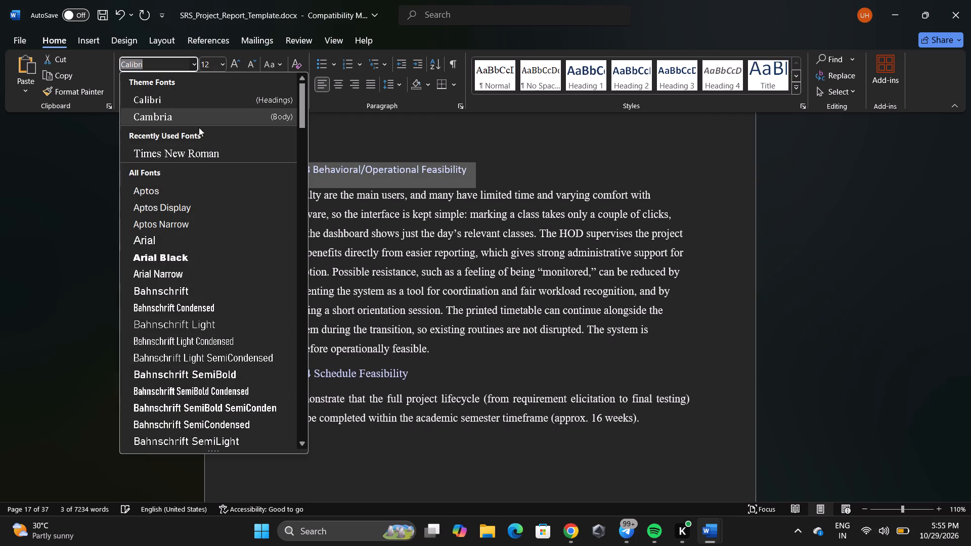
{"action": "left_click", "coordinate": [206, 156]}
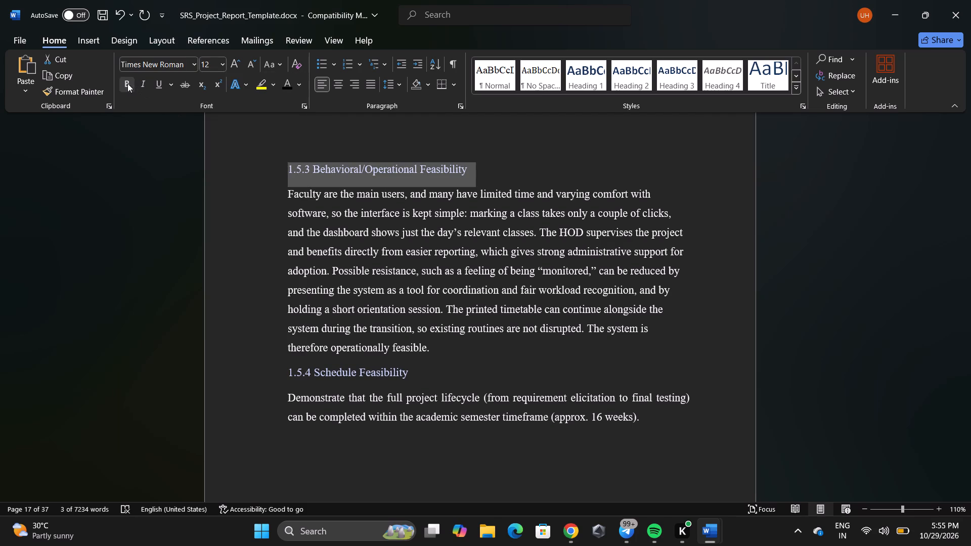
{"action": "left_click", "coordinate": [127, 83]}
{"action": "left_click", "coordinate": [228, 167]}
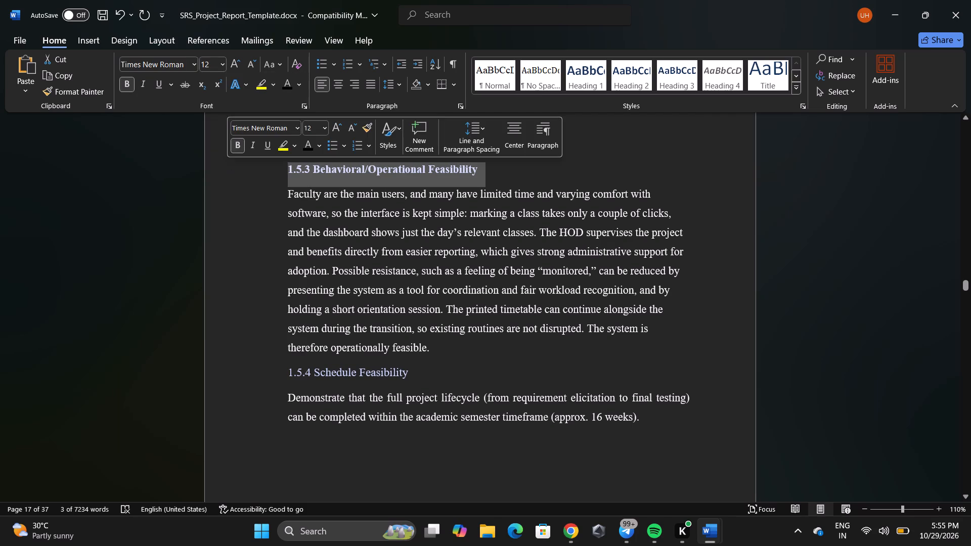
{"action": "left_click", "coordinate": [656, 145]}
Apply the Normal style to the 1.5.3 Behavioral/Operational Feasibility heading and make it bold.
{"action": "scroll", "coordinate": [635, 168], "scroll_direction": "up", "scroll_amount": 4}
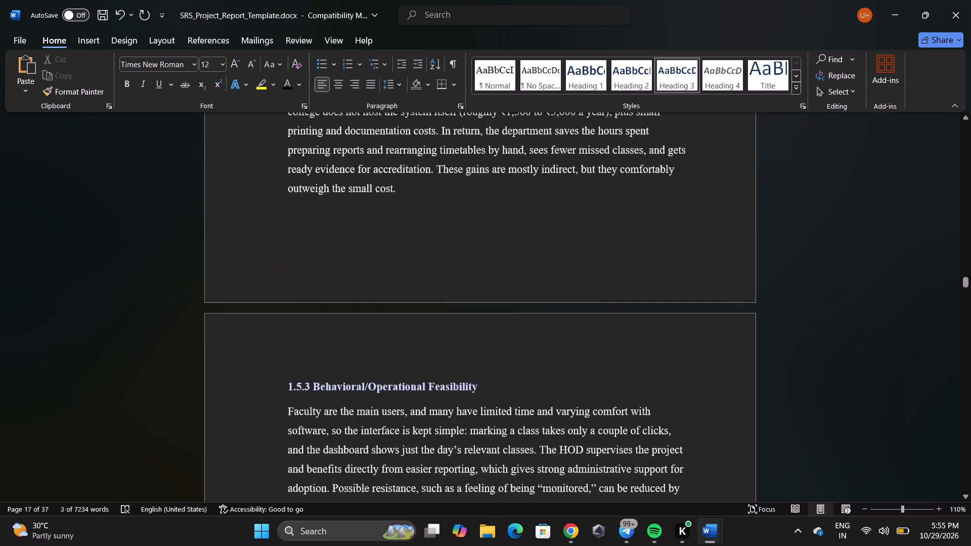
{"action": "scroll", "coordinate": [635, 168], "scroll_direction": "up", "scroll_amount": 1}
{"action": "scroll", "coordinate": [635, 168], "scroll_direction": "down", "scroll_amount": 1}
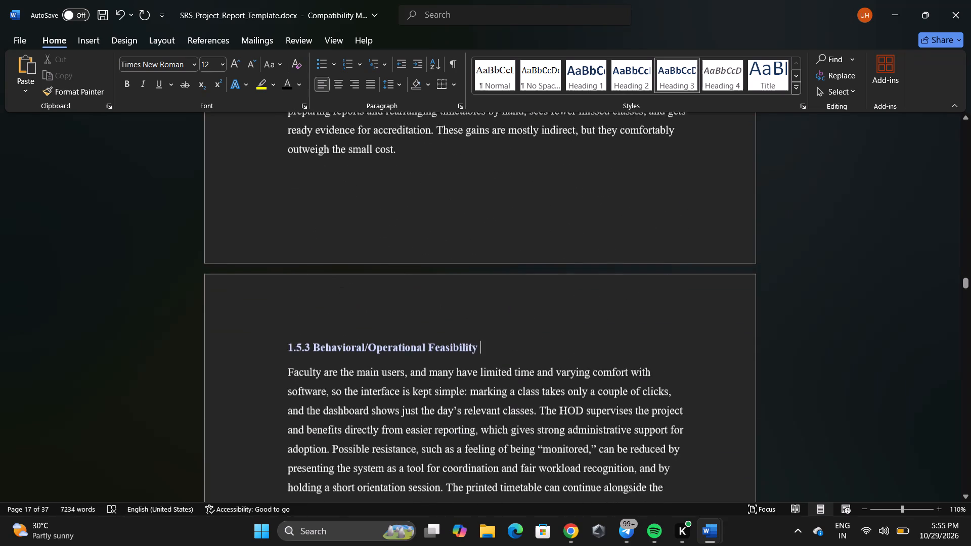
{"action": "scroll", "coordinate": [635, 168], "scroll_direction": "down", "scroll_amount": 1}
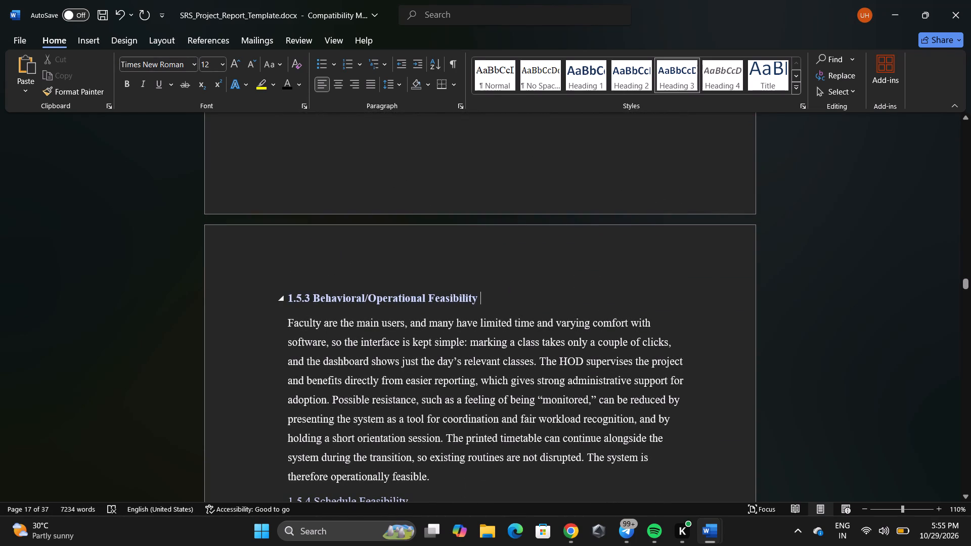
{"action": "left_click_drag", "start_coordinate": [288, 302], "coordinate": [478, 295]}
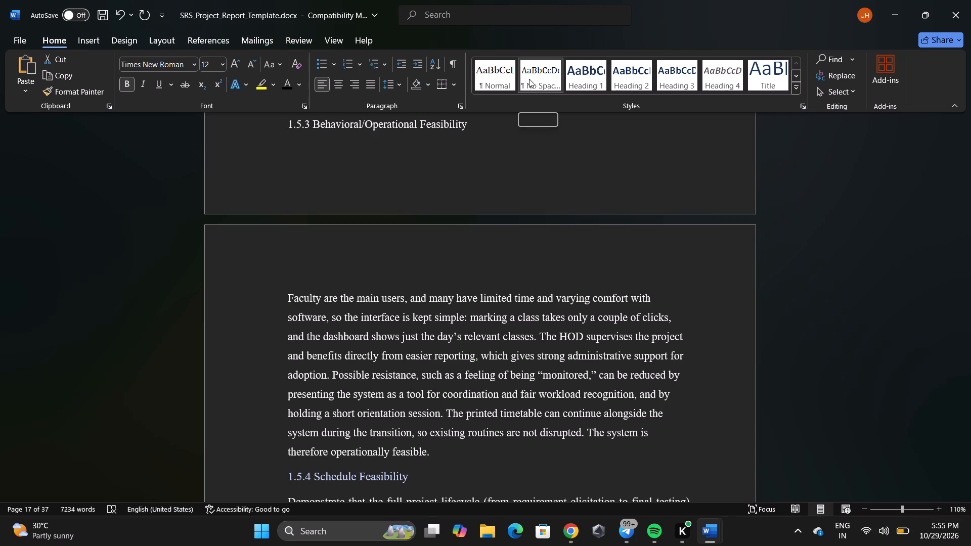
{"action": "left_click", "coordinate": [490, 75]}
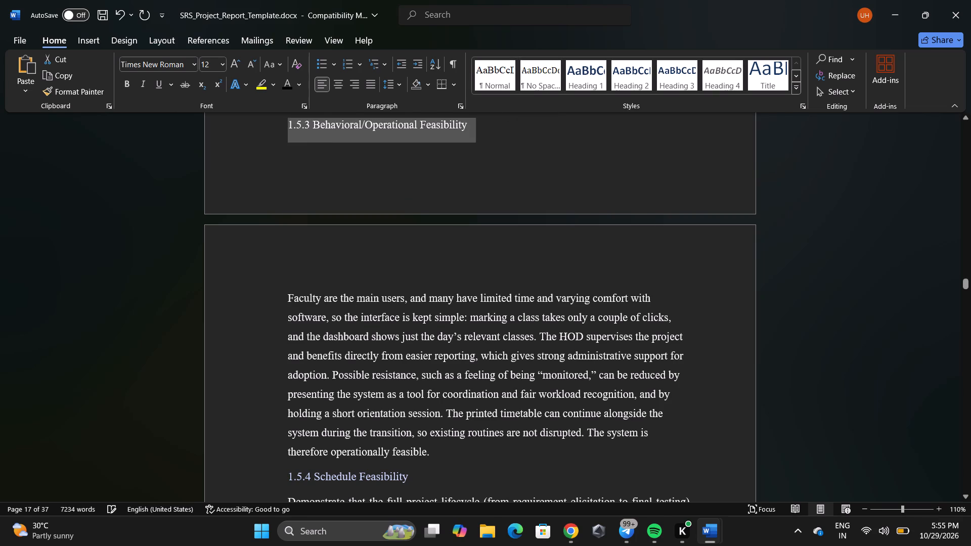
{"action": "left_click", "coordinate": [123, 85]}
{"action": "left_click", "coordinate": [290, 177]}
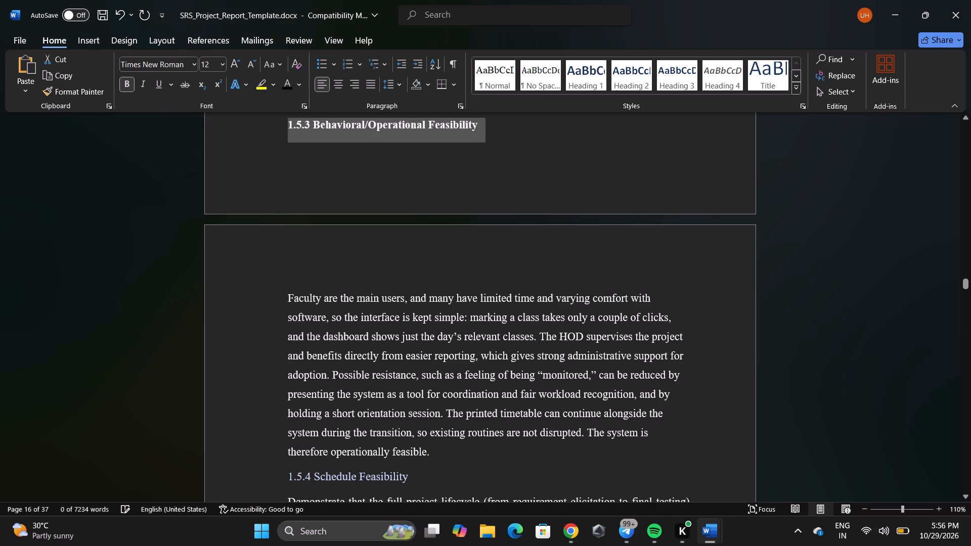
Remove the blank gap between the 1.5.2 Economic Feasibility heading and its paragraph starting "Since every development tool".
{"action": "scroll", "coordinate": [395, 173], "scroll_direction": "up", "scroll_amount": 3}
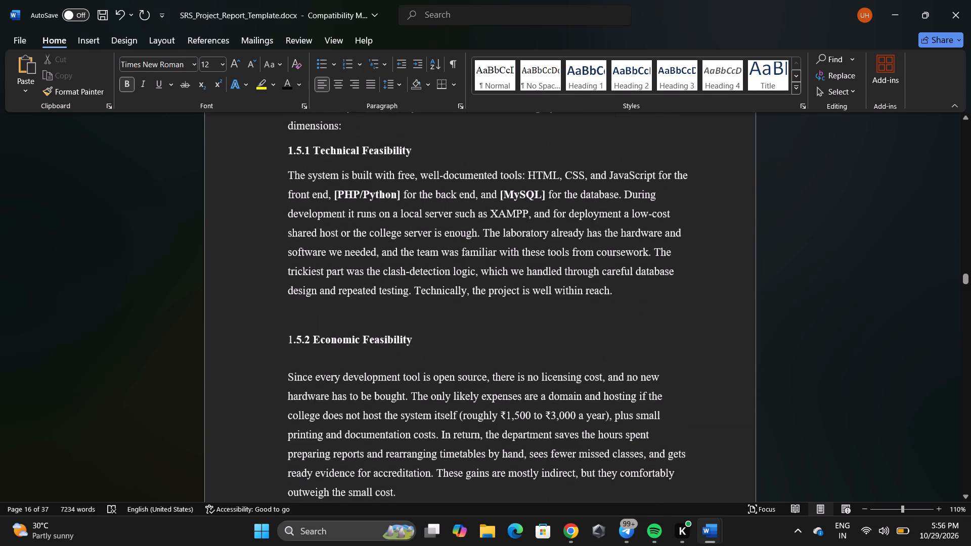
{"action": "scroll", "coordinate": [395, 173], "scroll_direction": "up", "scroll_amount": 1}
{"action": "left_click", "coordinate": [286, 382]}
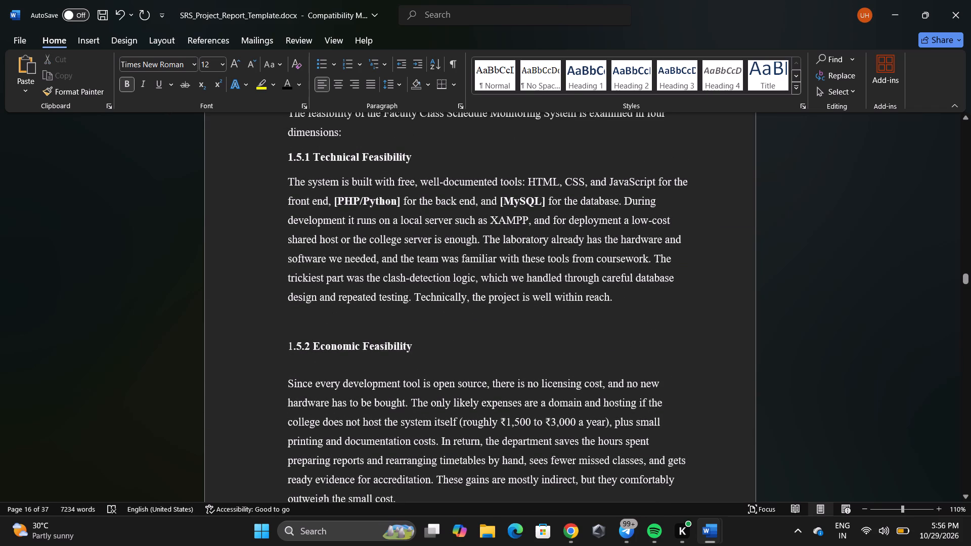
{"action": "key", "text": "BackSpace"}
{"action": "scroll", "coordinate": [371, 338], "scroll_direction": "right", "scroll_amount": 1}
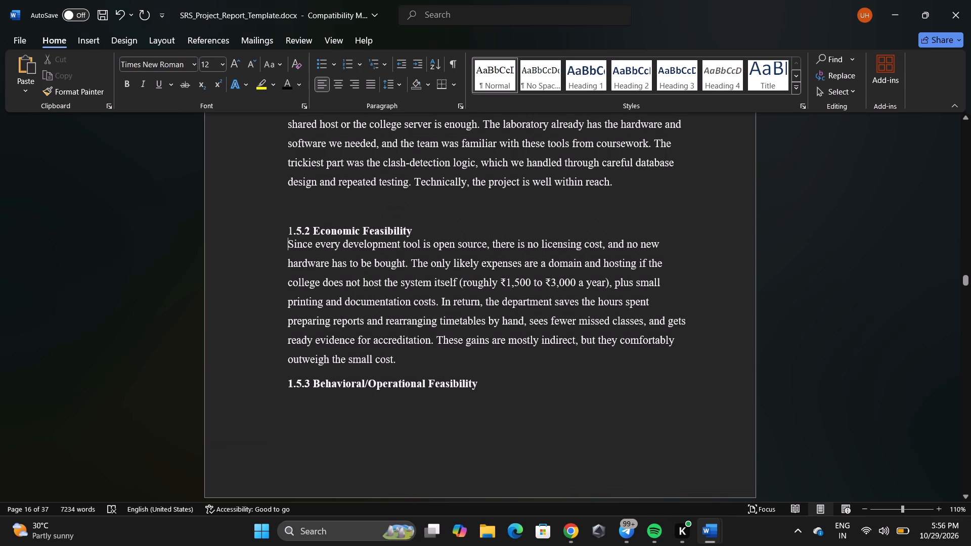
Insert two blank lines between the 1.5.2 Economic Feasibility heading and its paragraph starting "Since every development tool".
{"action": "key", "text": "Return"}
{"action": "key", "text": "Return"}
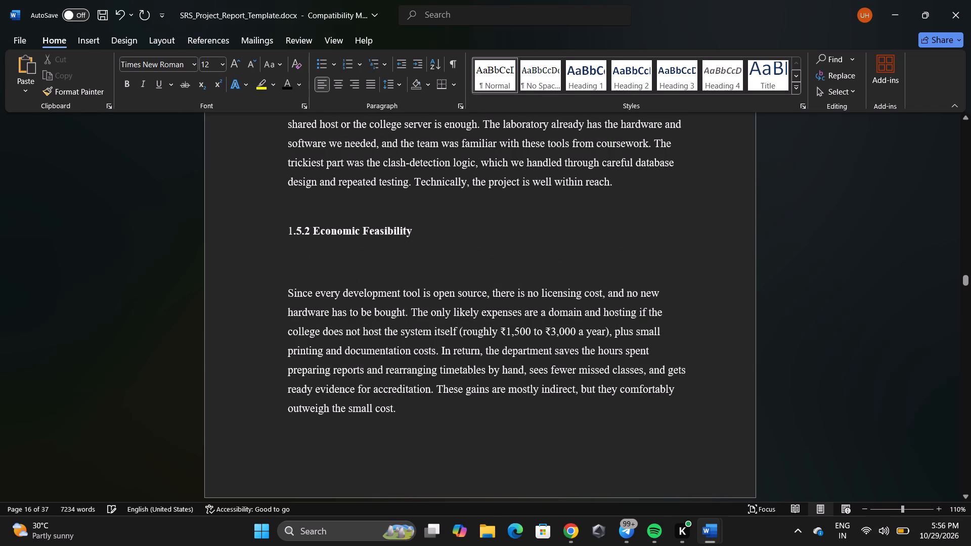
Clear the section 1.5.4 heading line below the Behavioral/Operational Feasibility text and retype it as "1.5.4 Schedule Feasibility".
{"action": "scroll", "coordinate": [584, 236], "scroll_direction": "down", "scroll_amount": 4}
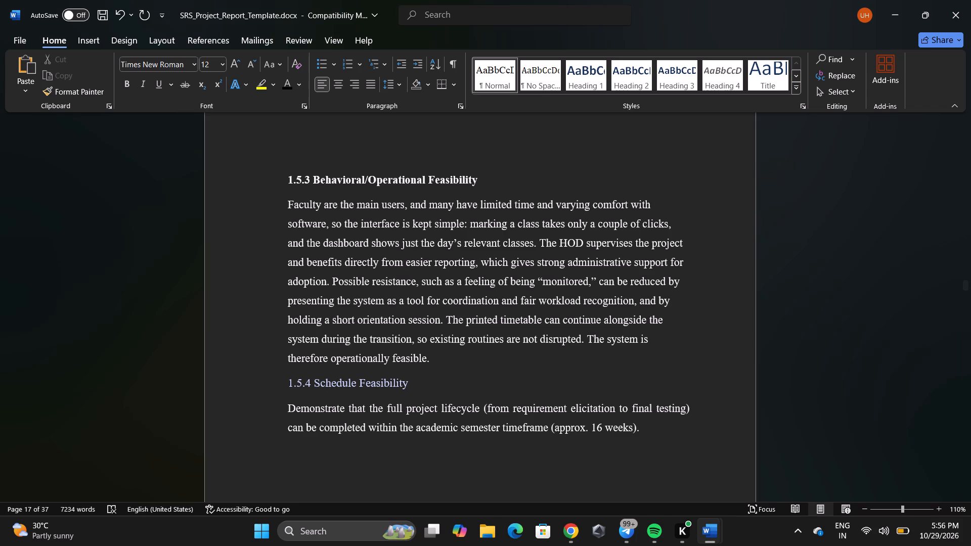
{"action": "scroll", "coordinate": [455, 303], "scroll_direction": "down", "scroll_amount": 1}
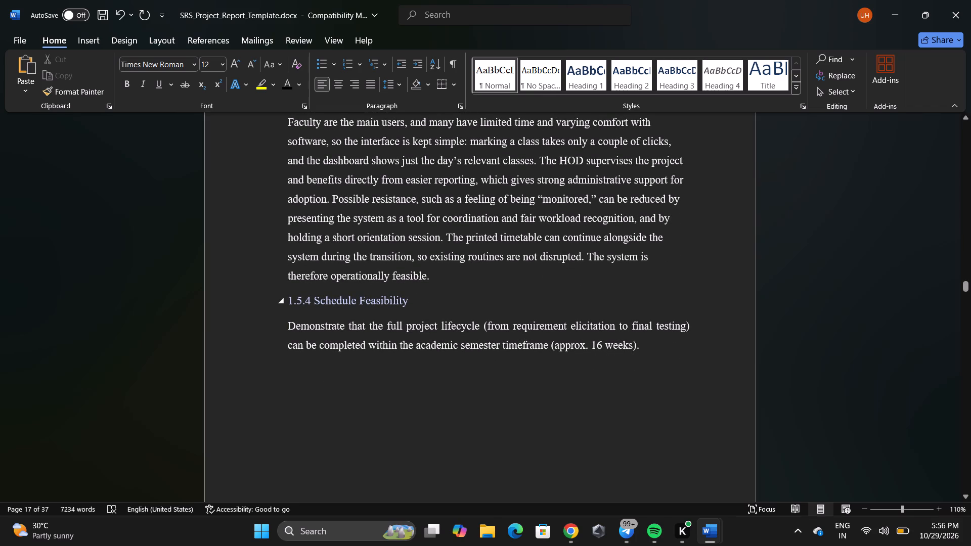
{"action": "scroll", "coordinate": [423, 239], "scroll_direction": "right", "scroll_amount": 1}
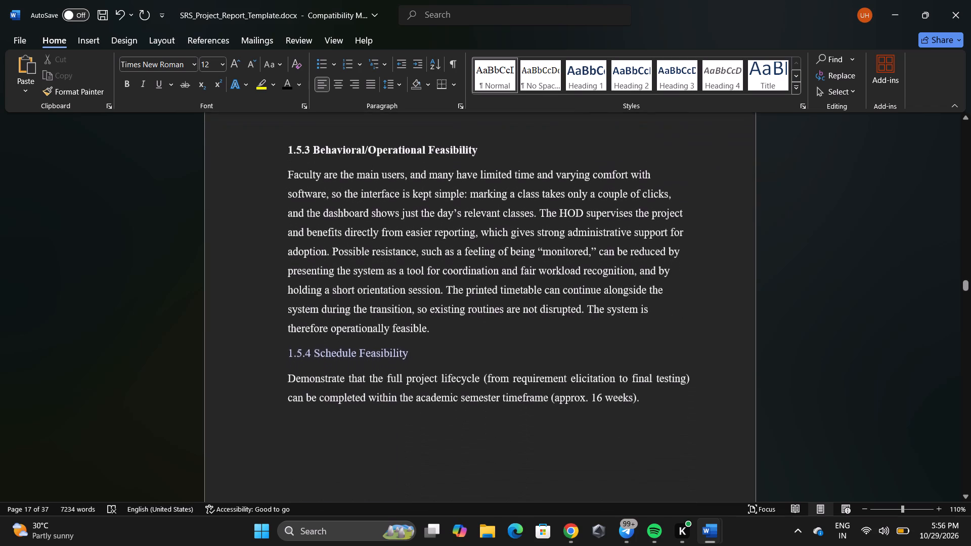
{"action": "scroll", "coordinate": [423, 239], "scroll_direction": "right", "scroll_amount": 1}
{"action": "left_click", "coordinate": [416, 342]}
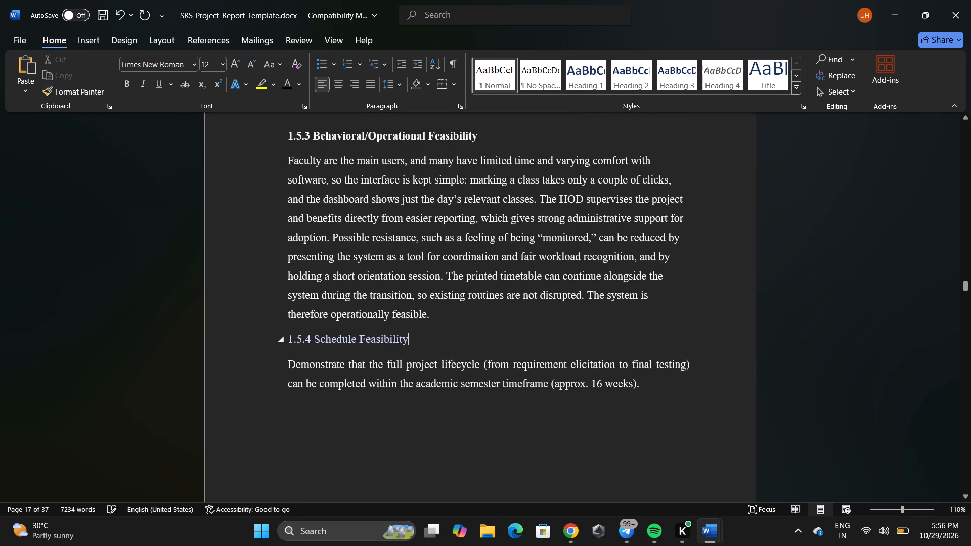
{"action": "key", "text": "BackSpace"}
{"action": "key", "text": "BackSpace"}
{"action": "key", "text": "BackSpace"}
{"action": "key", "text": "BackSpace"}
{"action": "key", "text": "BackSpace"}
{"action": "key", "text": "BackSpace"}
{"action": "key", "text": "BackSpace"}
{"action": "key", "text": "BackSpace"}
{"action": "key", "text": "BackSpace"}
{"action": "key", "text": "BackSpace"}
{"action": "key", "text": "BackSpace"}
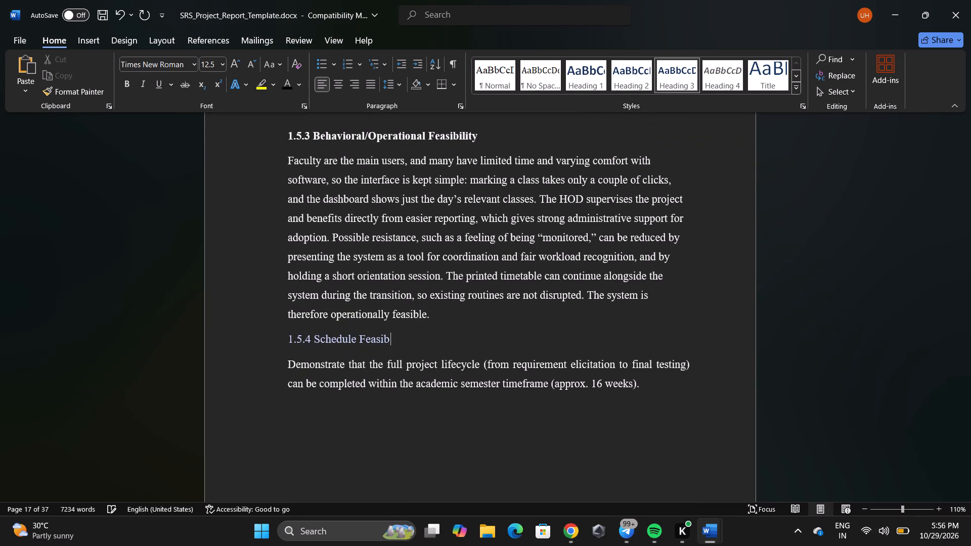
{"action": "key", "text": "BackSpace"}
{"action": "key", "text": "BackSpace"}
{"action": "key", "text": "BackSpace"}
{"action": "key", "text": "BackSpace"}
{"action": "key", "text": "BackSpace"}
{"action": "key", "text": "BackSpace"}
{"action": "key", "text": "BackSpace"}
{"action": "key", "text": "BackSpace"}
{"action": "key", "text": "BackSpace"}
{"action": "key", "text": "BackSpace"}
{"action": "key", "text": "BackSpace"}
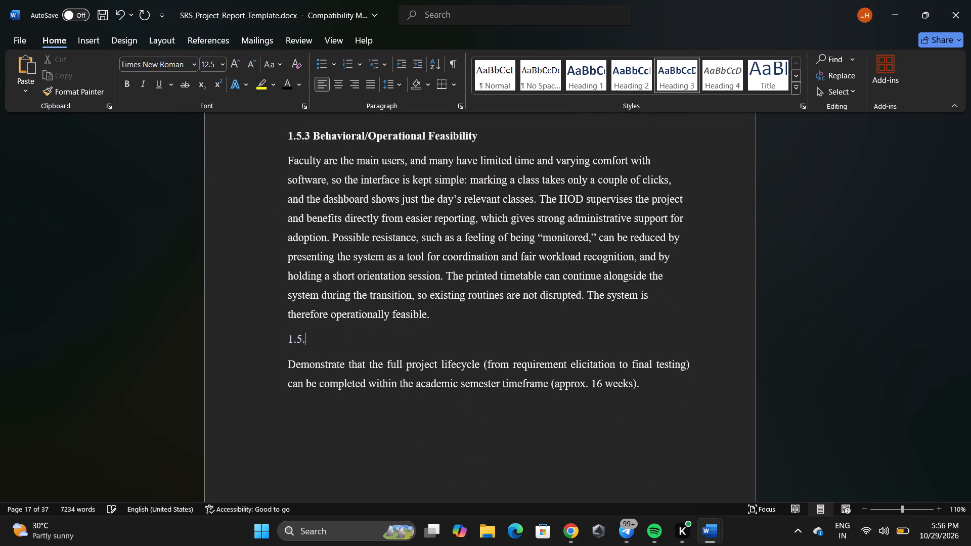
{"action": "key", "text": "BackSpace"}
{"action": "key", "text": "BackSpace"}
{"action": "key", "text": "BackSpace"}
{"action": "key", "text": "BackSpace"}
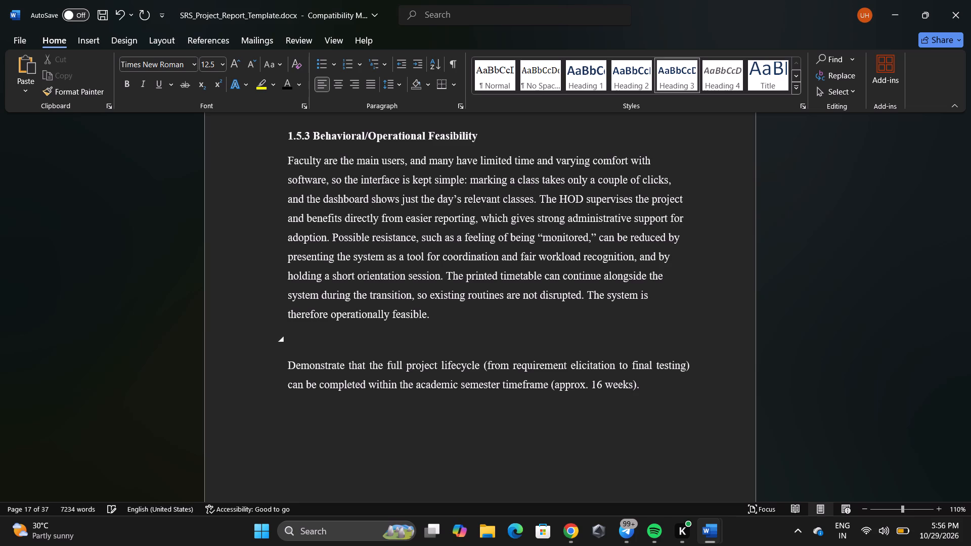
{"action": "key", "text": "1"}
{"action": "key", "text": "period"}
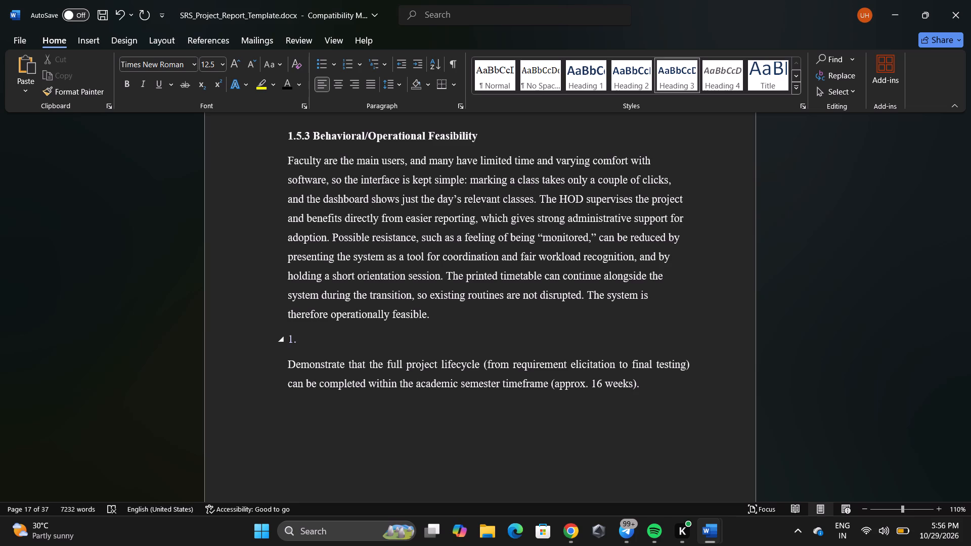
{"action": "type", "text": "5.4"}
{"action": "key", "text": "space"}
{"action": "key", "text": "s"}
{"action": "type", "text": "hedule"}
{"action": "key", "text": "space"}
{"action": "type", "text": "eas"}
{"action": "type", "text": "ibility"}
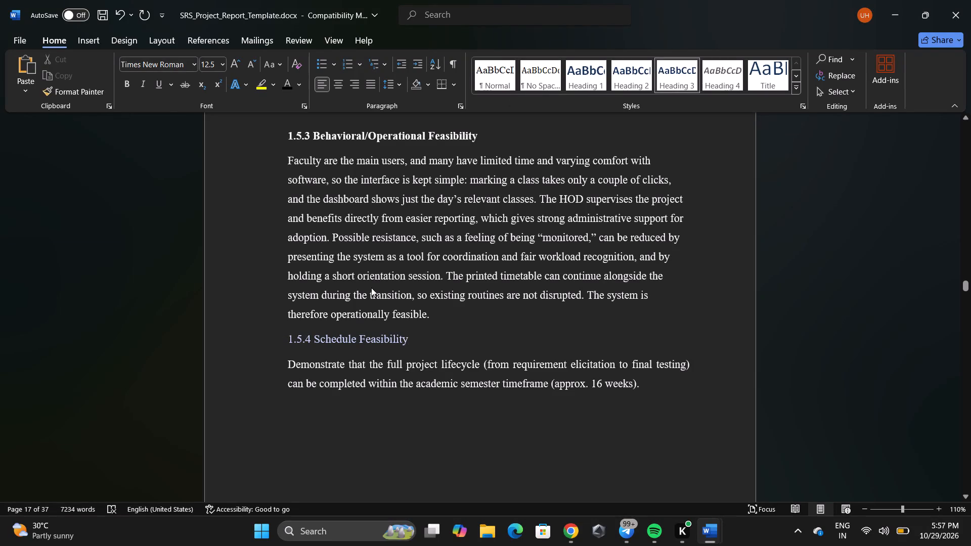
Apply the Normal style to the 1.5.4 Schedule Feasibility heading and make it bold.
{"action": "left_click_drag", "start_coordinate": [289, 342], "coordinate": [404, 340]}
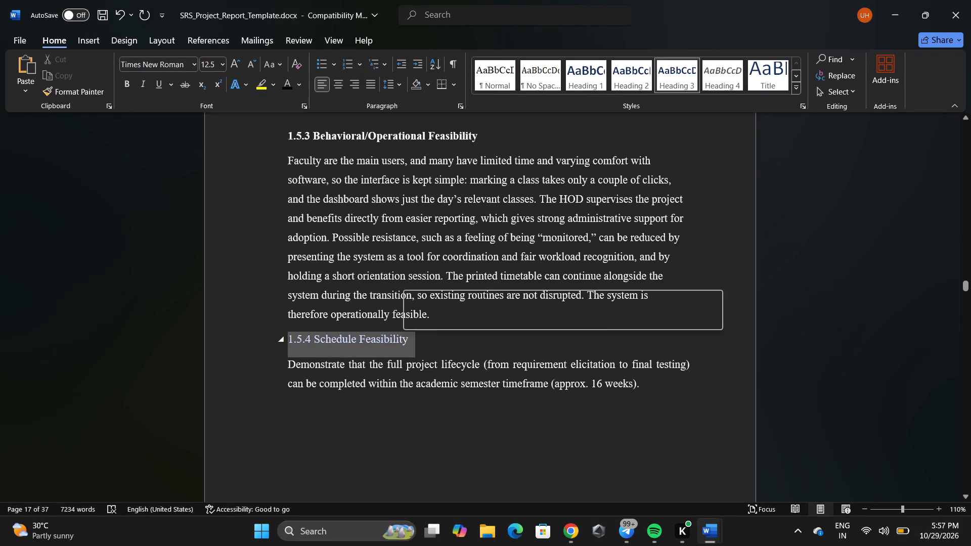
{"action": "left_click", "coordinate": [495, 81]}
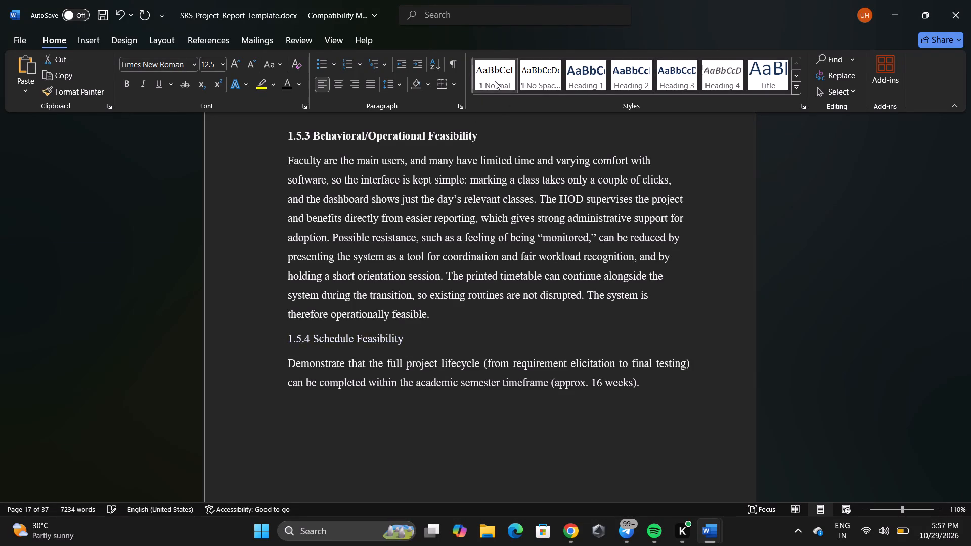
{"action": "left_click", "coordinate": [128, 83]}
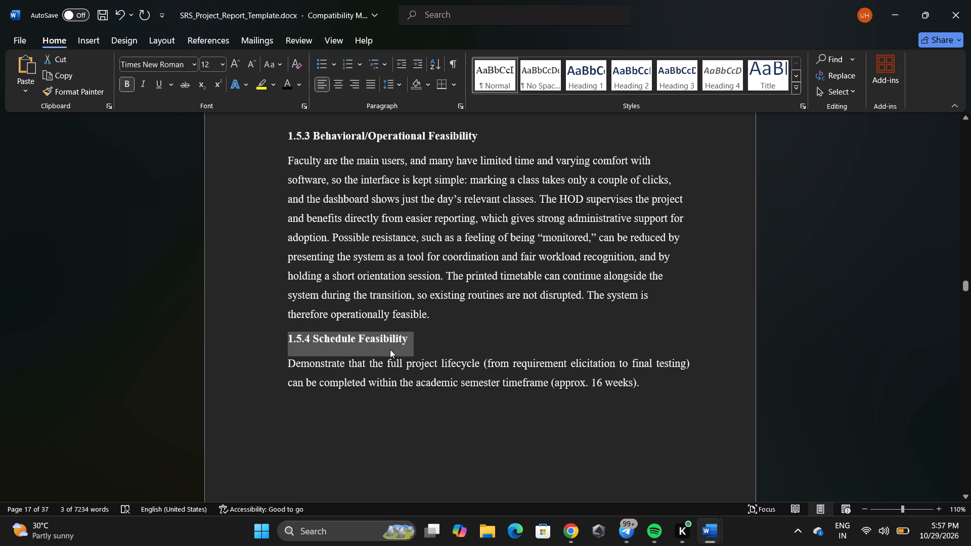
{"action": "left_click", "coordinate": [471, 421]}
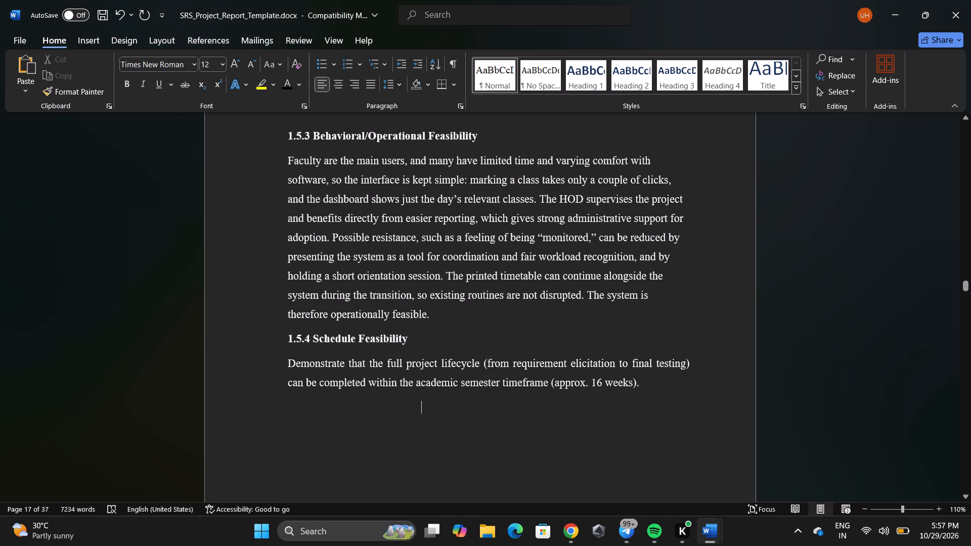
Delete the placeholder paragraph starting "Demonstrate that the full project lifecycle" under the 1.5.4 Schedule Feasibility heading.
{"action": "scroll", "coordinate": [541, 296], "scroll_direction": "up", "scroll_amount": 3}
{"action": "scroll", "coordinate": [541, 296], "scroll_direction": "down", "scroll_amount": 1}
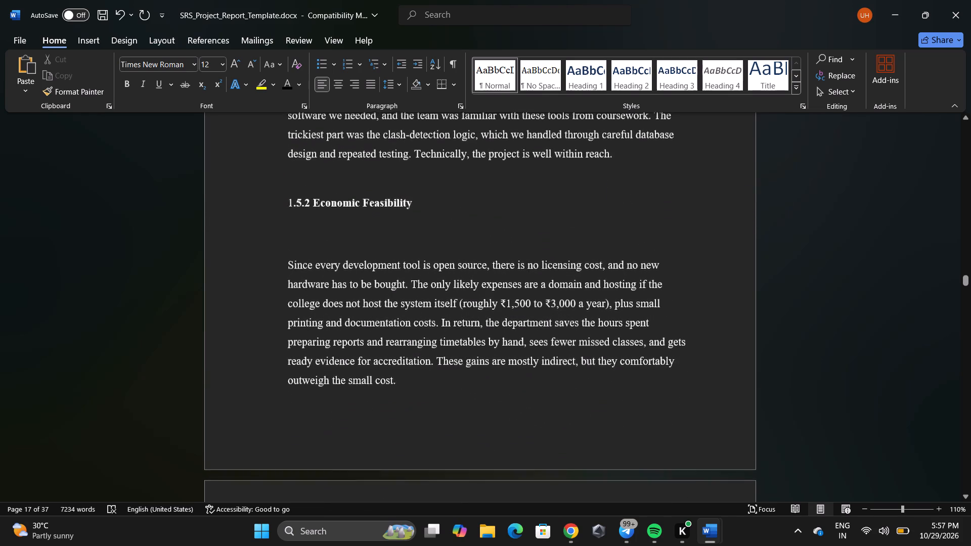
{"action": "scroll", "coordinate": [541, 296], "scroll_direction": "down", "scroll_amount": 2}
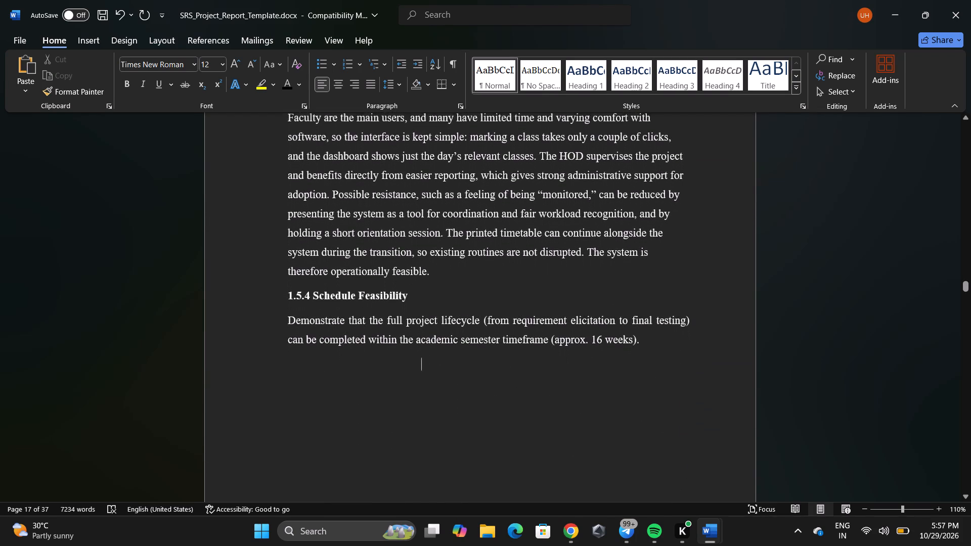
{"action": "scroll", "coordinate": [541, 296], "scroll_direction": "down", "scroll_amount": 1}
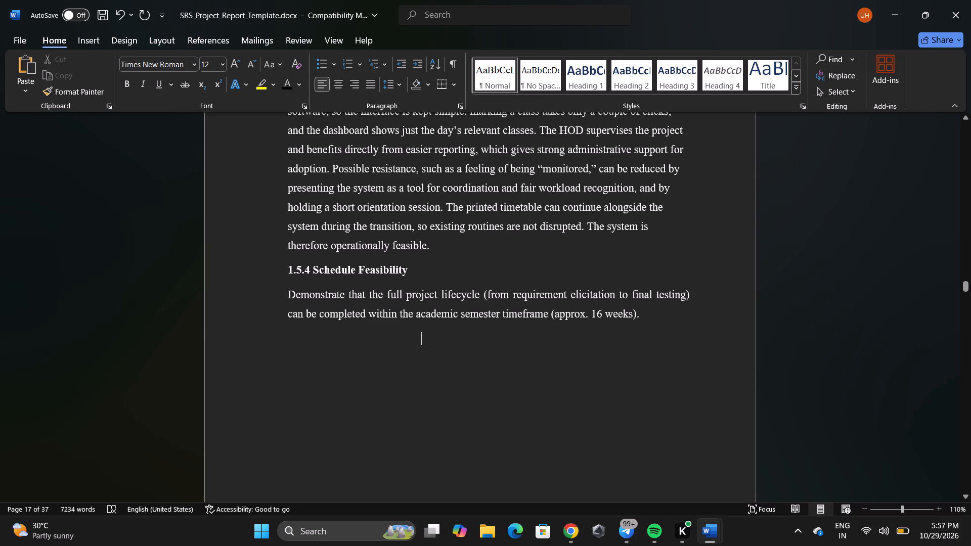
{"action": "left_click_drag", "start_coordinate": [287, 292], "coordinate": [505, 313]}
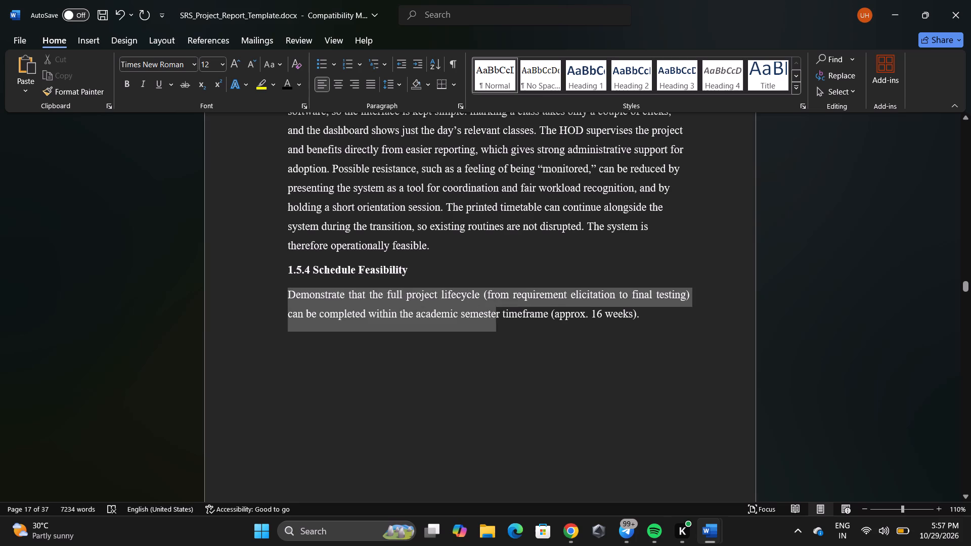
{"action": "left_click_drag", "start_coordinate": [505, 313], "coordinate": [647, 323]}
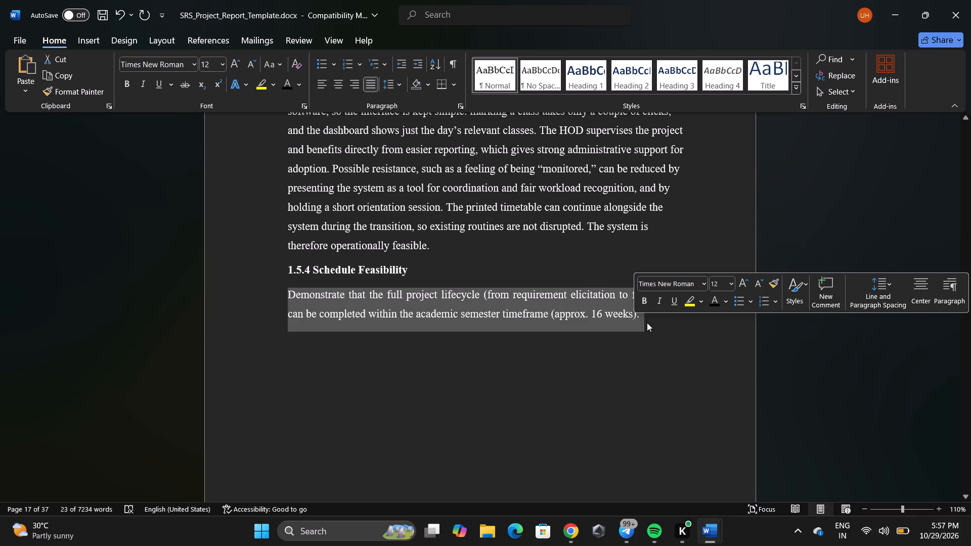
{"action": "key", "text": "BackSpace"}
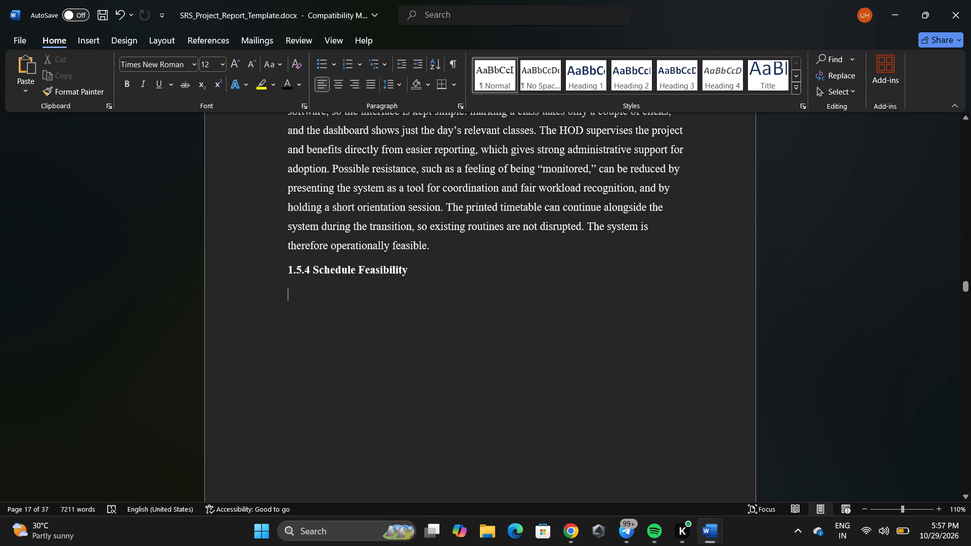
Write the opening sentence under 1.5.4 Schedule Feasibility: "The project is considered feasible within the academic semester timeframe of approximately 16 weeks.".
{"action": "type", "text": "the"}
{"action": "key", "text": "space"}
{"action": "type", "text": "project"}
{"action": "key", "text": "space"}
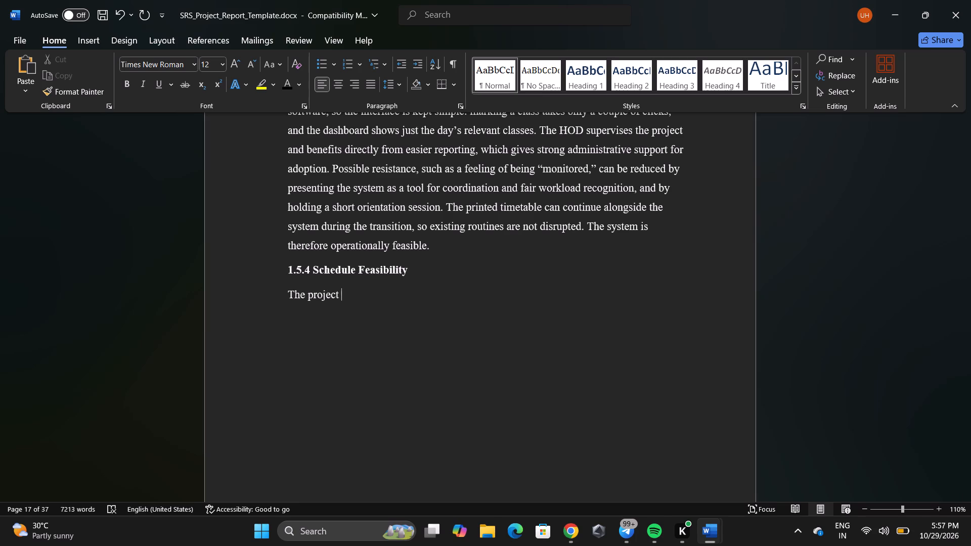
{"action": "type", "text": "is consi"}
{"action": "type", "text": "dered"}
{"action": "key", "text": "space"}
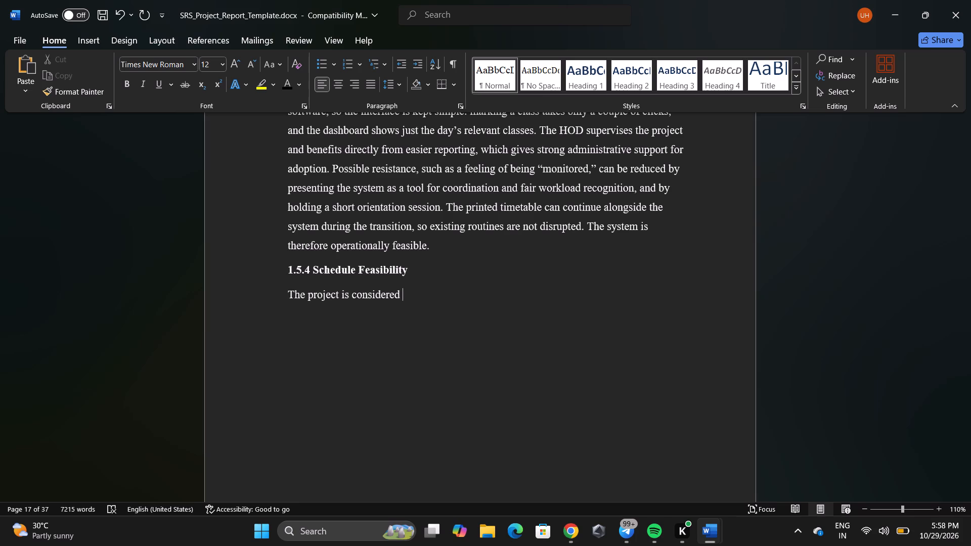
{"action": "type", "text": "fe"}
{"action": "type", "text": "as"}
{"action": "key", "text": "i"}
{"action": "type", "text": "ble within"}
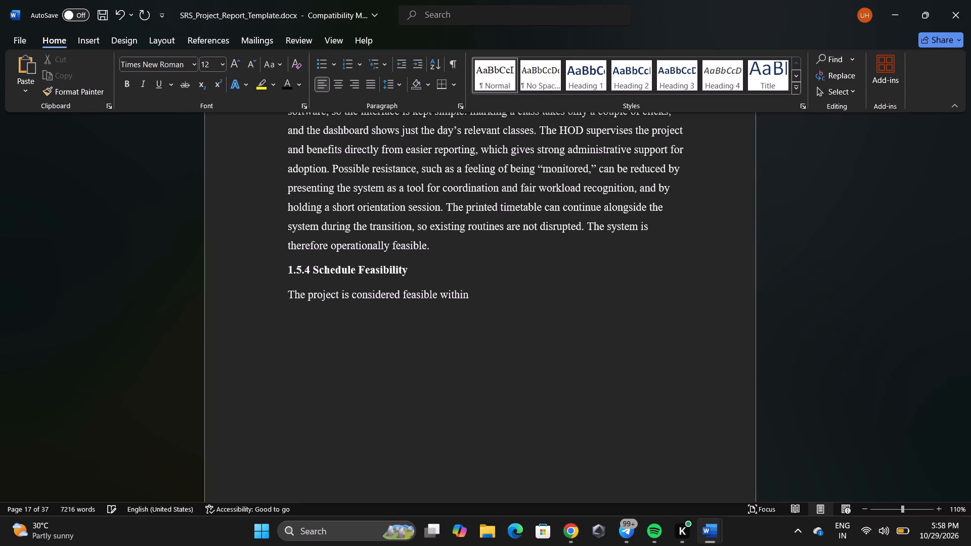
{"action": "key", "text": "space"}
{"action": "type", "text": "the acade"}
{"action": "type", "text": "mic"}
{"action": "key", "text": "space"}
{"action": "type", "text": "seme"}
{"action": "type", "text": "ster"}
{"action": "key", "text": "space"}
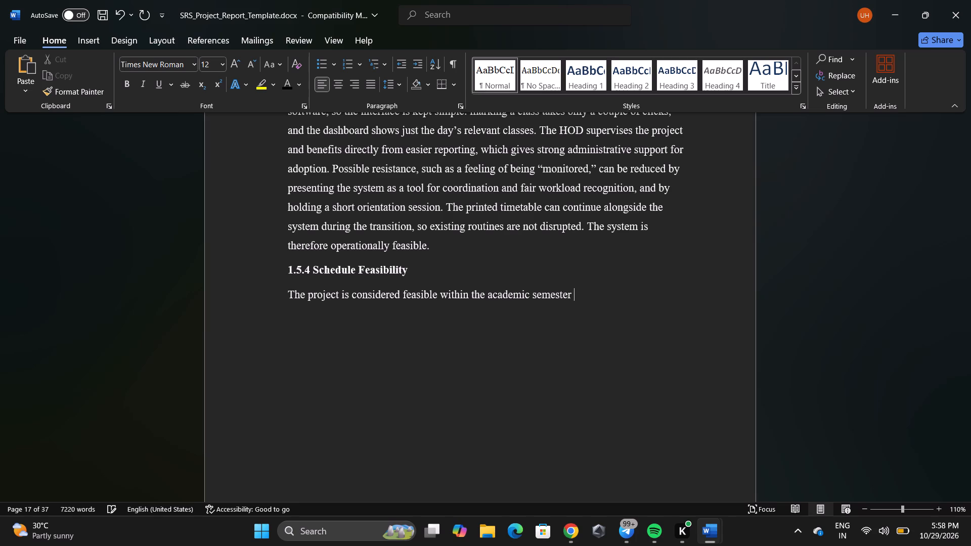
{"action": "type", "text": "timeframe"}
{"action": "key", "text": "space"}
{"action": "type", "text": "of app"}
{"action": "type", "text": "ro"}
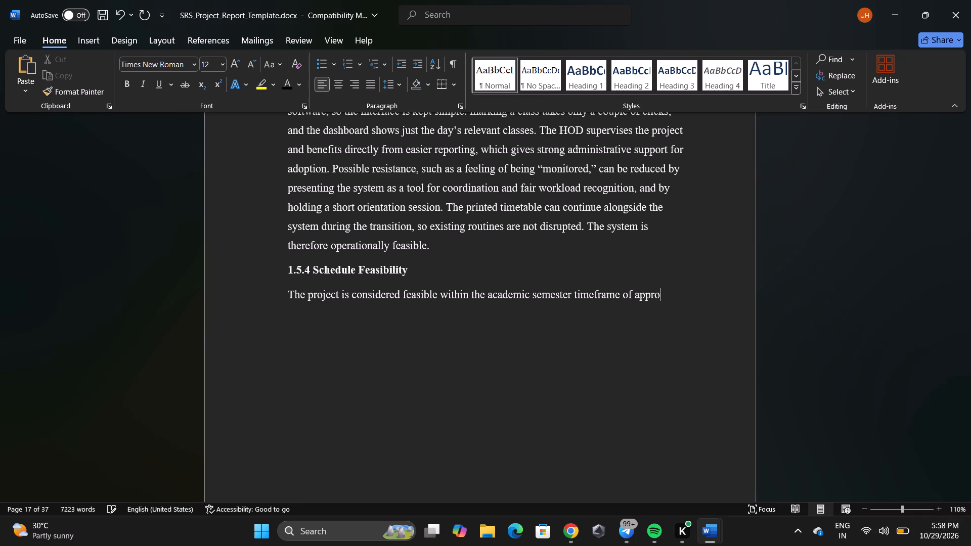
{"action": "key", "text": "x"}
{"action": "key", "text": "i"}
{"action": "type", "text": "mate"}
{"action": "type", "text": "ly"}
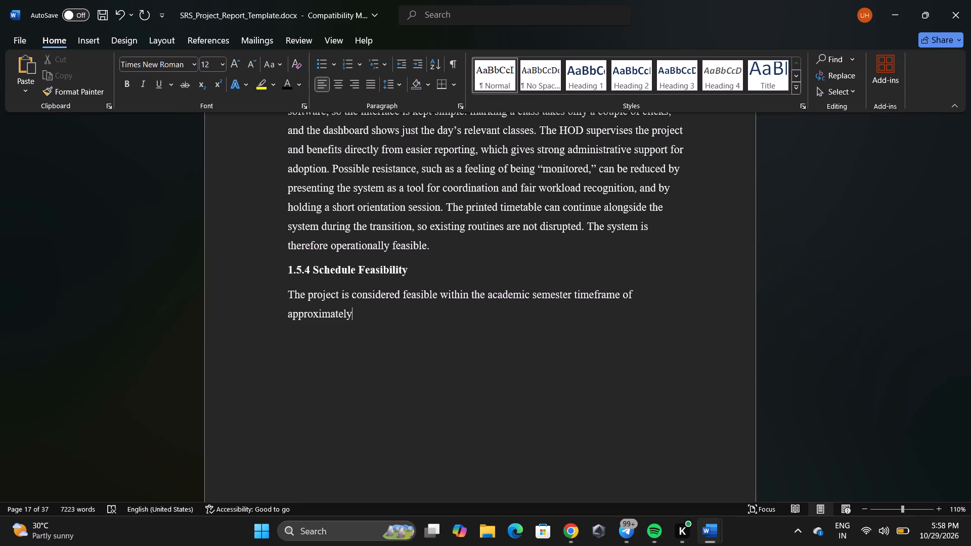
{"action": "key", "text": "space"}
{"action": "type", "text": "16"}
{"action": "key", "text": "space"}
{"action": "type", "text": "week"}
{"action": "key", "text": "s"}
{"action": "key", "text": "period"}
Start the second sentence of the 1.5.4 Schedule Feasibility paragraph with "The Waterfall Software Development Life Cycle".
{"action": "key", "text": "space"}
{"action": "type", "text": "the"}
{"action": "key", "text": "space"}
{"action": "key", "text": "a"}
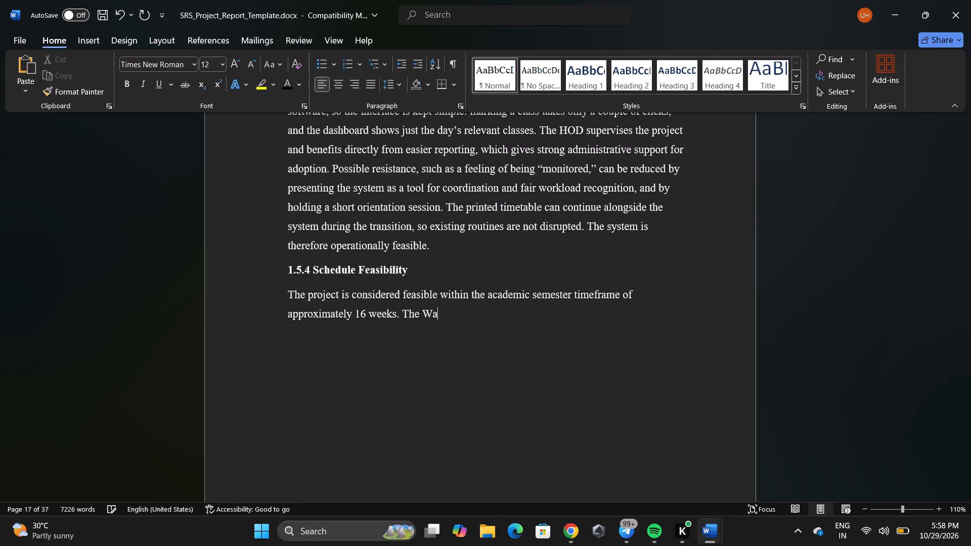
{"action": "type", "text": "ter"}
{"action": "type", "text": "fall"}
{"action": "key", "text": "space"}
{"action": "key", "text": "o"}
{"action": "type", "text": "ft"}
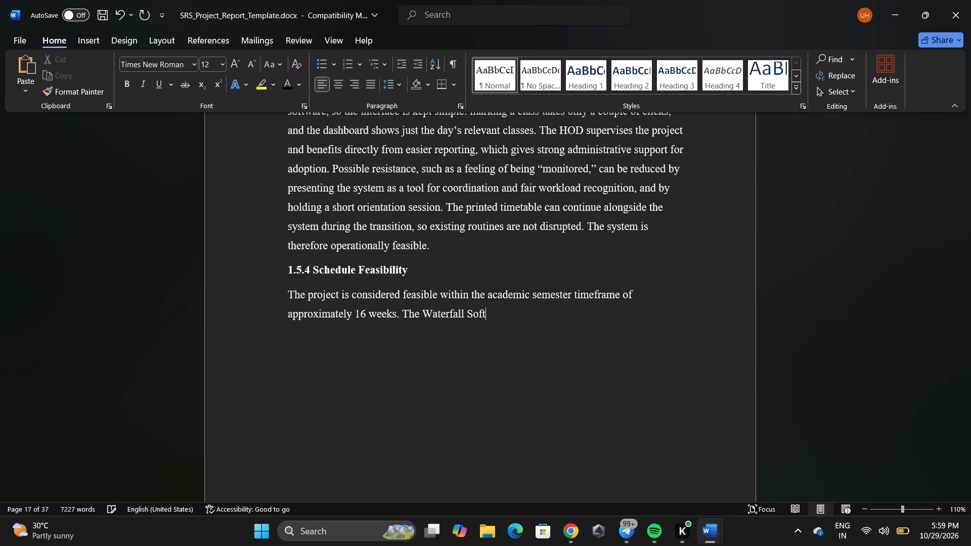
{"action": "type", "text": "ware"}
{"action": "key", "text": "space"}
{"action": "type", "text": "deve"}
{"action": "key", "text": "l"}
{"action": "key", "text": "BackSpace"}
{"action": "key", "text": "BackSpace"}
{"action": "key", "text": "BackSpace"}
{"action": "key", "text": "BackSpace"}
{"action": "key", "text": "BackSpace"}
{"action": "key", "text": "d"}
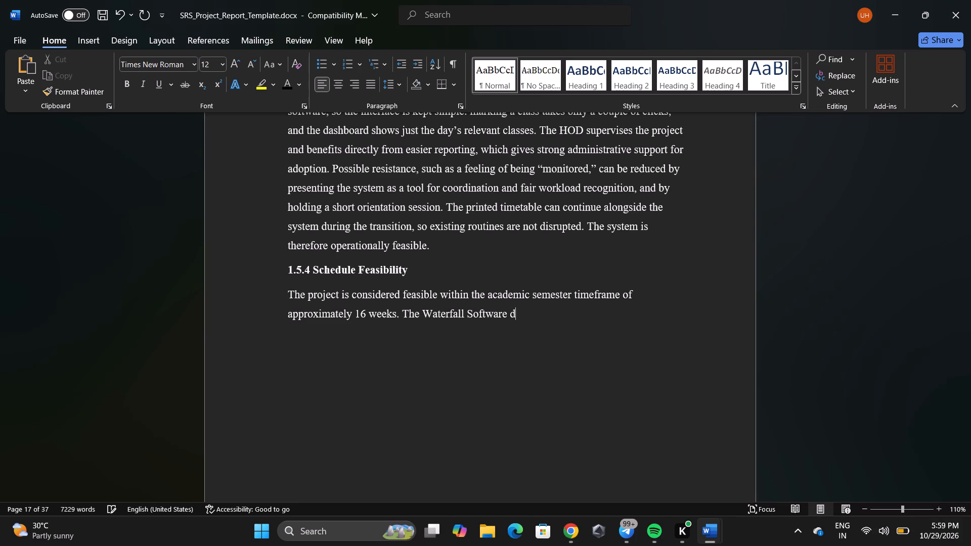
{"action": "type", "text": "eve"}
{"action": "type", "text": "lop"}
{"action": "type", "text": "ment"}
{"action": "key", "text": "space"}
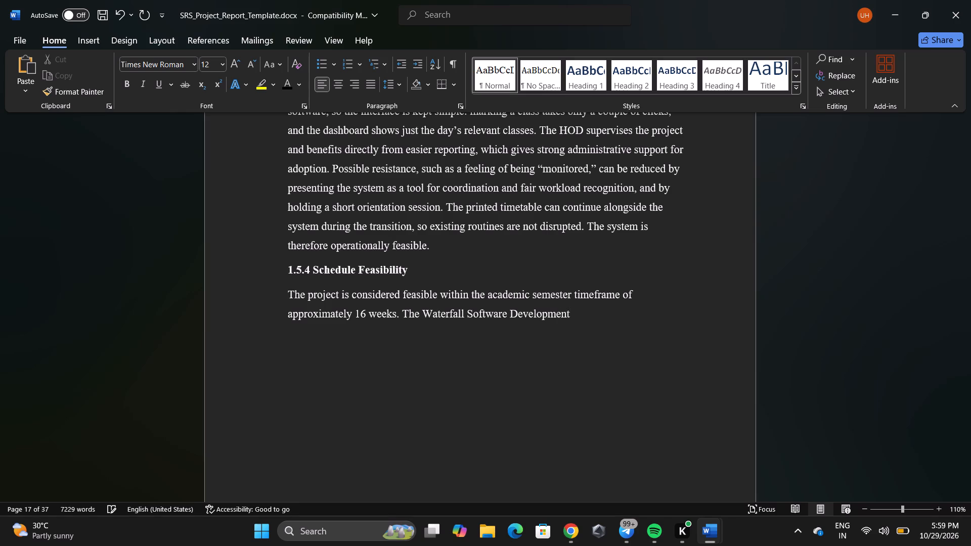
{"action": "type", "text": "ife"}
{"action": "key", "text": "space"}
{"action": "type", "text": "cle"}
{"action": "key", "text": "space"}
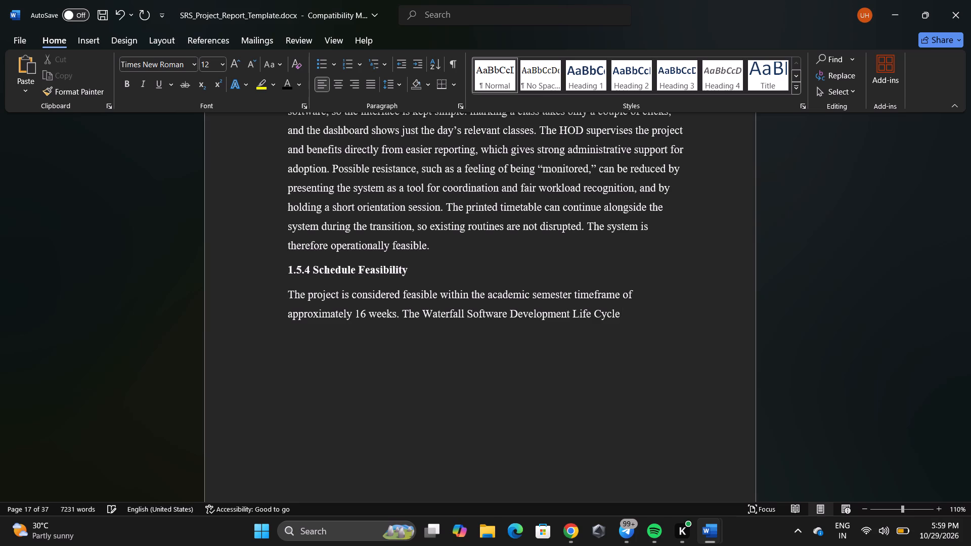
Continue the sentence after "Life Cycle" with the abbreviation and noun "(SDLC) model", keeping "model" in lowercase.
{"action": "key", "text": "9"}
{"action": "key", "text": "BackSpace"}
{"action": "key", "text": "9"}
{"action": "key", "text": "BackSpace"}
{"action": "key", "text": "shift+parenleft"}
{"action": "key", "text": "s"}
{"action": "type", "text": "DLC"}
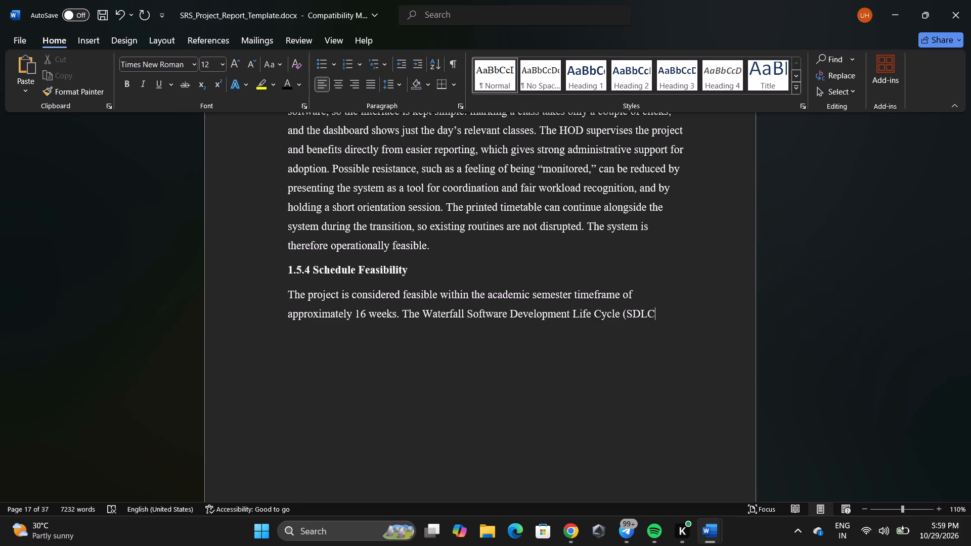
{"action": "key", "text": "shift+parenright"}
{"action": "key", "text": "space"}
{"action": "type", "text": "MODEL"}
{"action": "key", "text": "space"}
{"action": "key", "text": "BackSpace"}
{"action": "key", "text": "BackSpace"}
{"action": "key", "text": "BackSpace"}
{"action": "key", "text": "BackSpace"}
{"action": "key", "text": "BackSpace"}
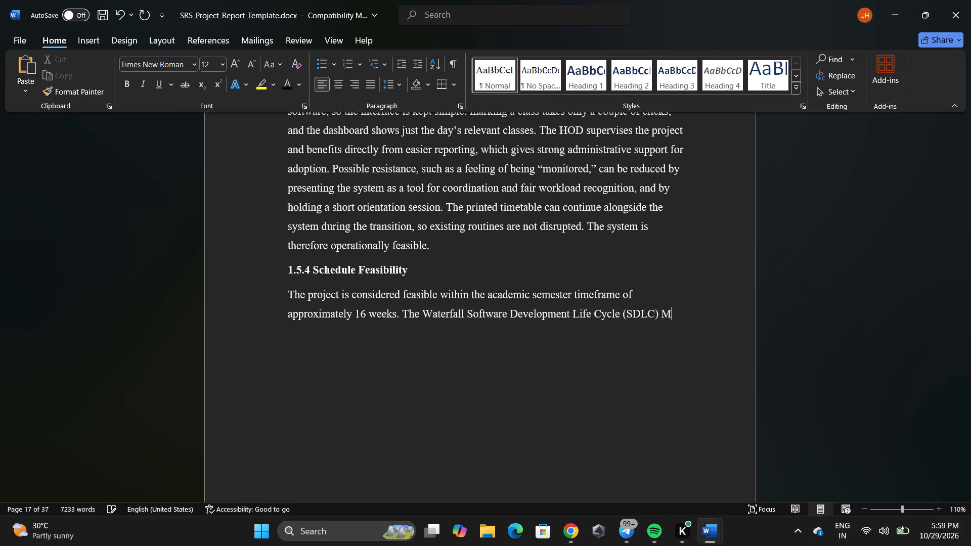
{"action": "key", "text": "BackSpace"}
{"action": "key", "text": "BackSpace"}
{"action": "key", "text": "space"}
{"action": "key", "text": "m"}
{"action": "type", "text": "os"}
{"action": "key", "text": "BackSpace"}
{"action": "type", "text": "de"}
{"action": "key", "text": "l"}
{"action": "key", "text": "space"}
Continue the second sentence of the 1.5.4 Schedule Feasibility paragraph after "model" with "is followed to organize".
{"action": "type", "text": "is follo"}
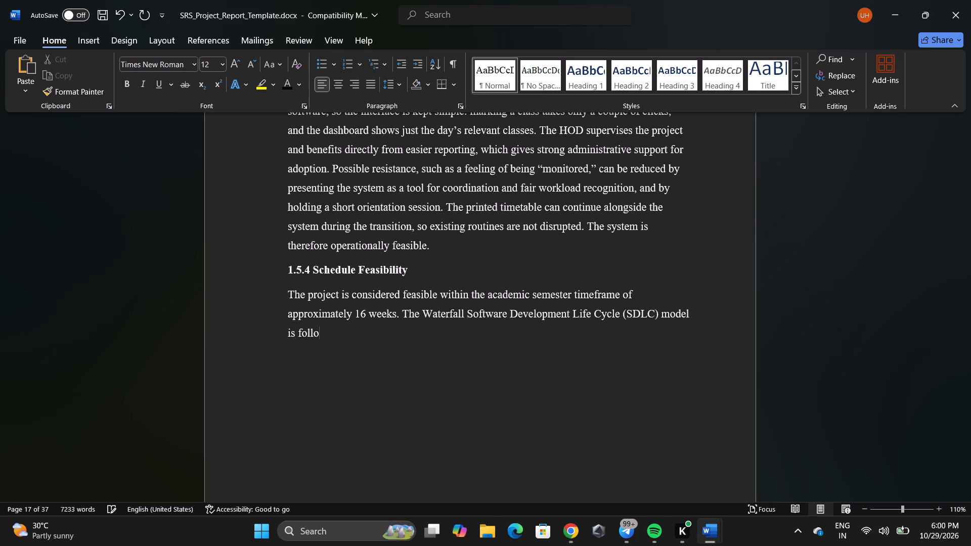
{"action": "type", "text": "wed"}
{"action": "key", "text": "space"}
{"action": "type", "text": "to"}
{"action": "key", "text": "space"}
{"action": "type", "text": "organize"}
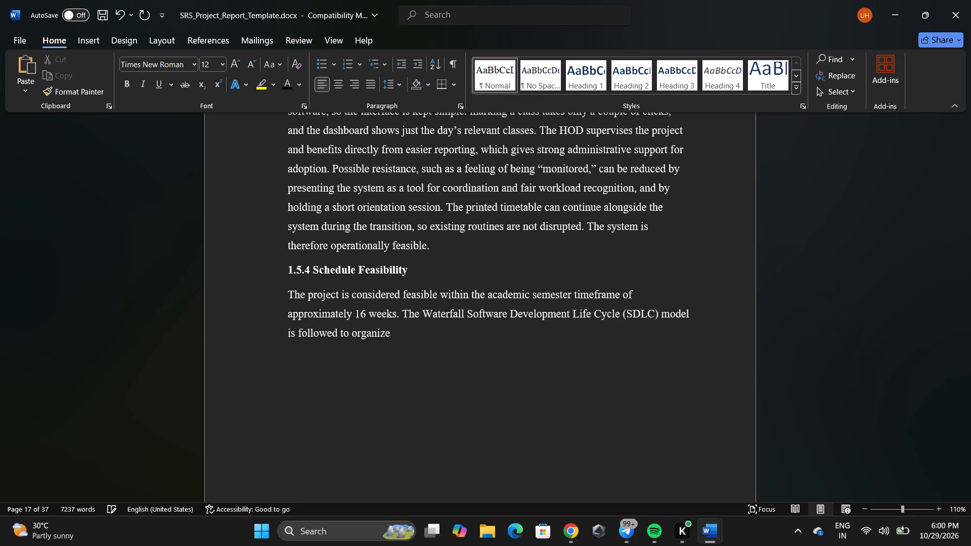
{"action": "key", "text": "space"}
Continue the sentence after "organize" with "development into sequential phases".
{"action": "type", "text": "develeop"}
{"action": "key", "text": "BackSpace"}
{"action": "key", "text": "BackSpace"}
{"action": "key", "text": "BackSpace"}
{"action": "type", "text": "op"}
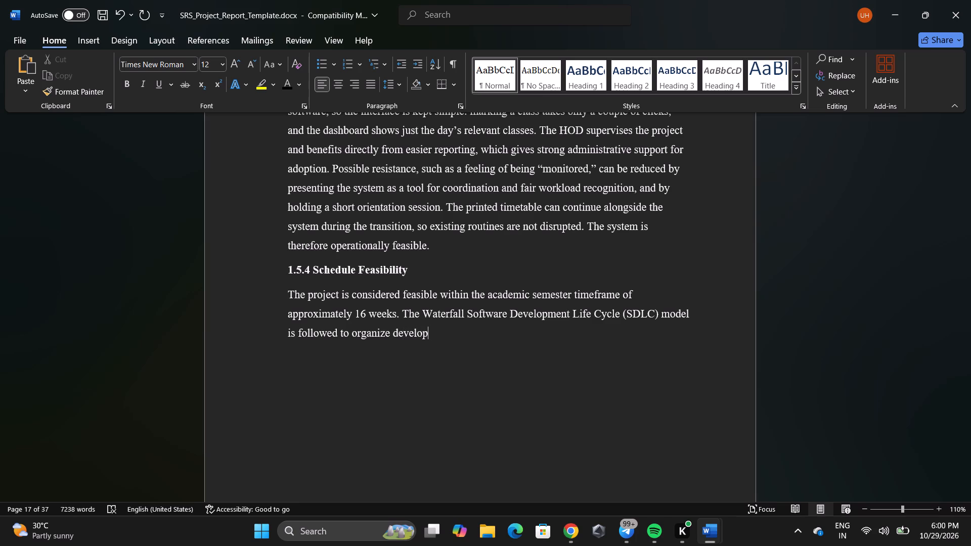
{"action": "type", "text": "ment"}
{"action": "type", "text": "in"}
{"action": "key", "text": "BackSpace"}
{"action": "key", "text": "BackSpace"}
{"action": "key", "text": "space"}
{"action": "type", "text": "into"}
{"action": "key", "text": "space"}
{"action": "type", "text": "sequ"}
{"action": "type", "text": "entia"}
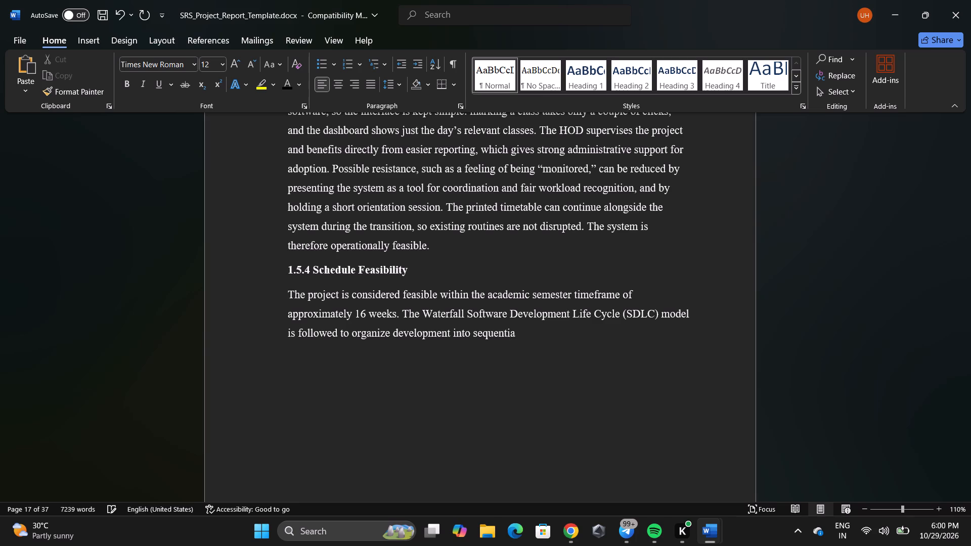
{"action": "type", "text": "l"}
{"action": "key", "text": "space"}
{"action": "type", "text": "phases"}
Add ", from requirement analysis" after "sequential phases", with a space following the comma.
{"action": "key", "text": "comma"}
{"action": "type", "text": "from"}
{"action": "key", "text": "space"}
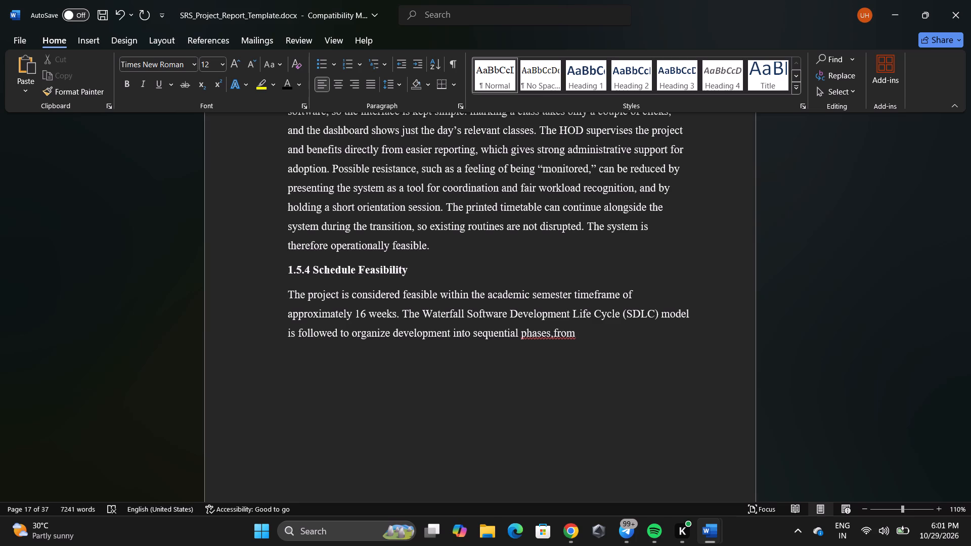
{"action": "key", "text": "BackSpace"}
{"action": "key", "text": "BackSpace"}
{"action": "key", "text": "BackSpace"}
{"action": "key", "text": "BackSpace"}
{"action": "key", "text": "BackSpace"}
{"action": "key", "text": "space"}
{"action": "type", "text": "from"}
{"action": "key", "text": "space"}
{"action": "type", "text": "re"}
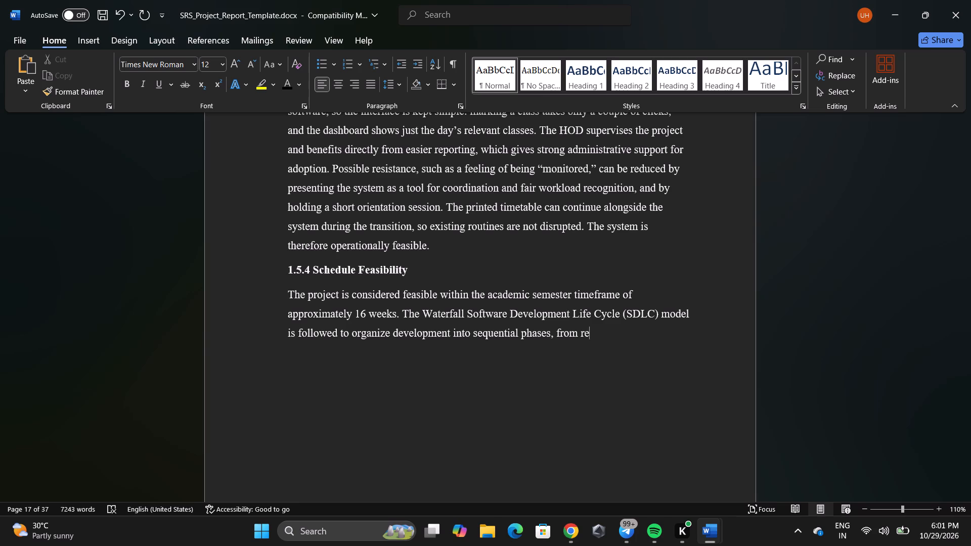
{"action": "type", "text": "quire"}
{"action": "type", "text": "mn"}
{"action": "key", "text": "BackSpace"}
{"action": "type", "text": "ent"}
{"action": "key", "text": "space"}
{"action": "type", "text": "anal"}
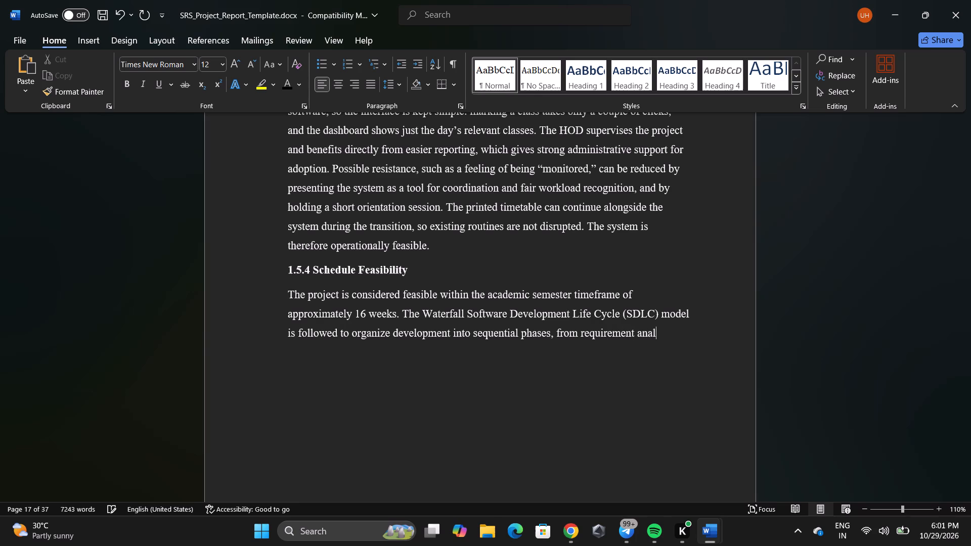
{"action": "key", "text": "y"}
{"action": "type", "text": "sis"}
{"action": "key", "text": "space"}
Finish the Waterfall model sentence with "to testing and documentation.".
{"action": "type", "text": "to"}
{"action": "key", "text": "space"}
{"action": "type", "text": "tes"}
{"action": "type", "text": "ting"}
{"action": "key", "text": "space"}
{"action": "type", "text": "and"}
{"action": "key", "text": "space"}
{"action": "type", "text": "docu"}
{"action": "type", "text": "mentation"}
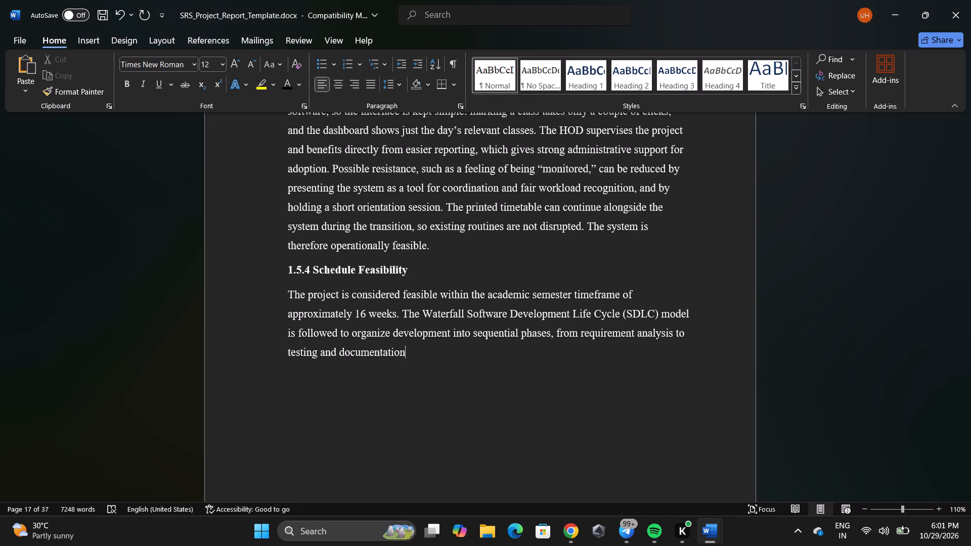
{"action": "key", "text": "period"}
Start a new empty paragraph below the finished 1.5.4 Schedule Feasibility text.
{"action": "scroll", "coordinate": [441, 327], "scroll_direction": "right", "scroll_amount": 1}
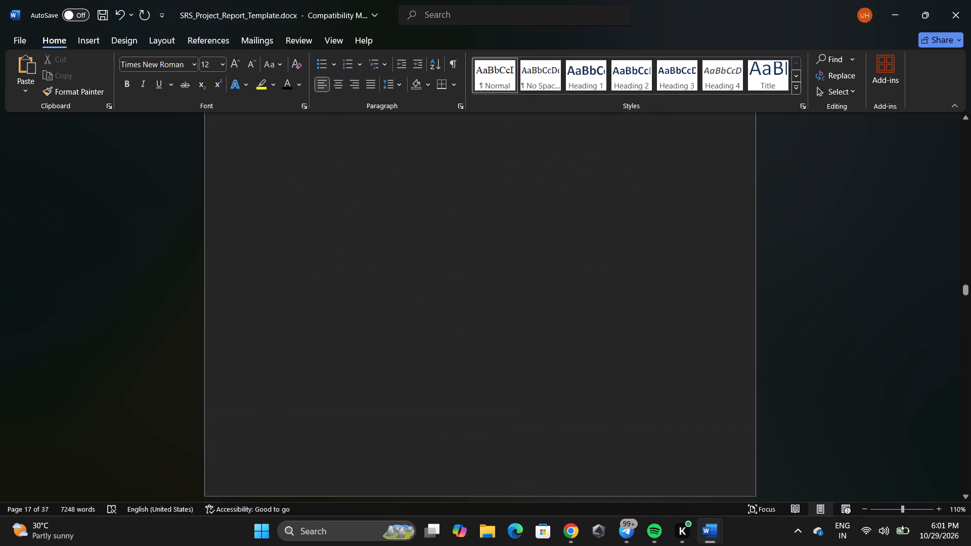
{"action": "scroll", "coordinate": [441, 327], "scroll_direction": "right", "scroll_amount": 1}
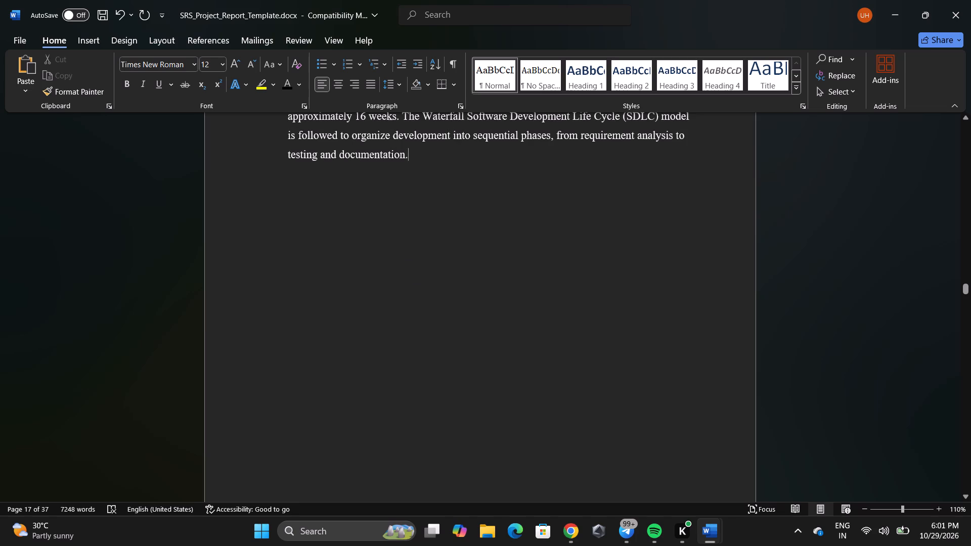
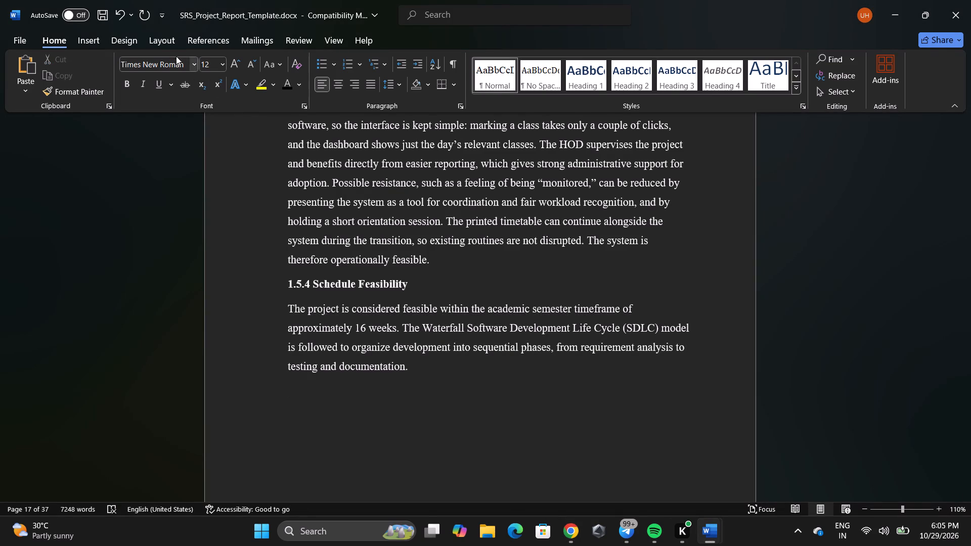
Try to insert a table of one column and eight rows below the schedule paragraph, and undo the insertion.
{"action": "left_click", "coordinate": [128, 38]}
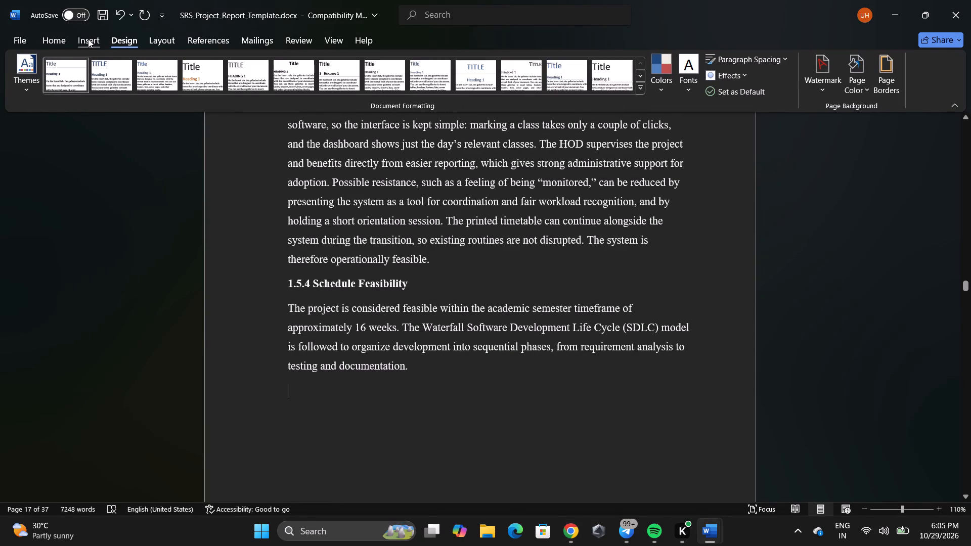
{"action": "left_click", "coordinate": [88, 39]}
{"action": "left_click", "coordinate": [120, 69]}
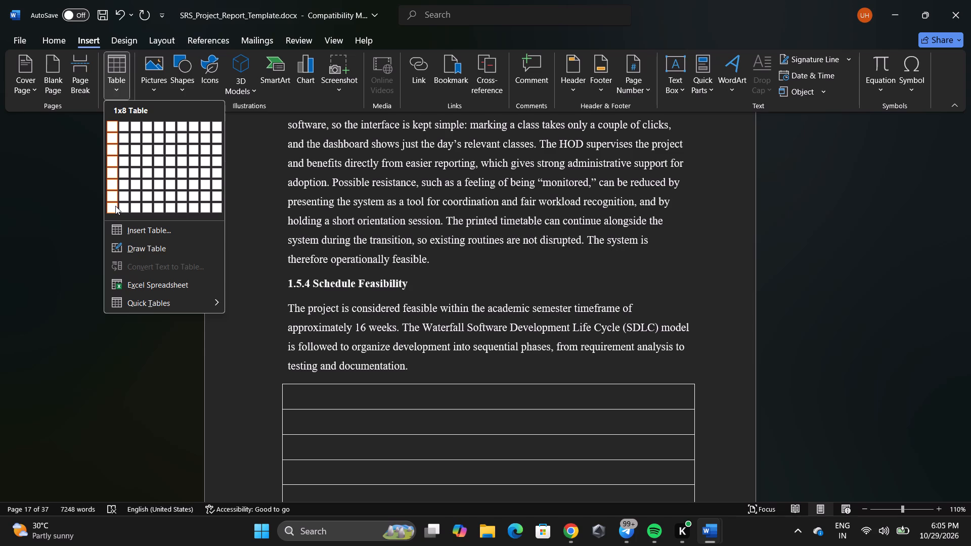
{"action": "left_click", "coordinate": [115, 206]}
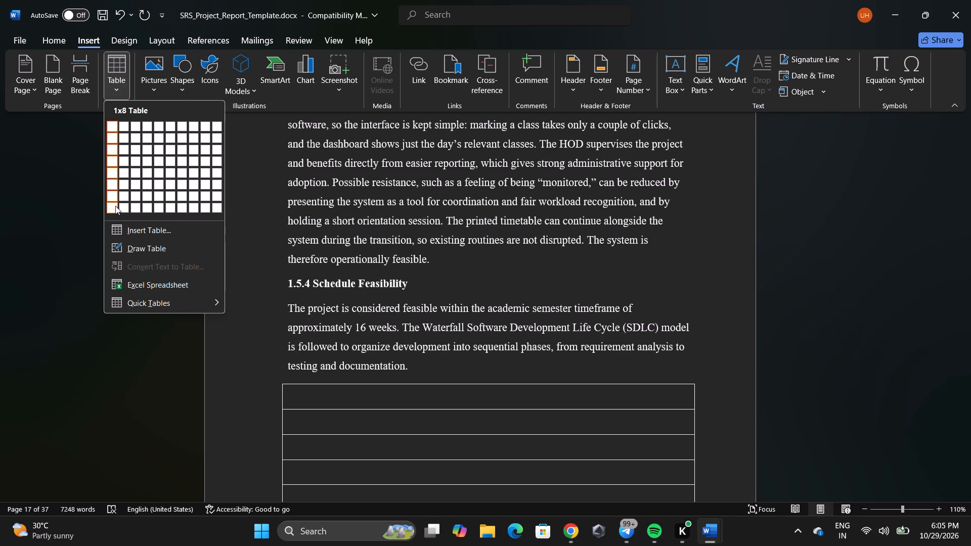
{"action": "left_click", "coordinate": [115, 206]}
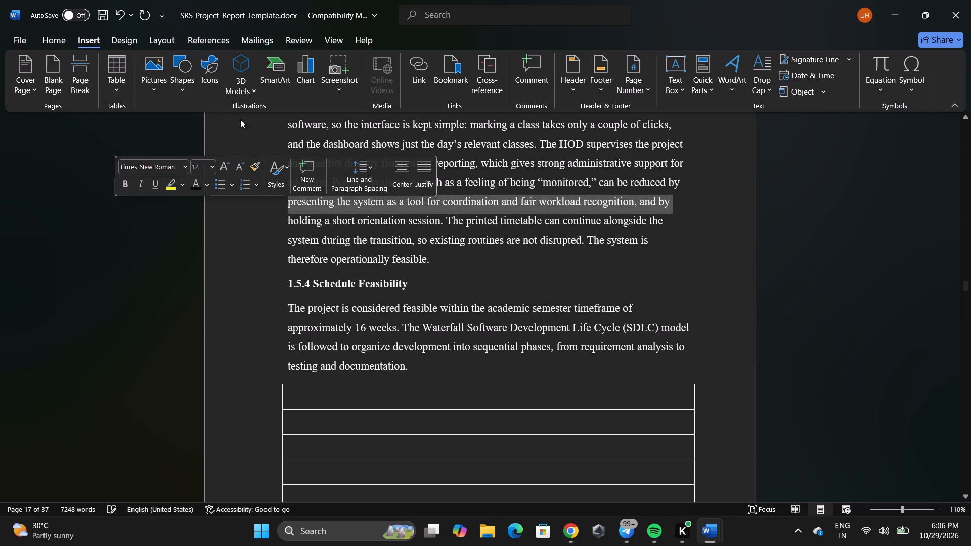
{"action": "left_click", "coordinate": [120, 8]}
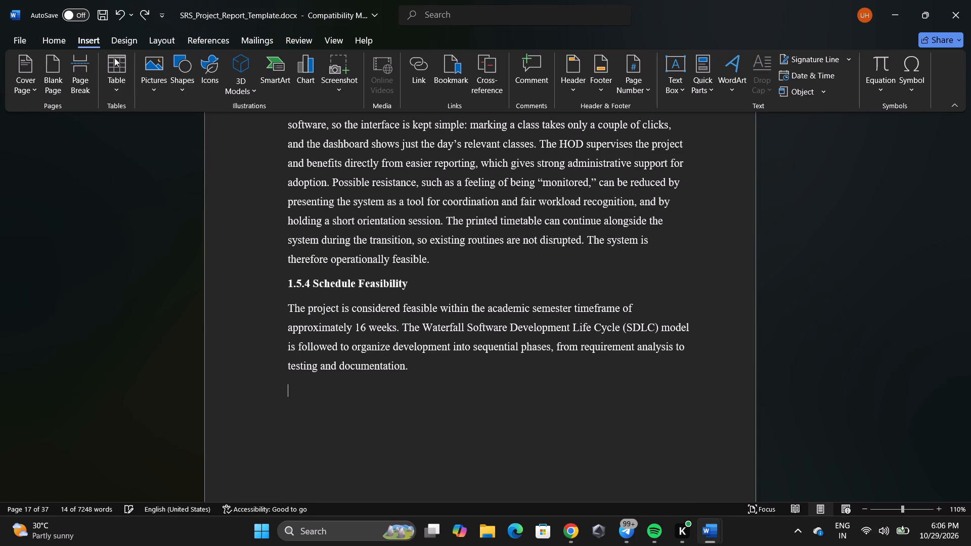
Insert a table of three columns and eight rows below the 1.5.4 Schedule Feasibility paragraph.
{"action": "left_click", "coordinate": [110, 65]}
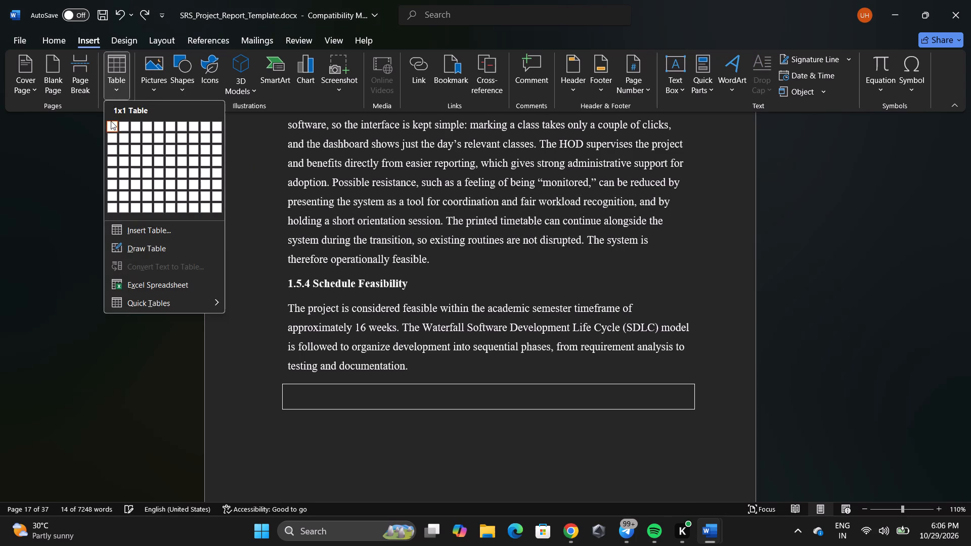
{"action": "left_click_drag", "start_coordinate": [111, 121], "coordinate": [133, 163]}
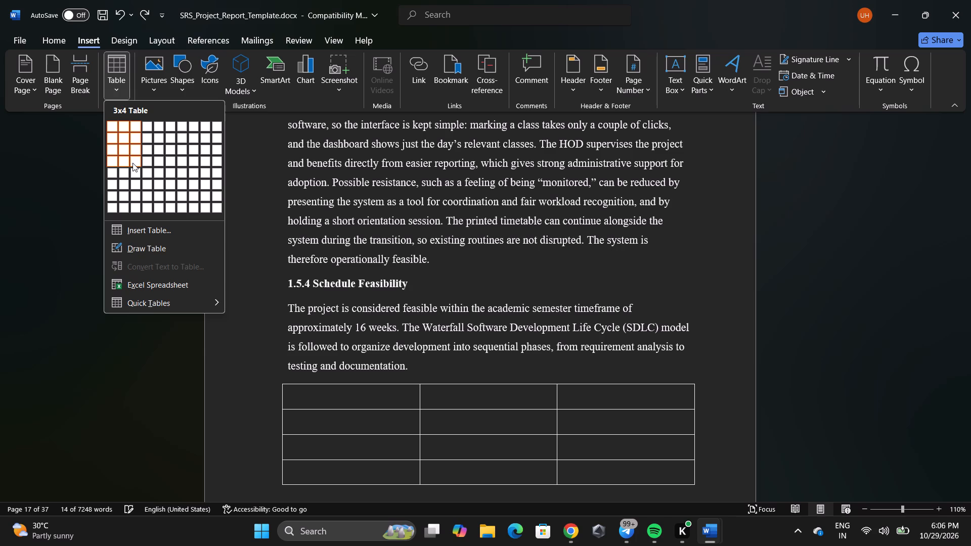
{"action": "left_click_drag", "start_coordinate": [133, 163], "coordinate": [140, 208]}
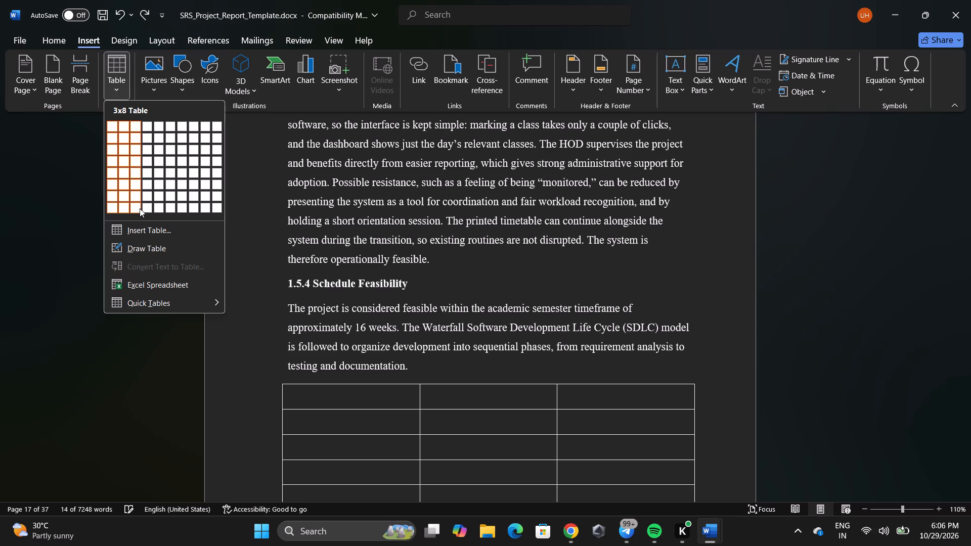
{"action": "left_click_drag", "start_coordinate": [140, 208], "coordinate": [139, 209]}
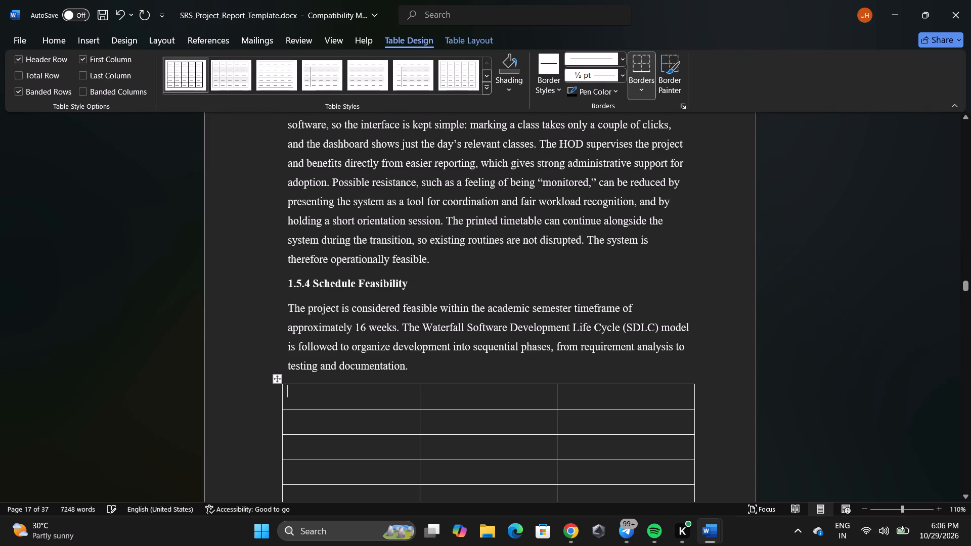
Narrow the table's first column to serial-number width and widen the middle column by shrinking the third.
{"action": "scroll", "coordinate": [789, 283], "scroll_direction": "down", "scroll_amount": 2}
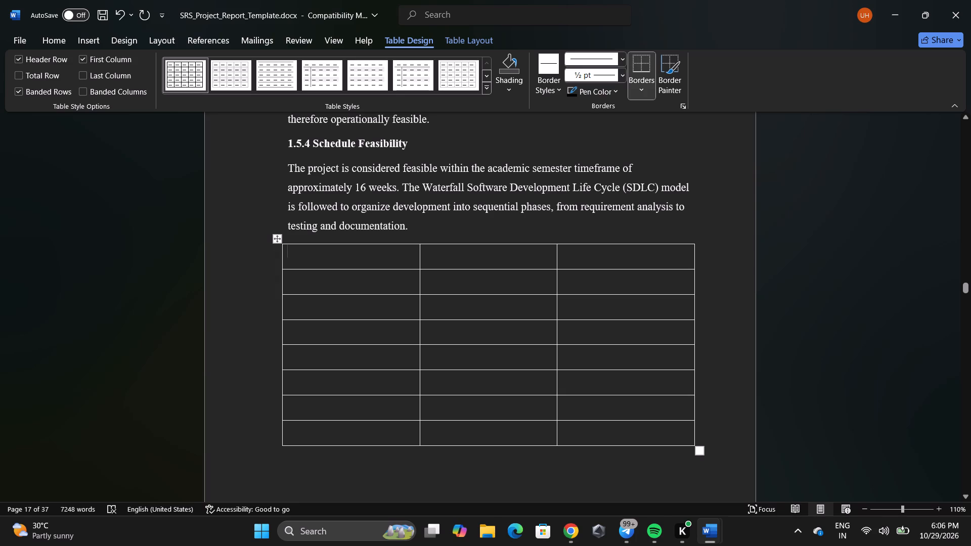
{"action": "left_click_drag", "start_coordinate": [418, 270], "coordinate": [409, 266]}
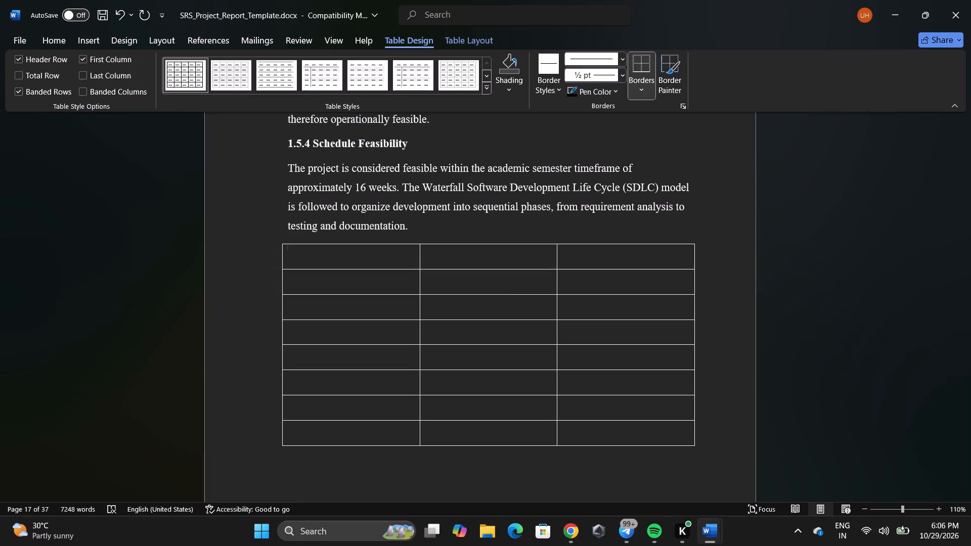
{"action": "left_click_drag", "start_coordinate": [420, 258], "coordinate": [409, 258]}
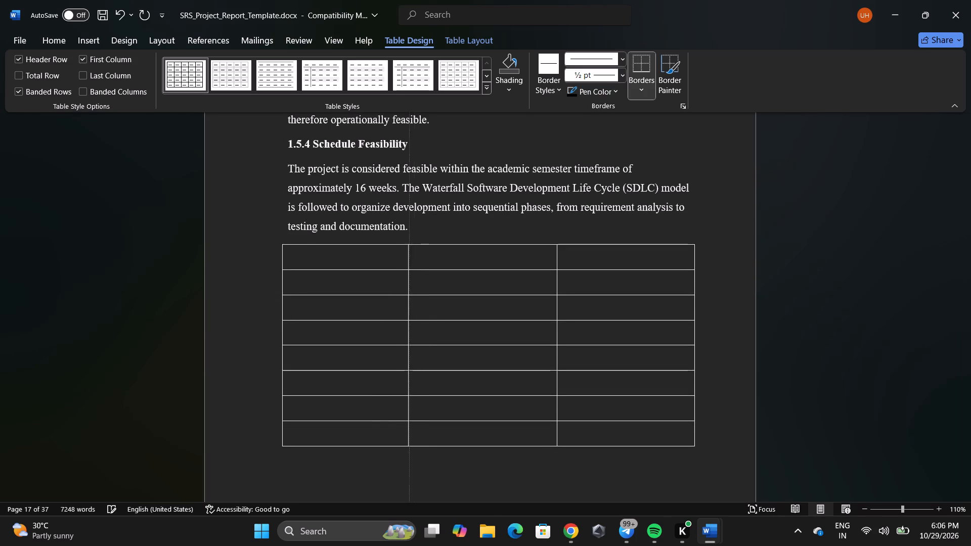
{"action": "left_click_drag", "start_coordinate": [409, 258], "coordinate": [338, 268]}
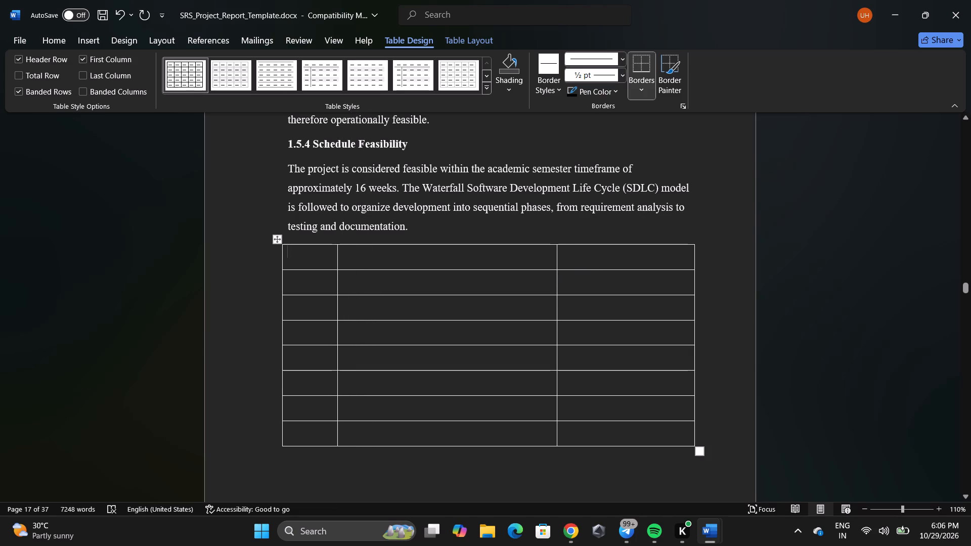
{"action": "left_click_drag", "start_coordinate": [556, 254], "coordinate": [557, 254]}
{"action": "left_click_drag", "start_coordinate": [557, 254], "coordinate": [586, 252]}
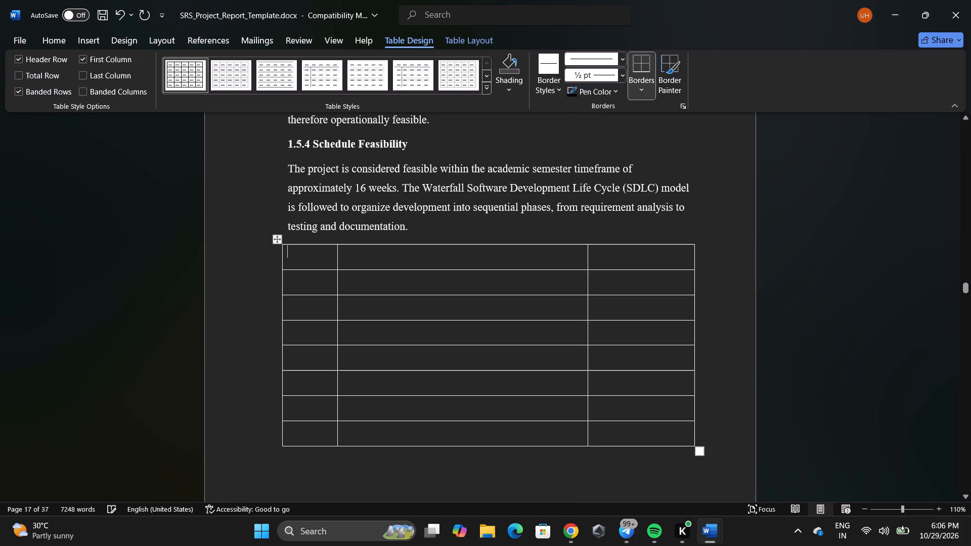
Enter the heading "S. No." in the first column of the table's header row.
{"action": "left_click", "coordinate": [297, 257]}
{"action": "key", "text": "s"}
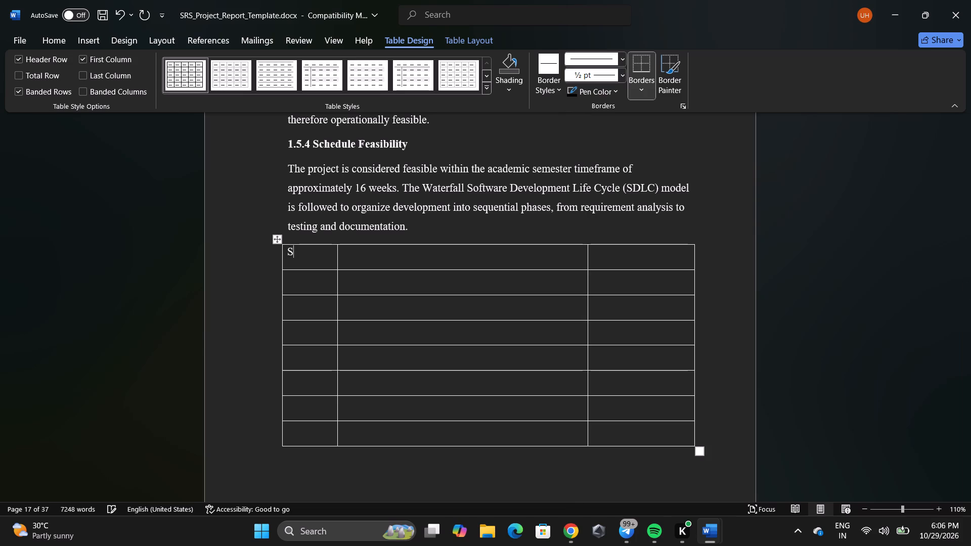
{"action": "key", "text": "period"}
{"action": "key", "text": "space"}
{"action": "key", "text": "n"}
{"action": "key", "text": "o"}
{"action": "key", "text": "period"}
Start an indented numbered list at 1. in the first-column cell below the "S. No." heading.
{"action": "left_click", "coordinate": [301, 284]}
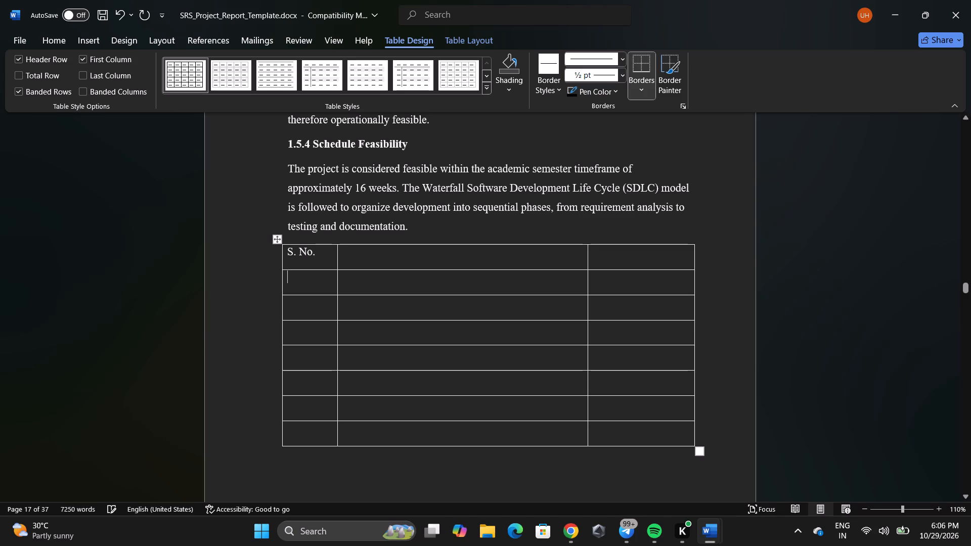
{"action": "left_click", "coordinate": [62, 42]}
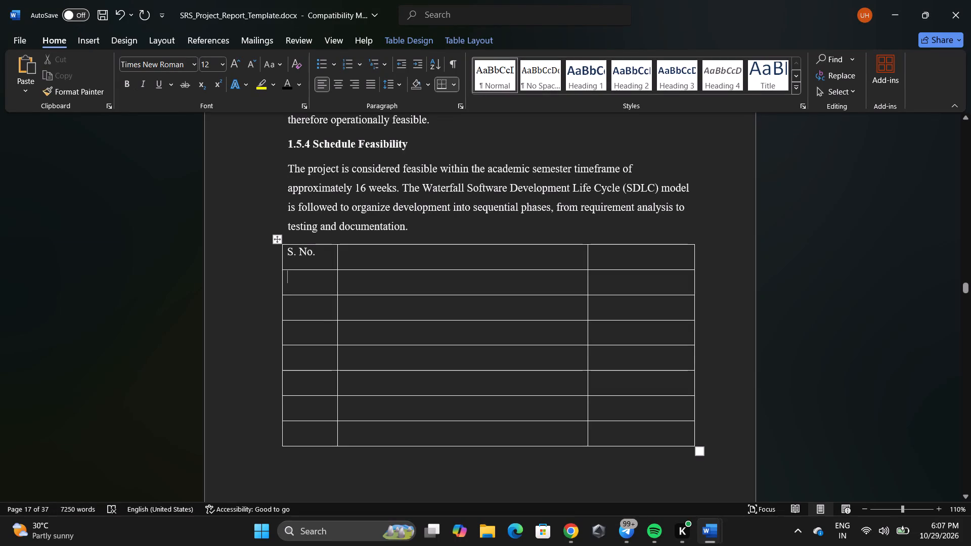
{"action": "key", "text": "space"}
{"action": "key", "text": "space"}
{"action": "key", "text": "space"}
{"action": "key", "text": "space"}
{"action": "key", "text": "space"}
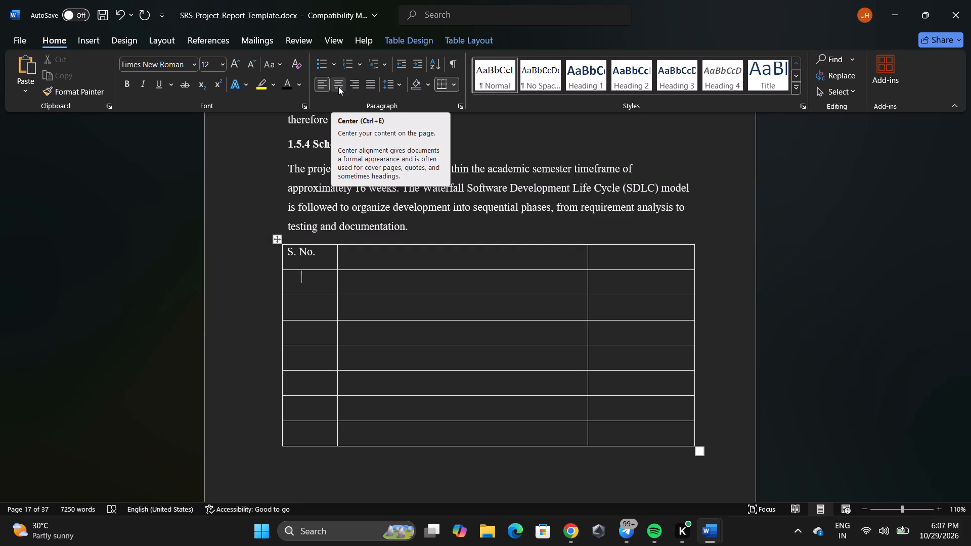
{"action": "left_click", "coordinate": [351, 62]}
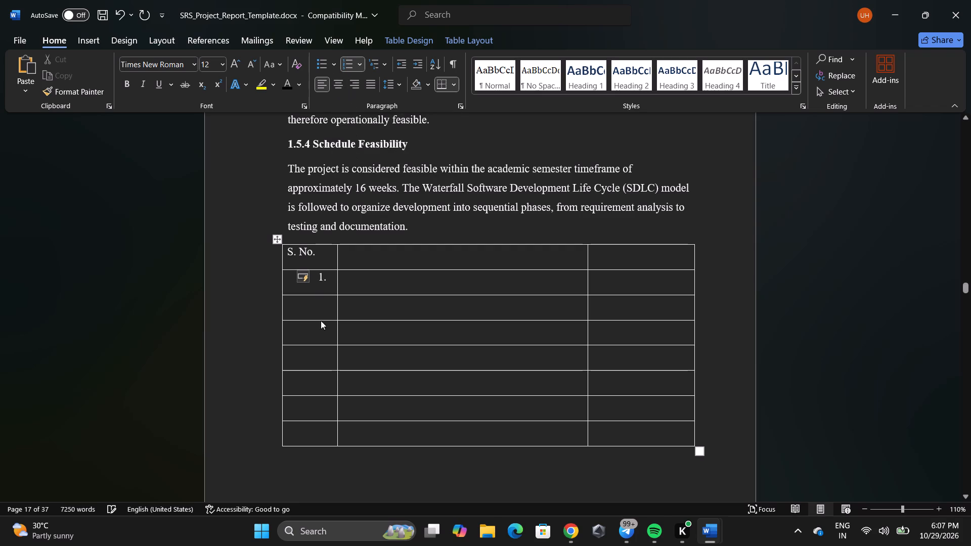
{"action": "left_click", "coordinate": [319, 307]}
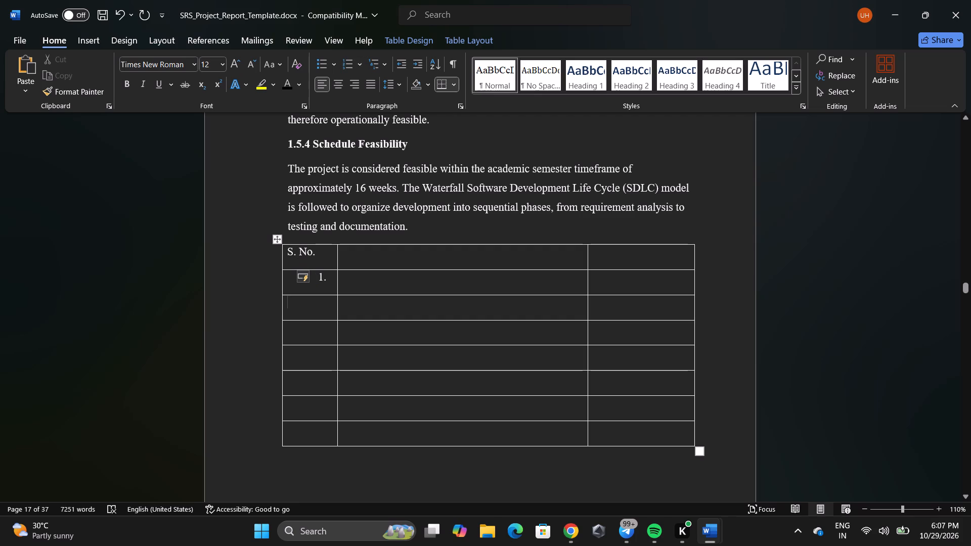
Shift the "S. No." heading inward with three leading spaces.
{"action": "left_click", "coordinate": [287, 249]}
{"action": "left_click", "coordinate": [289, 249]}
{"action": "key", "text": "space"}
{"action": "key", "text": "space"}
{"action": "key", "text": "space"}
Continue the numbered list in the "S. No." column with 2., 3. and 4. in the three cells below 1.
{"action": "left_click", "coordinate": [326, 279]}
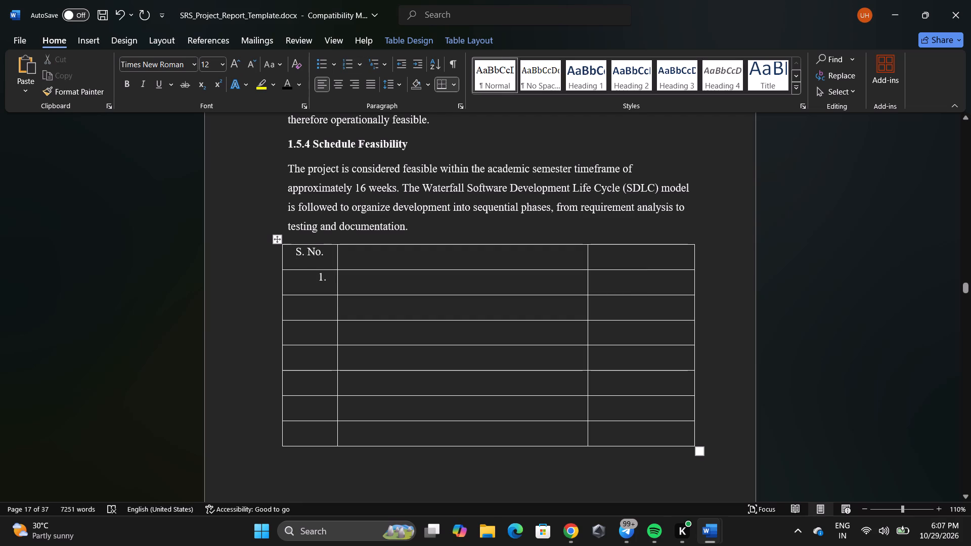
{"action": "left_click", "coordinate": [322, 306]}
{"action": "key", "text": "2"}
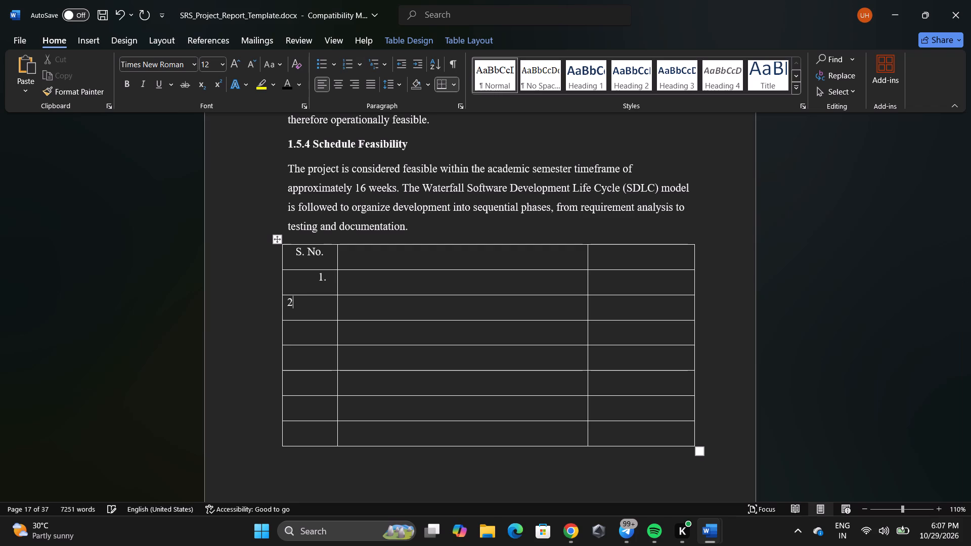
{"action": "type", "text": "."}
{"action": "key", "text": "space"}
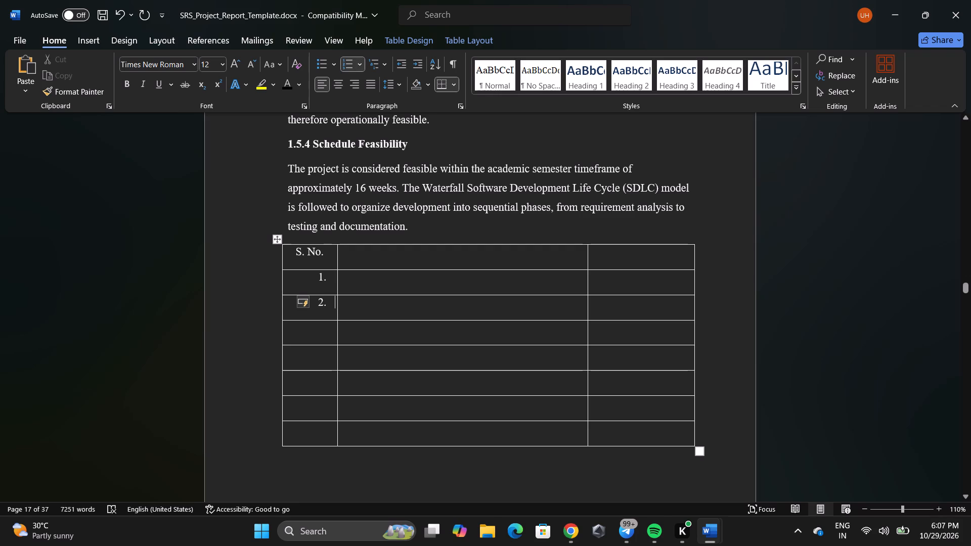
{"action": "left_click", "coordinate": [317, 334]}
{"action": "key", "text": "3"}
{"action": "type", "text": "."}
{"action": "key", "text": "space"}
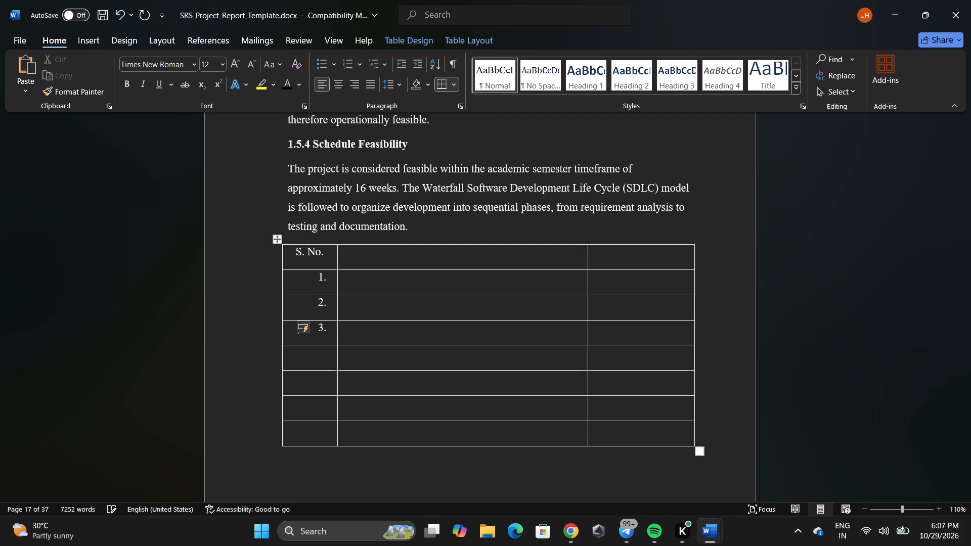
{"action": "left_click", "coordinate": [319, 358]}
{"action": "key", "text": "4"}
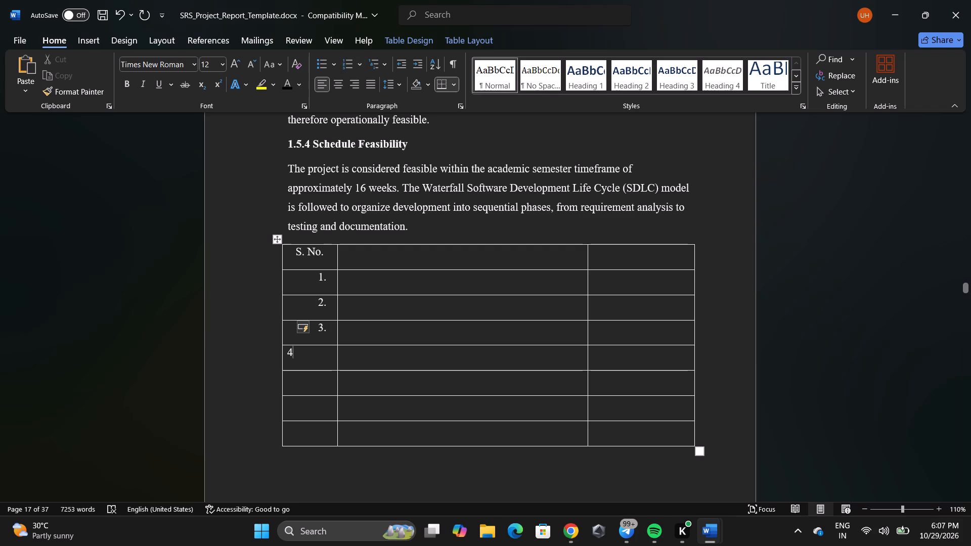
{"action": "type", "text": "."}
{"action": "key", "text": "space"}
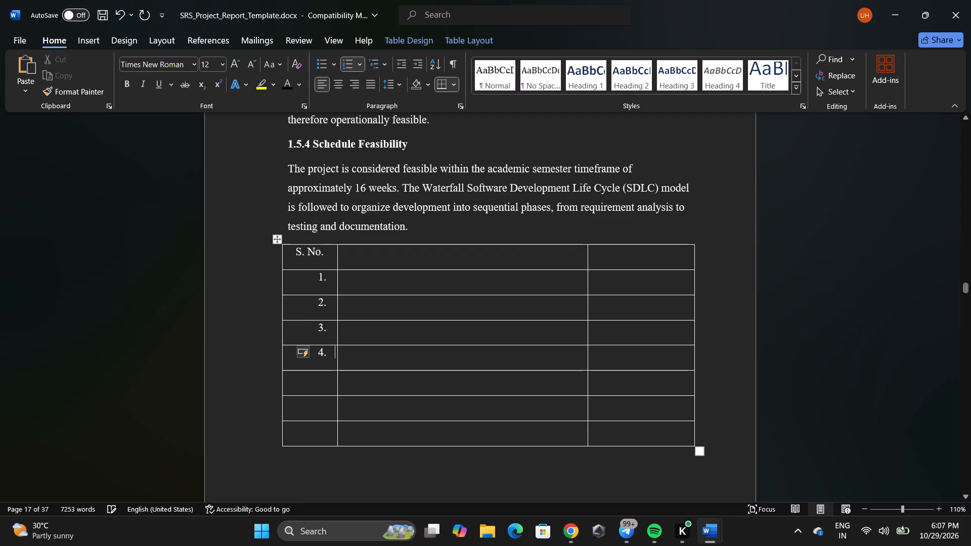
Number the following two cells of the "S. No." column 5. and 6., leaving the last row blank.
{"action": "left_click", "coordinate": [314, 391]}
{"action": "type", "text": "5."}
{"action": "key", "text": "space"}
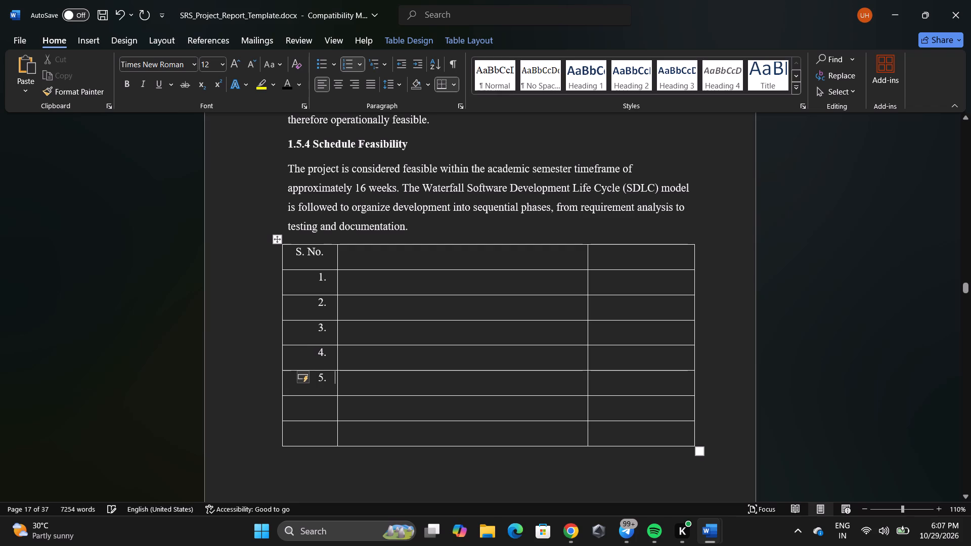
{"action": "left_click", "coordinate": [322, 399]}
{"action": "type", "text": "6."}
{"action": "key", "text": "space"}
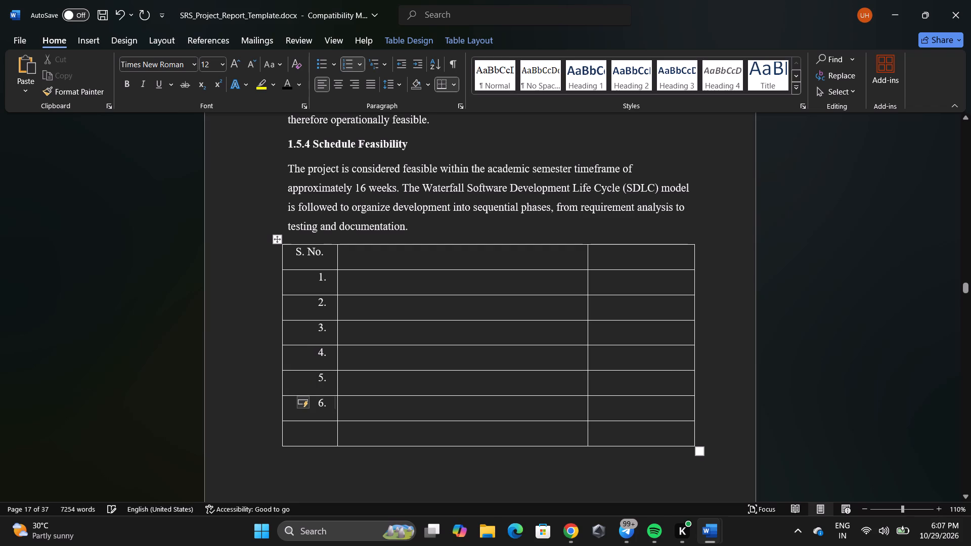
{"action": "left_click", "coordinate": [325, 435]}
Make the "S. No." heading in the table's header row bold.
{"action": "left_click", "coordinate": [354, 262]}
{"action": "left_click_drag", "start_coordinate": [296, 251], "coordinate": [327, 253]}
{"action": "left_click", "coordinate": [125, 85]}
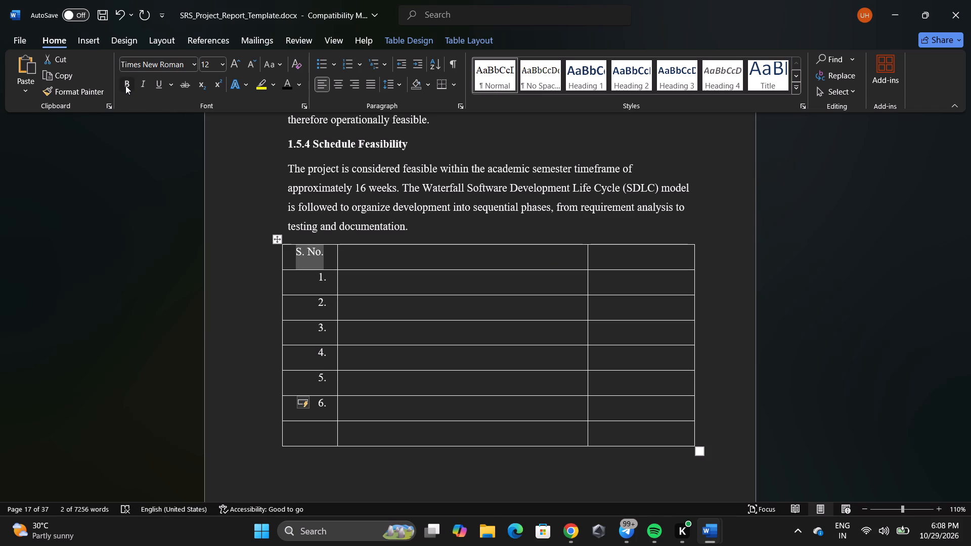
Enter the bold heading "Development Phase" in the middle column of the table's header row.
{"action": "left_click", "coordinate": [357, 253]}
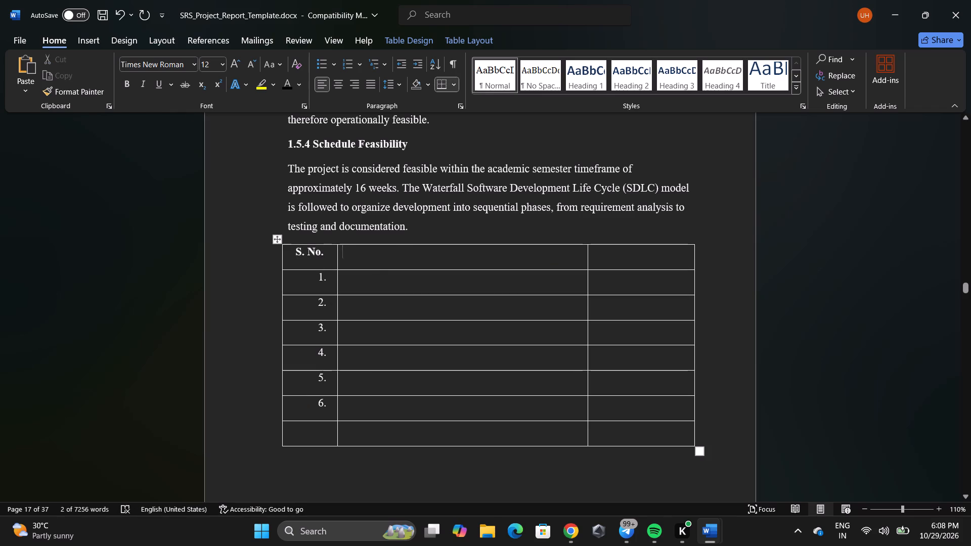
{"action": "type", "text": "de"}
{"action": "key", "text": "BackSpace"}
{"action": "key", "text": "BackSpace"}
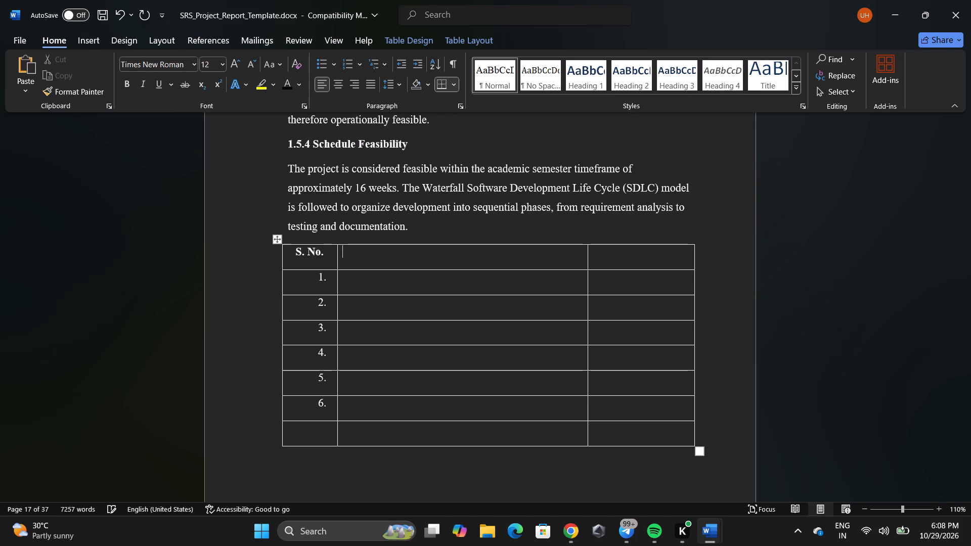
{"action": "left_click", "coordinate": [127, 85]}
{"action": "key", "text": "d"}
{"action": "type", "text": "evelopment"}
{"action": "key", "text": "space"}
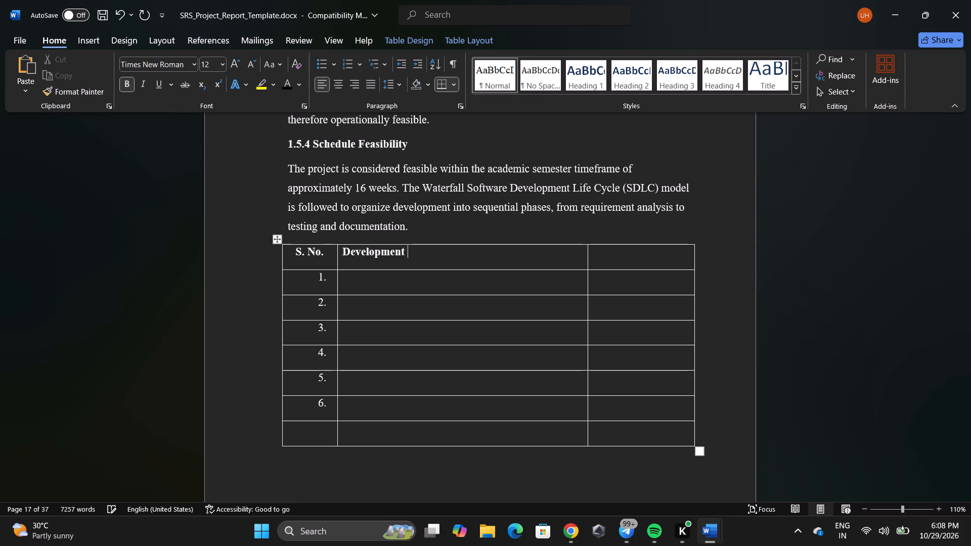
{"action": "key", "text": "p"}
{"action": "key", "text": "BackSpace"}
{"action": "key", "text": "Tab"}
{"action": "key", "text": "p"}
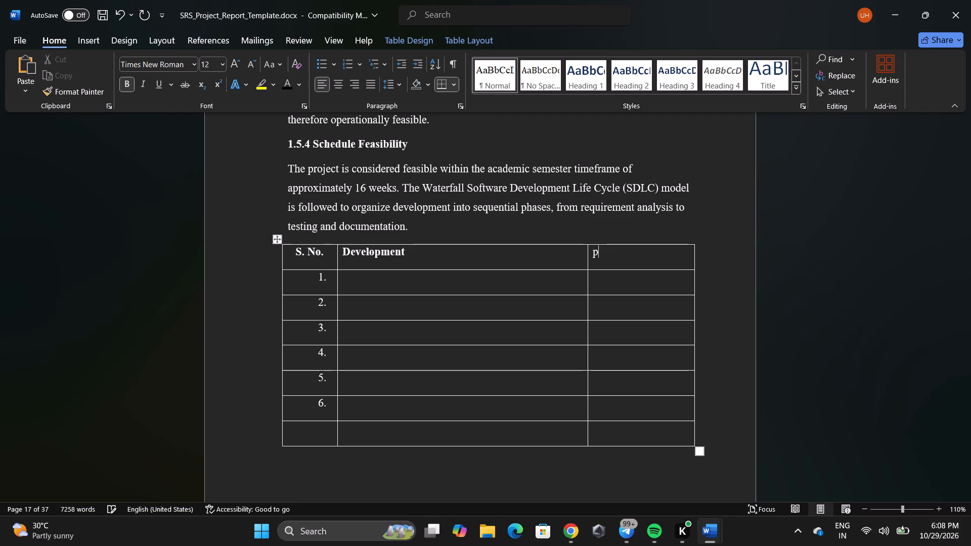
{"action": "key", "text": "BackSpace"}
{"action": "left_click", "coordinate": [413, 251]}
{"action": "key", "text": "p"}
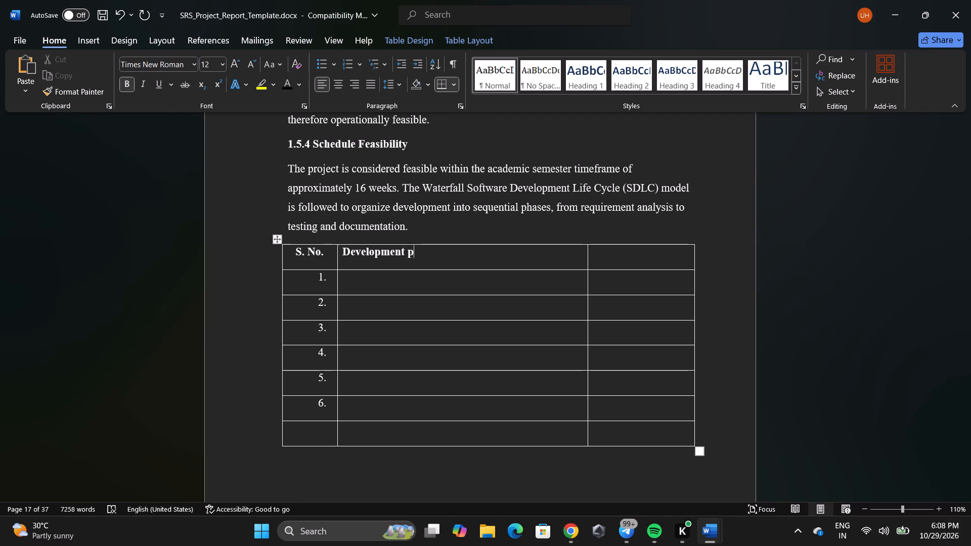
{"action": "type", "text": "hase"}
Center the "Development Phase" heading within its header cell.
{"action": "left_click", "coordinate": [634, 257]}
{"action": "left_click", "coordinate": [346, 251]}
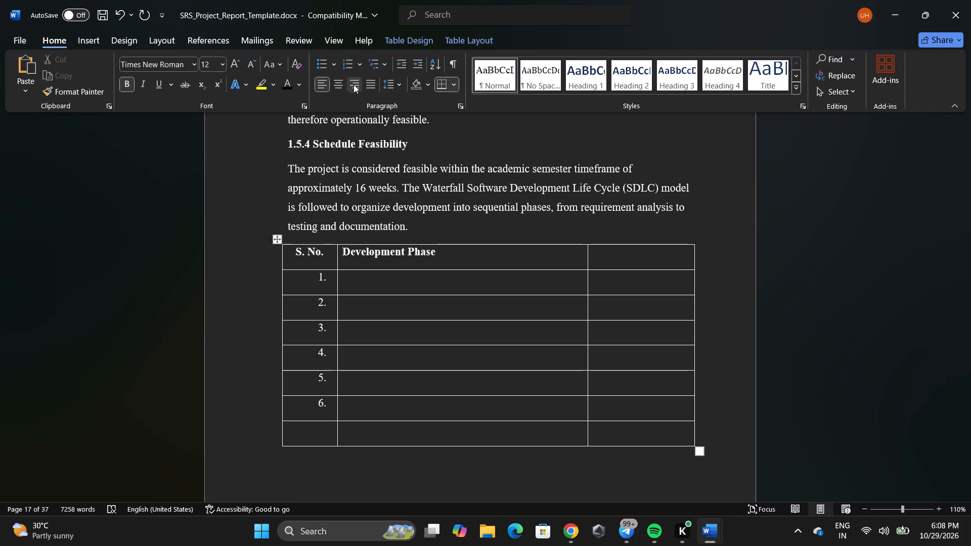
{"action": "left_click", "coordinate": [340, 85]}
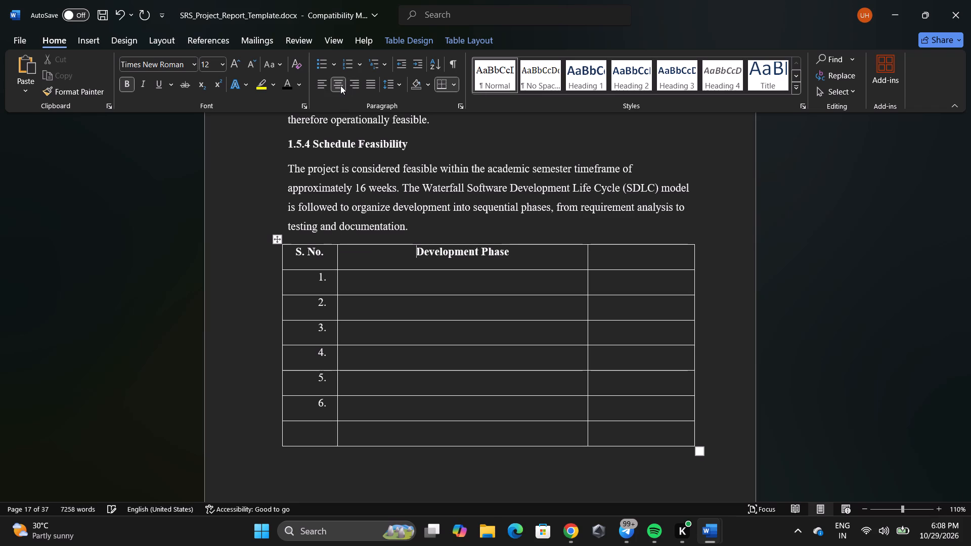
Enter the bold heading "Estimated Duration" in the third column of the table's header row.
{"action": "left_click", "coordinate": [635, 256]}
{"action": "left_click", "coordinate": [120, 86]}
{"action": "key", "text": "BackSpace"}
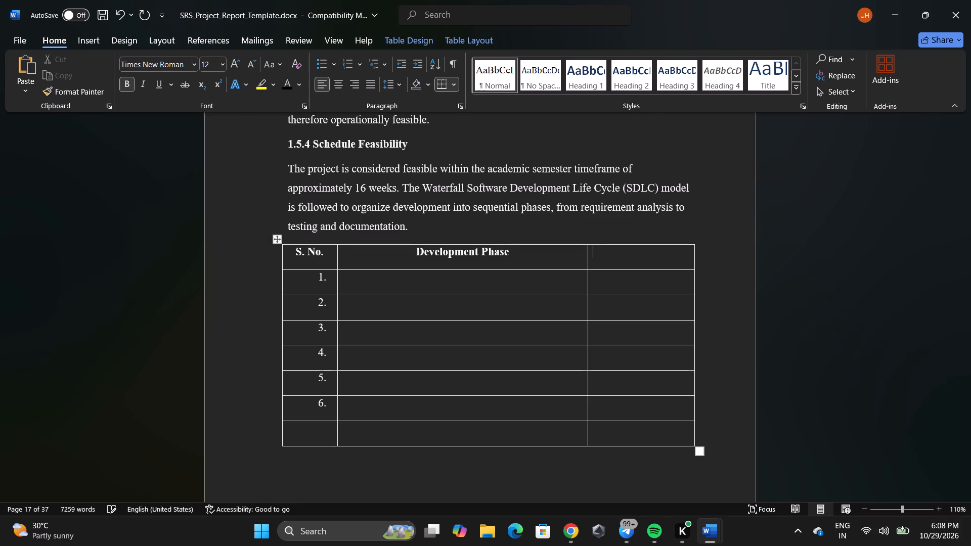
{"action": "key", "text": "e"}
{"action": "key", "text": "s"}
{"action": "type", "text": "timated"}
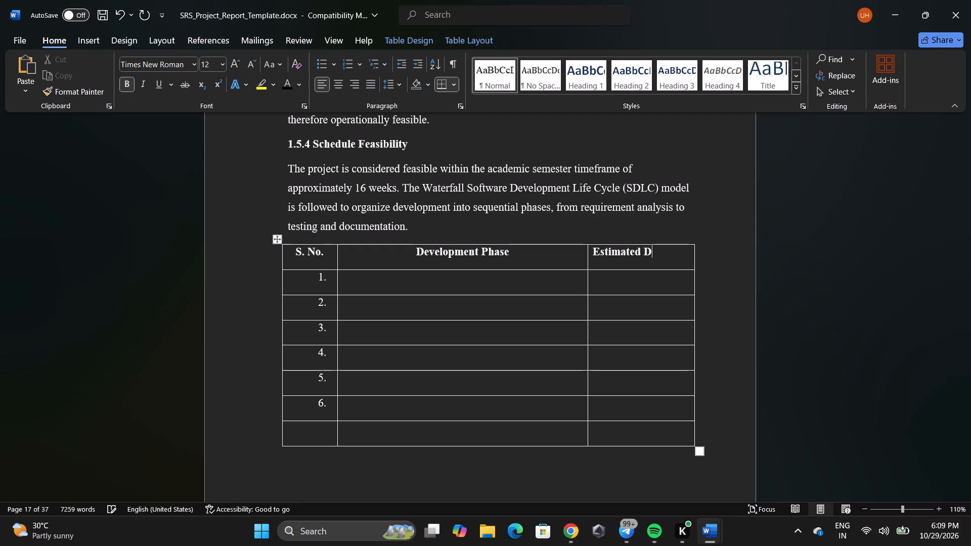
{"action": "type", "text": "uration"}
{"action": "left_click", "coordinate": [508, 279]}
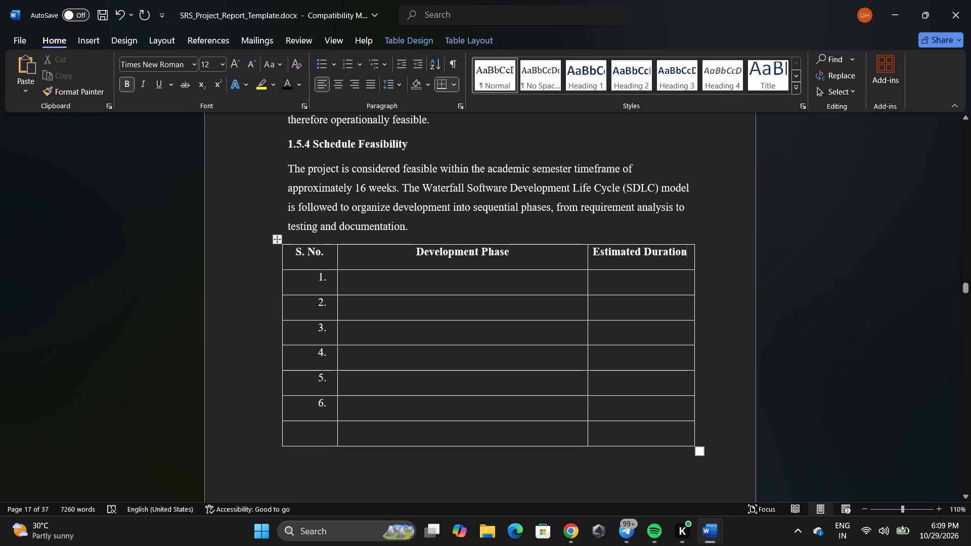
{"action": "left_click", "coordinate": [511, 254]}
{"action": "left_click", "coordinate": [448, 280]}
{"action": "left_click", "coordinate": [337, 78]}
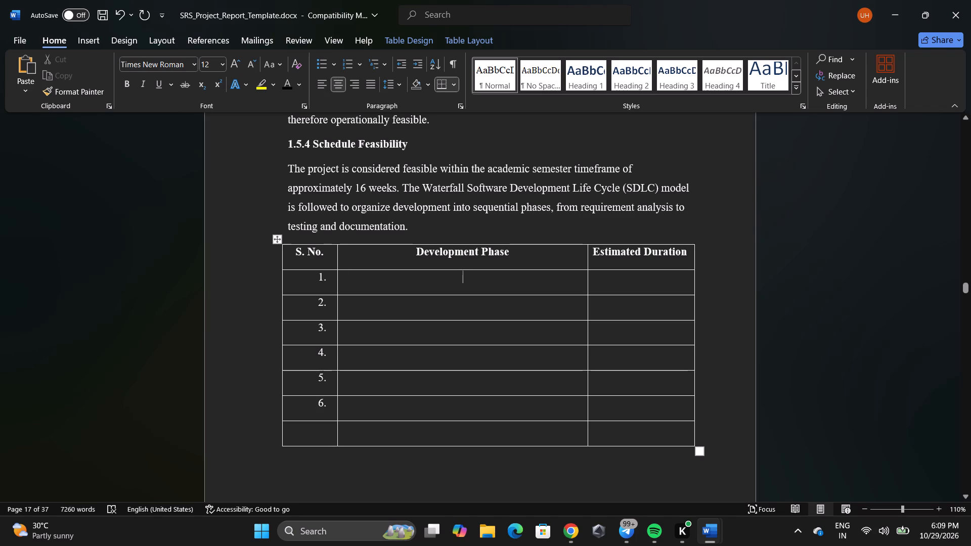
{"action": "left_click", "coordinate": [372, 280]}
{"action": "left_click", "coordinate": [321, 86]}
Enter "Requirement Collection and Analysis" as the development phase in row 1 of the schedule table.
{"action": "key", "text": "r"}
{"action": "key", "text": "e"}
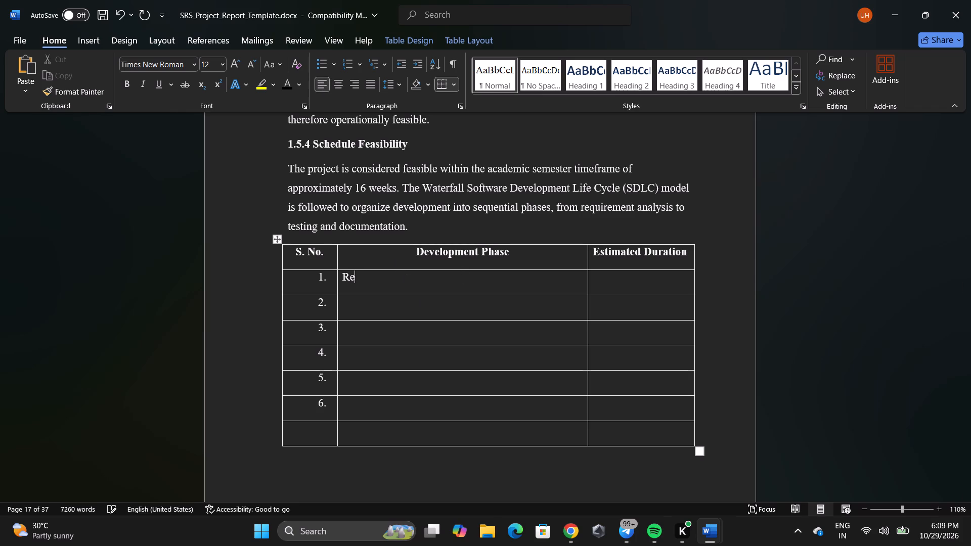
{"action": "type", "text": "quirement"}
{"action": "key", "text": "space"}
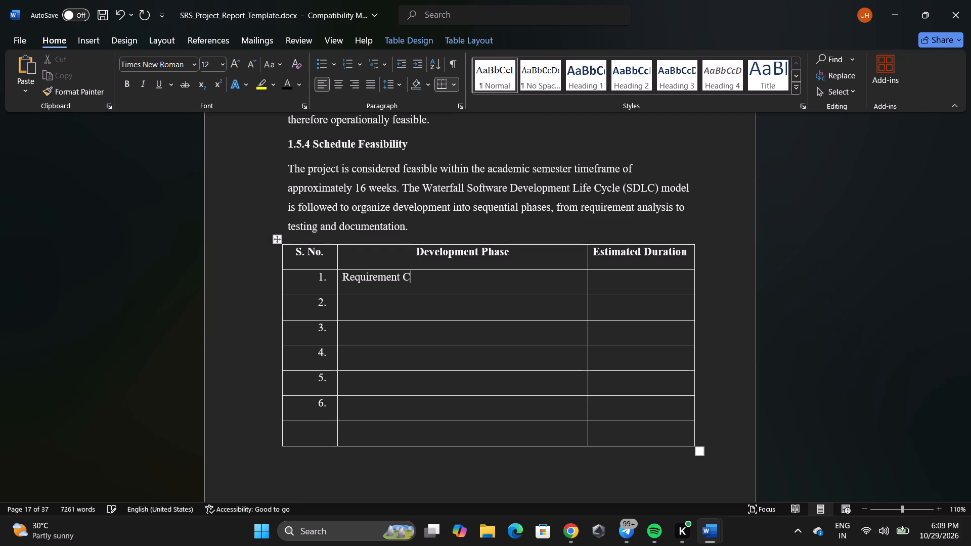
{"action": "key", "text": "o"}
{"action": "type", "text": "llection"}
{"action": "key", "text": "space"}
{"action": "type", "text": "and"}
{"action": "key", "text": "space"}
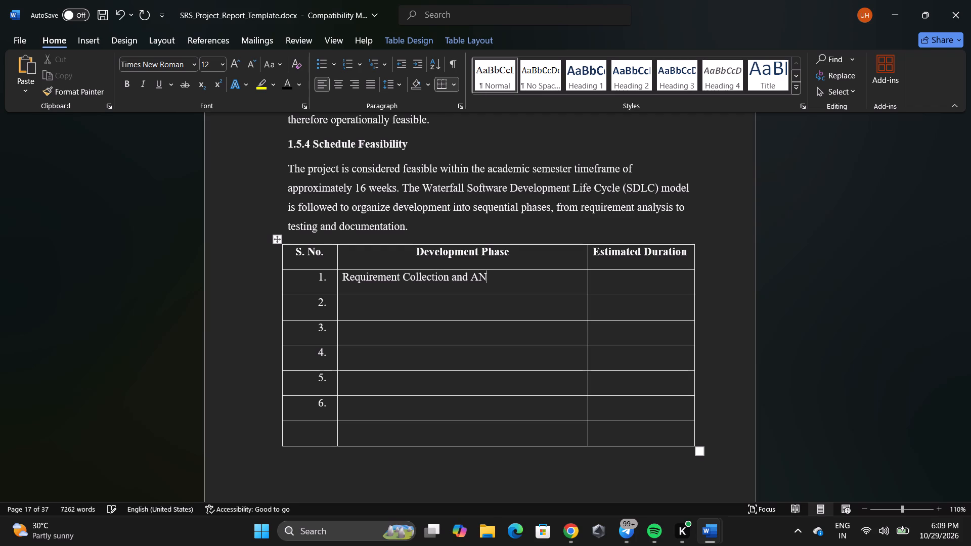
{"action": "type", "text": "na"}
{"action": "type", "text": "lysis"}
Enter "System Planning and Design" as the development phase in row 2 of the schedule table.
{"action": "left_click", "coordinate": [407, 309]}
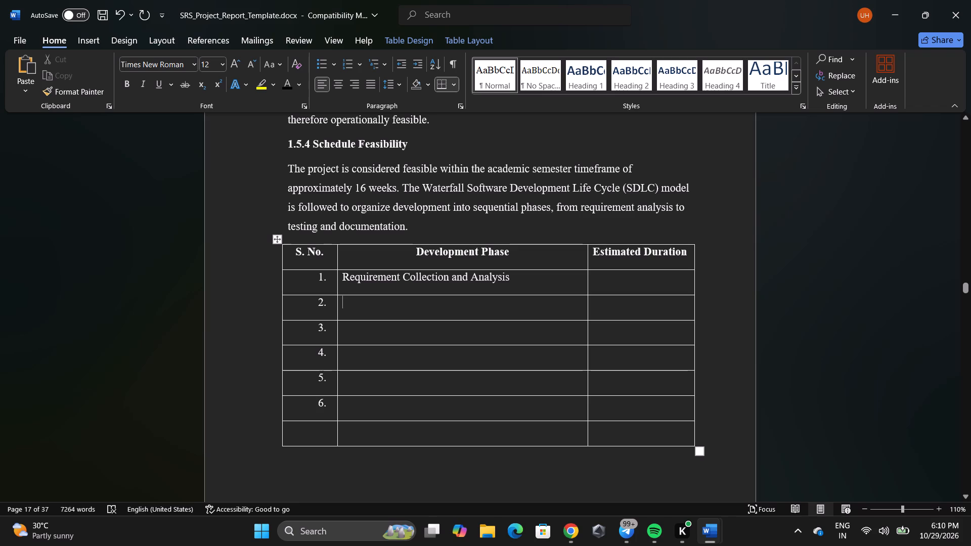
{"action": "key", "text": "s"}
{"action": "key", "text": "y"}
{"action": "type", "text": "stem"}
{"action": "key", "text": "space"}
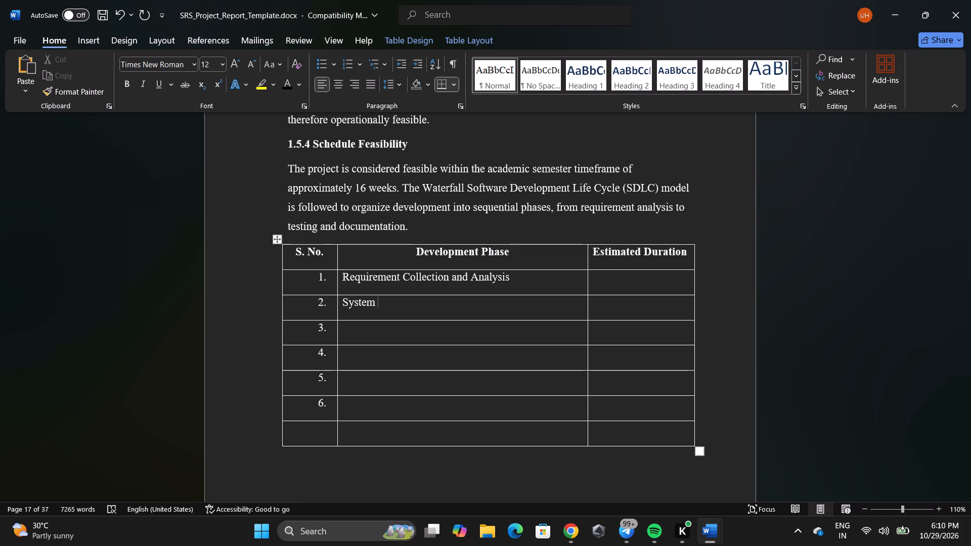
{"action": "type", "text": "PL"}
{"action": "key", "text": "BackSpace"}
{"action": "type", "text": "lanning"}
{"action": "key", "text": "space"}
{"action": "type", "text": "and"}
{"action": "key", "text": "space"}
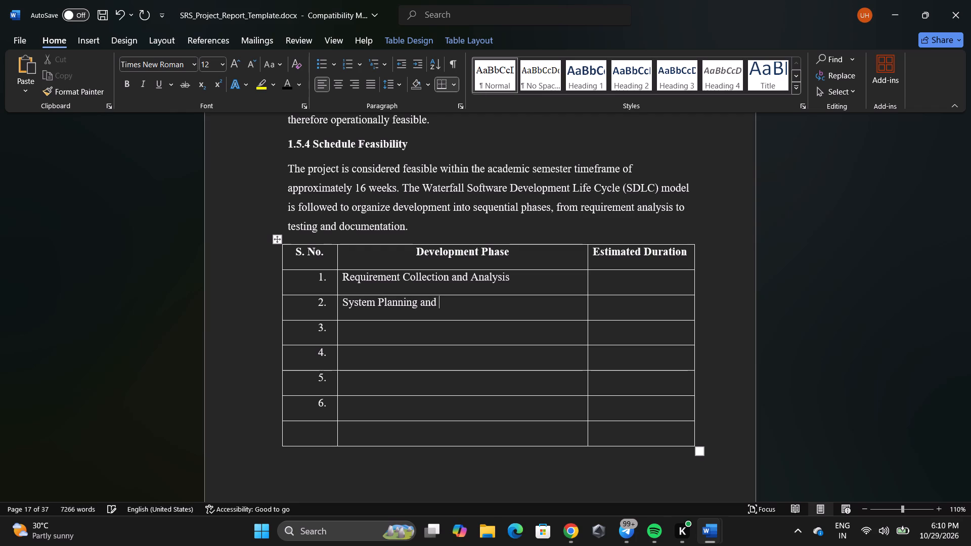
{"action": "key", "text": "d"}
{"action": "type", "text": "esign"}
Enter "Database and Interface Design" as the development phase in row 3 of the schedule table.
{"action": "left_click", "coordinate": [363, 332]}
{"action": "key", "text": "d"}
{"action": "type", "text": "ata"}
{"action": "key", "text": "b"}
{"action": "type", "text": "asse"}
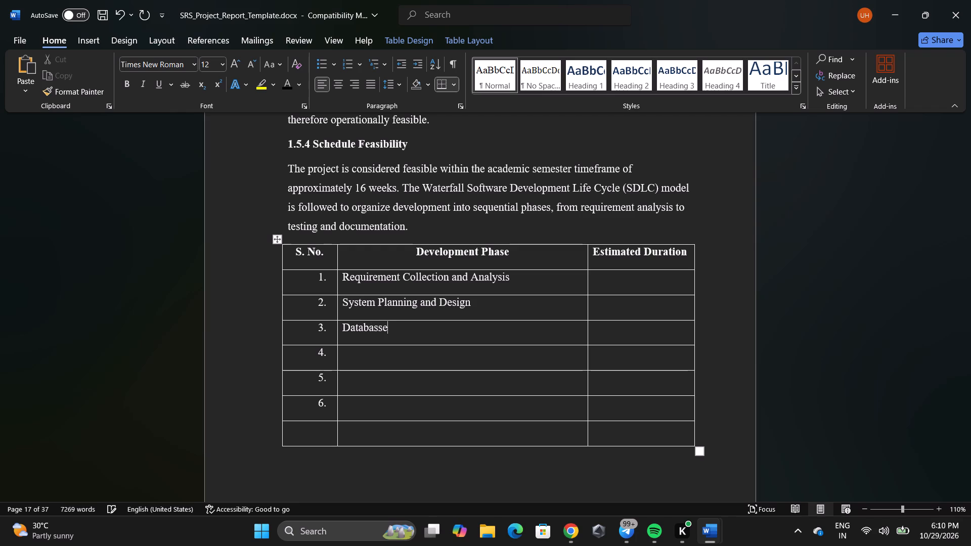
{"action": "key", "text": "BackSpace"}
{"action": "key", "text": "BackSpace"}
{"action": "key", "text": "e"}
{"action": "key", "text": "space"}
{"action": "type", "text": "and"}
{"action": "key", "text": "space"}
{"action": "key", "text": "i"}
{"action": "type", "text": "nterface"}
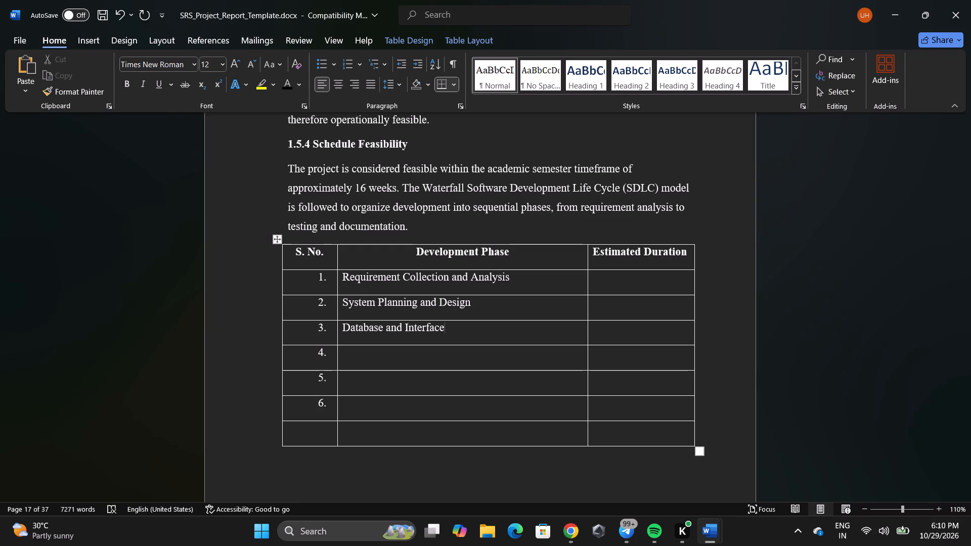
{"action": "key", "text": "space"}
{"action": "key", "text": "d"}
{"action": "type", "text": "esign"}
Enter "System Implementation" as the development phase in row 4 of the schedule table.
{"action": "left_click", "coordinate": [376, 363]}
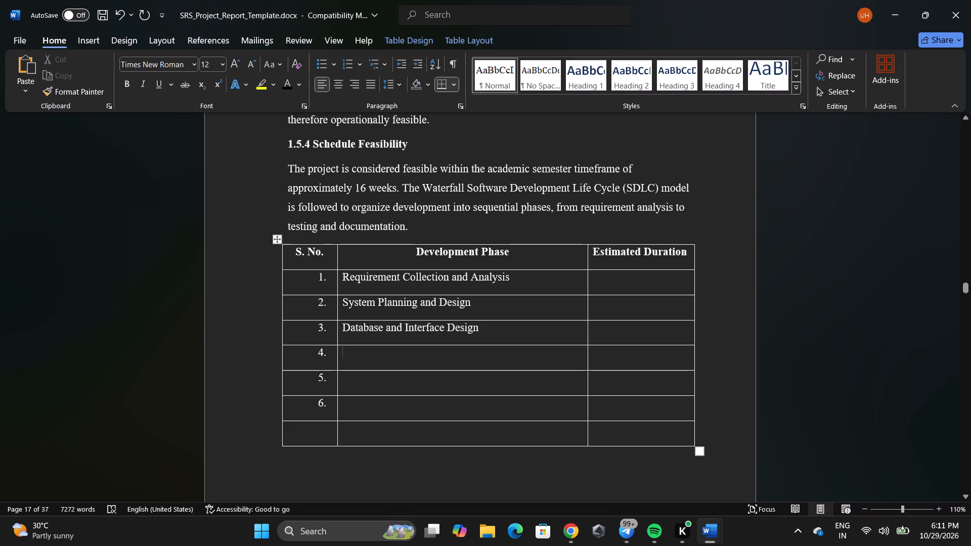
{"action": "key", "text": "s"}
{"action": "key", "text": "y"}
{"action": "key", "text": "s"}
{"action": "type", "text": "tem"}
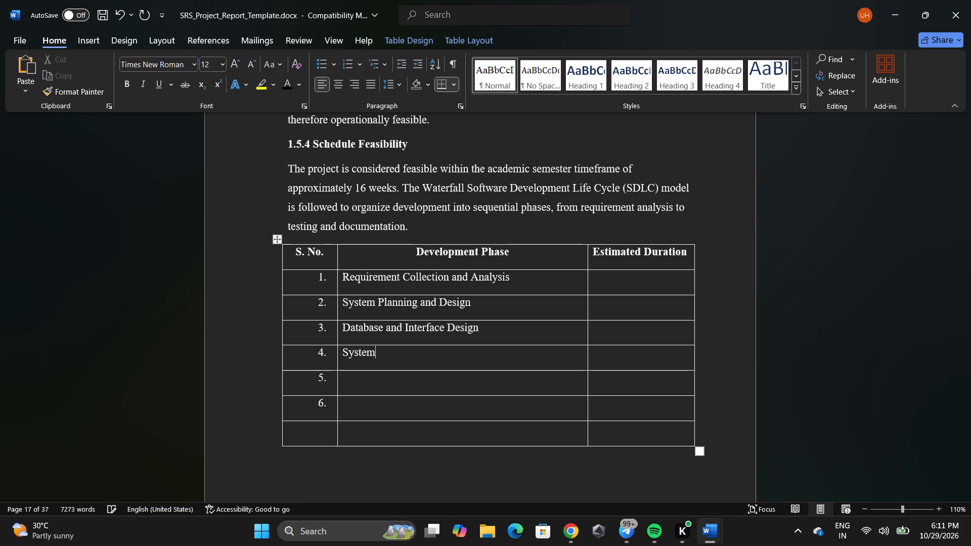
{"action": "key", "text": "space"}
{"action": "key", "text": "i"}
{"action": "type", "text": "mpl"}
{"action": "type", "text": "emen"}
{"action": "type", "text": "tation"}
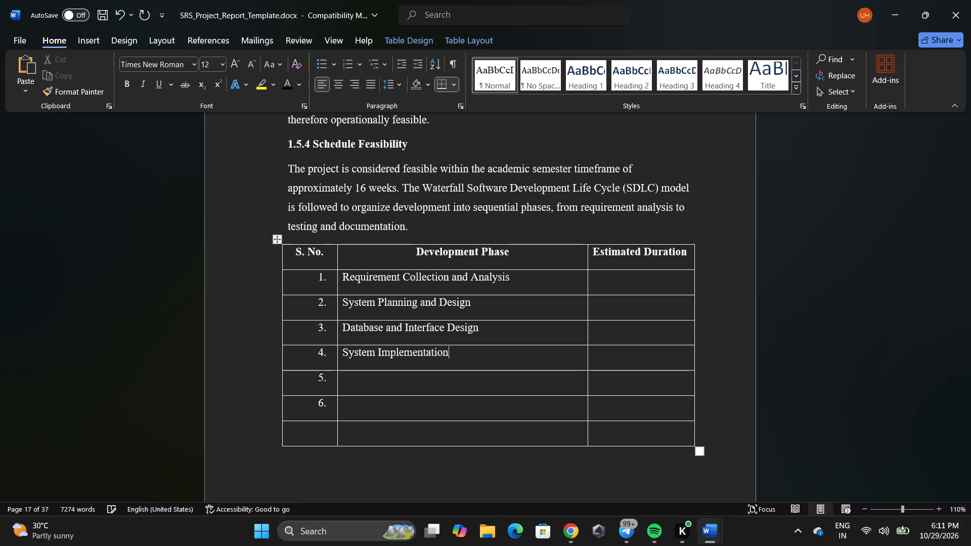
Enter "Testing and Error Correction" as the development phase in row 5 of the schedule table.
{"action": "left_click", "coordinate": [362, 369]}
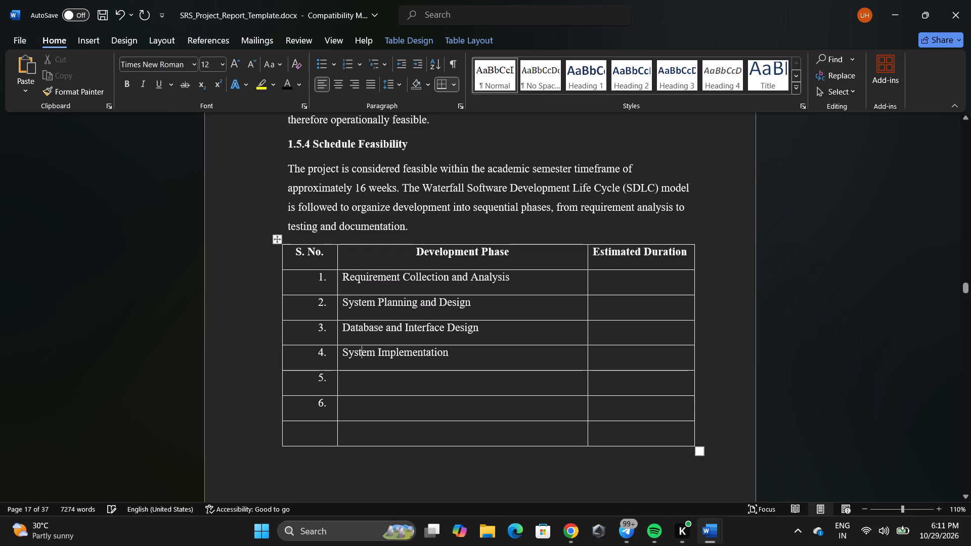
{"action": "left_click", "coordinate": [360, 379]}
{"action": "key", "text": "t"}
{"action": "type", "text": "esting"}
{"action": "key", "text": "space"}
{"action": "type", "text": "and e"}
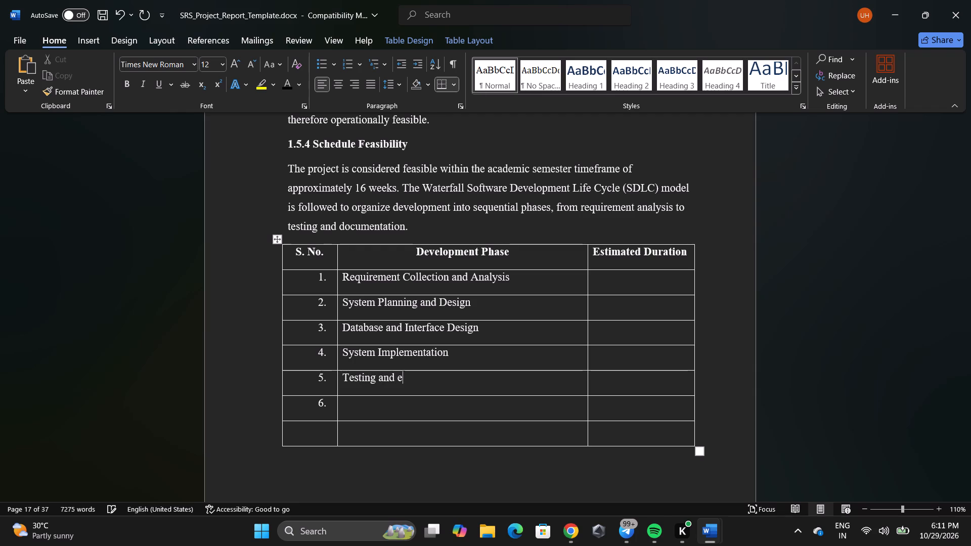
{"action": "key", "text": "BackSpace"}
{"action": "key", "text": "e"}
{"action": "type", "text": "rror"}
{"action": "key", "text": "space"}
{"action": "key", "text": "c"}
{"action": "key", "text": "o"}
{"action": "type", "text": "rrection"}
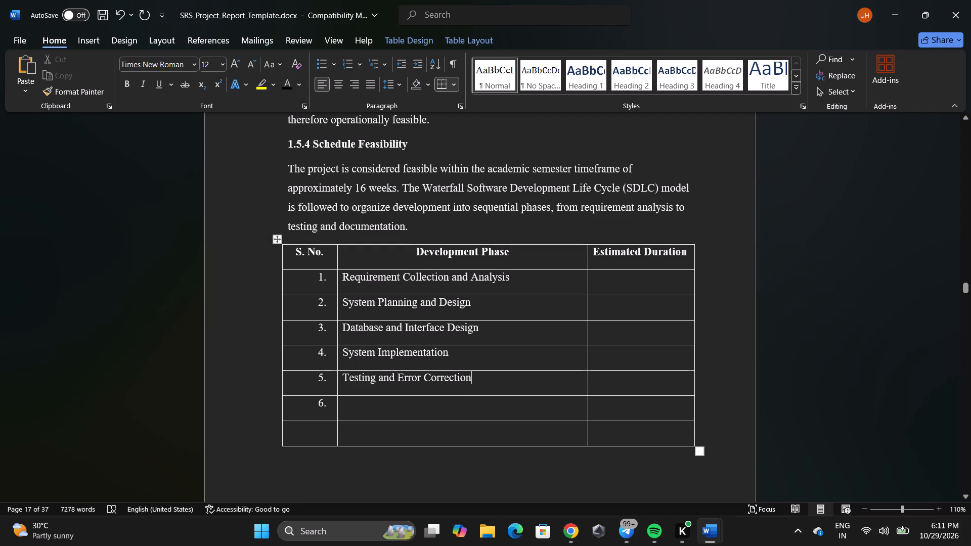
Enter "Documentation and Final Review" as the development phase in row 6 of the schedule table.
{"action": "left_click", "coordinate": [360, 408]}
{"action": "key", "text": "d"}
{"action": "key", "text": "i"}
{"action": "key", "text": "BackSpace"}
{"action": "type", "text": "oc"}
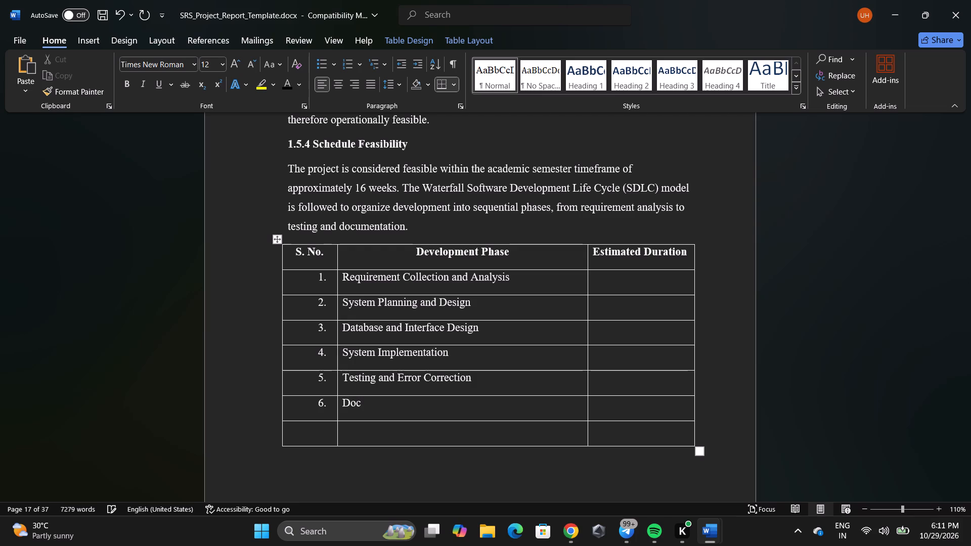
{"action": "key", "text": "u"}
{"action": "type", "text": "men"}
{"action": "type", "text": "tation"}
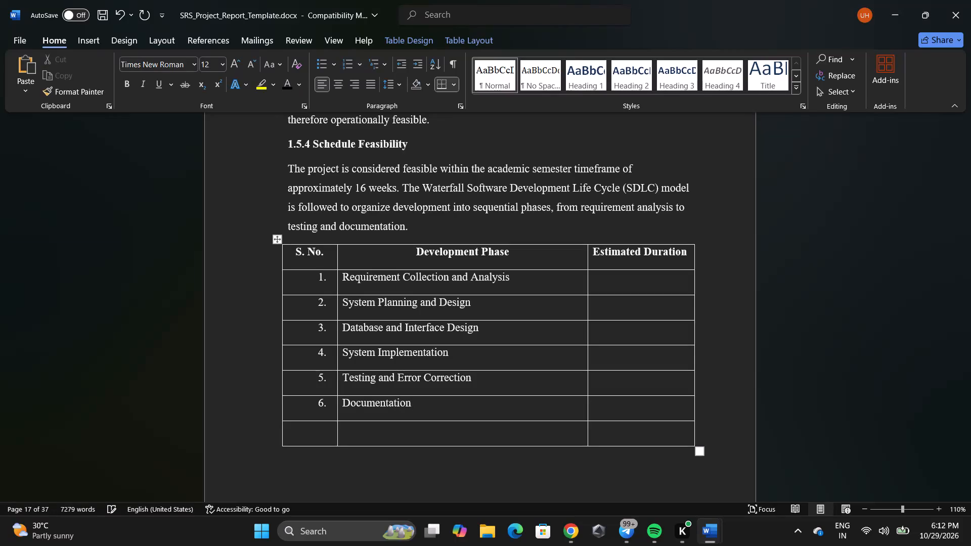
{"action": "key", "text": "space"}
{"action": "type", "text": "and"}
{"action": "key", "text": "space"}
{"action": "key", "text": "space"}
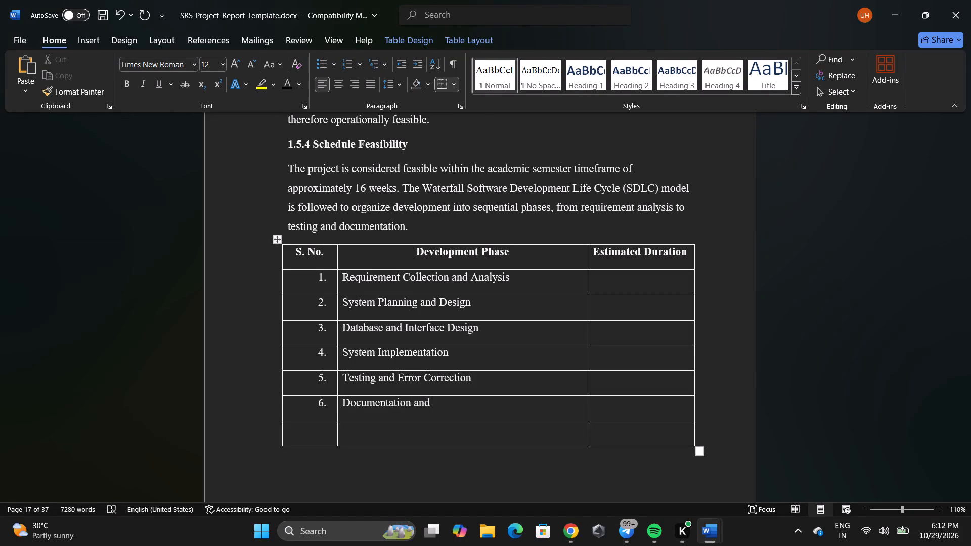
{"action": "type", "text": "fina"}
{"action": "key", "text": "l"}
{"action": "key", "text": "space"}
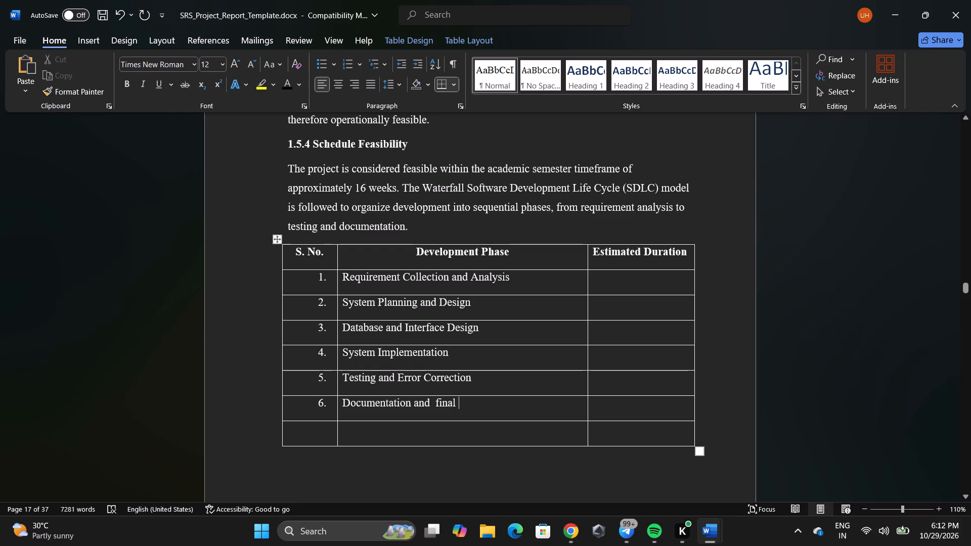
{"action": "key", "text": "BackSpace"}
{"action": "key", "text": "BackSpace"}
{"action": "key", "text": "BackSpace"}
{"action": "key", "text": "BackSpace"}
{"action": "key", "text": "BackSpace"}
{"action": "key", "text": "BackSpace"}
{"action": "key", "text": "BackSpace"}
{"action": "key", "text": "f"}
{"action": "type", "text": "inal"}
{"action": "key", "text": "space"}
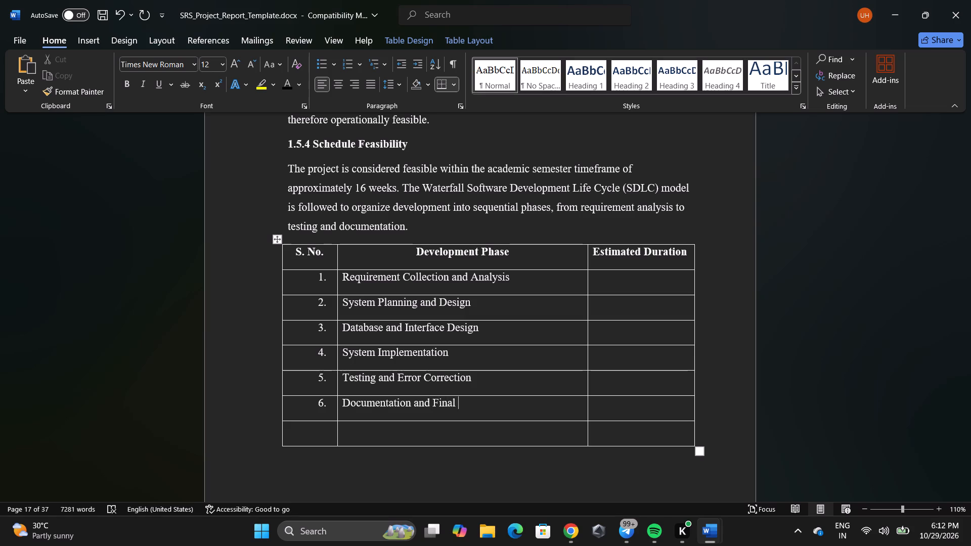
{"action": "key", "text": "r"}
{"action": "type", "text": "eview"}
Enter "Total" in bold in the Development Phase column of the schedule table's last row.
{"action": "left_click", "coordinate": [438, 436]}
{"action": "left_click", "coordinate": [129, 82]}
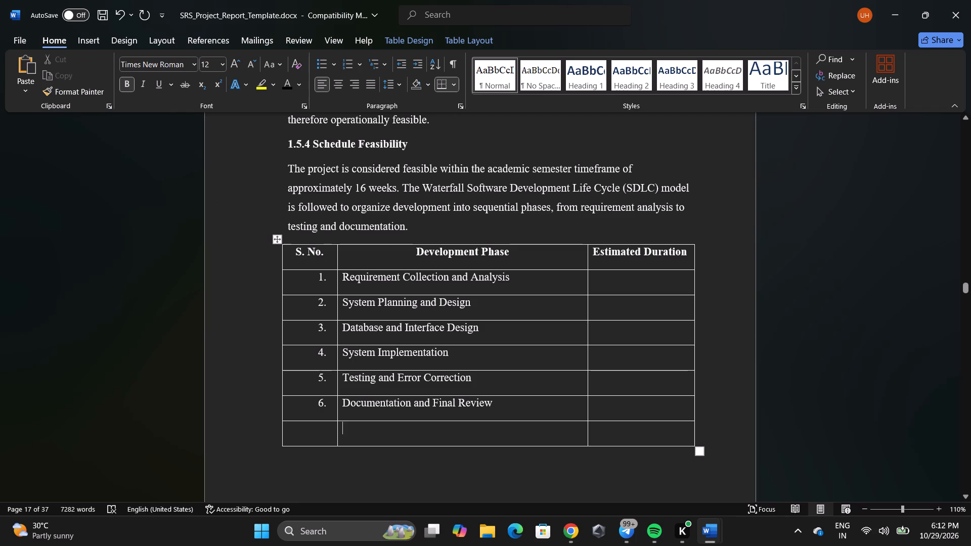
{"action": "key", "text": "t"}
{"action": "type", "text": "otal"}
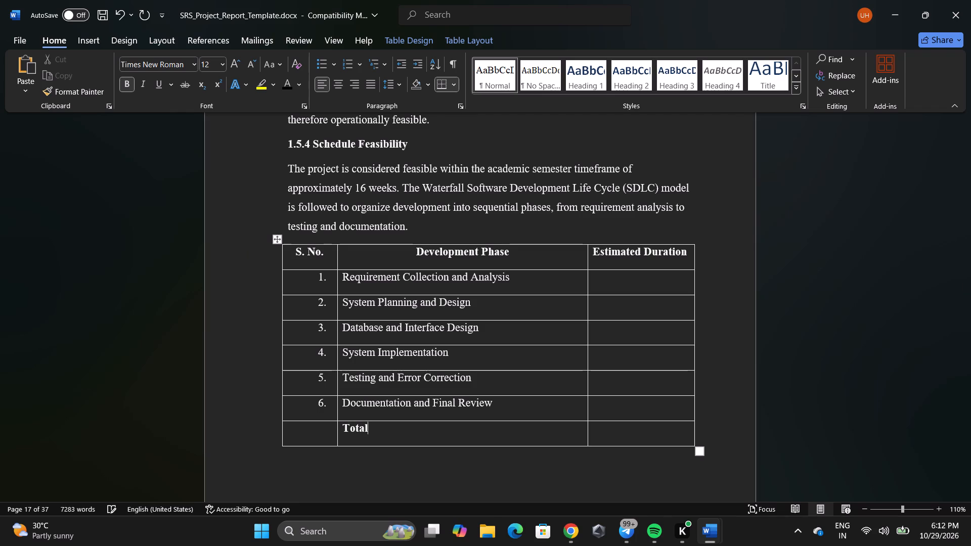
Extend the bold label in the schedule table's last row to read "Total Duration".
{"action": "key", "text": "space"}
{"action": "key", "text": "d"}
{"action": "type", "text": "uration"}
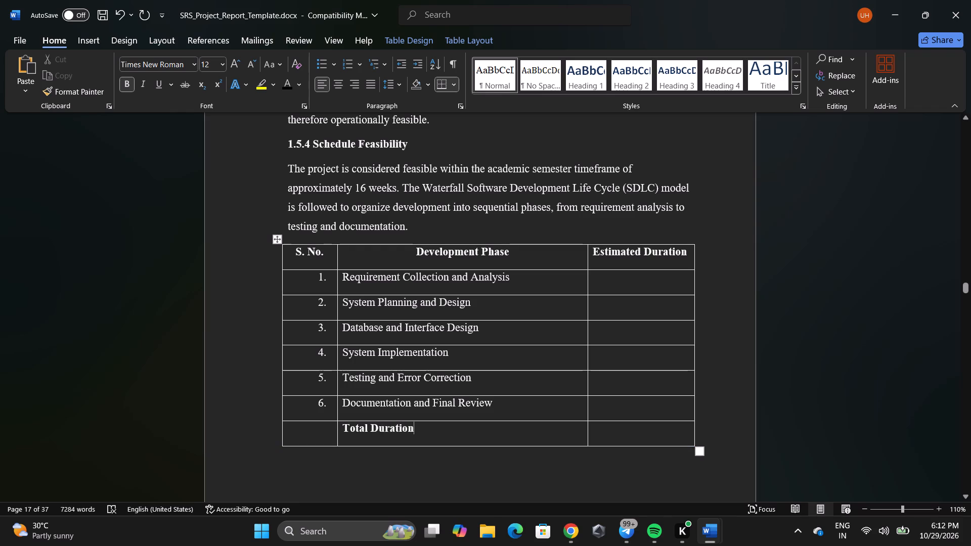
Center-align the empty Estimated Duration cell in row 1 of the schedule table.
{"action": "left_click", "coordinate": [635, 284]}
{"action": "left_click", "coordinate": [338, 86]}
{"action": "key", "text": "2"}
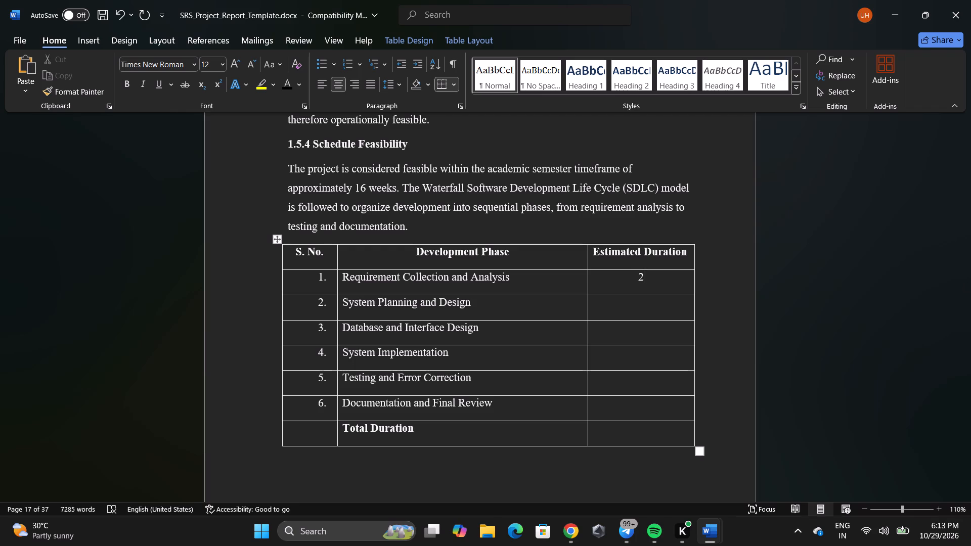
{"action": "key", "text": "BackSpace"}
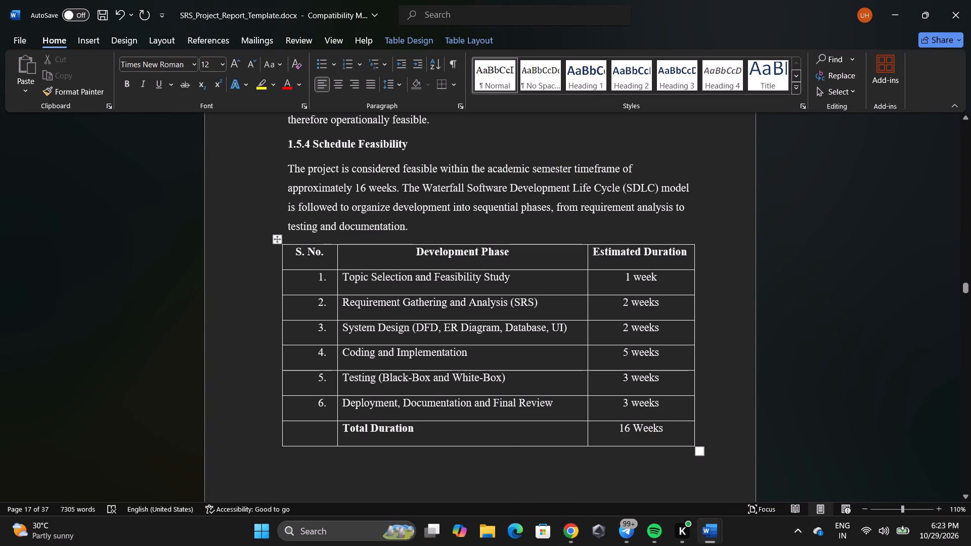
{"action": "left_click", "coordinate": [638, 404]}
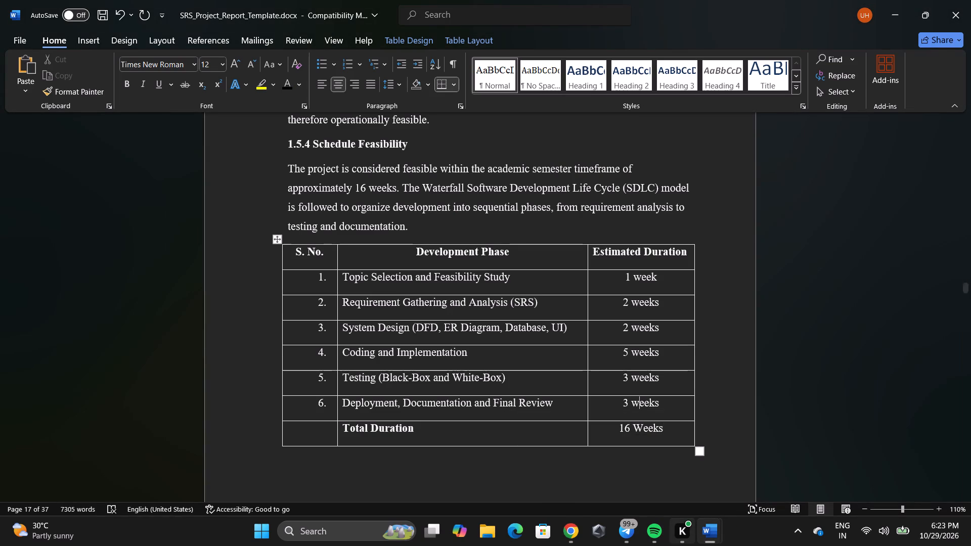
{"action": "left_click", "coordinate": [570, 530]}
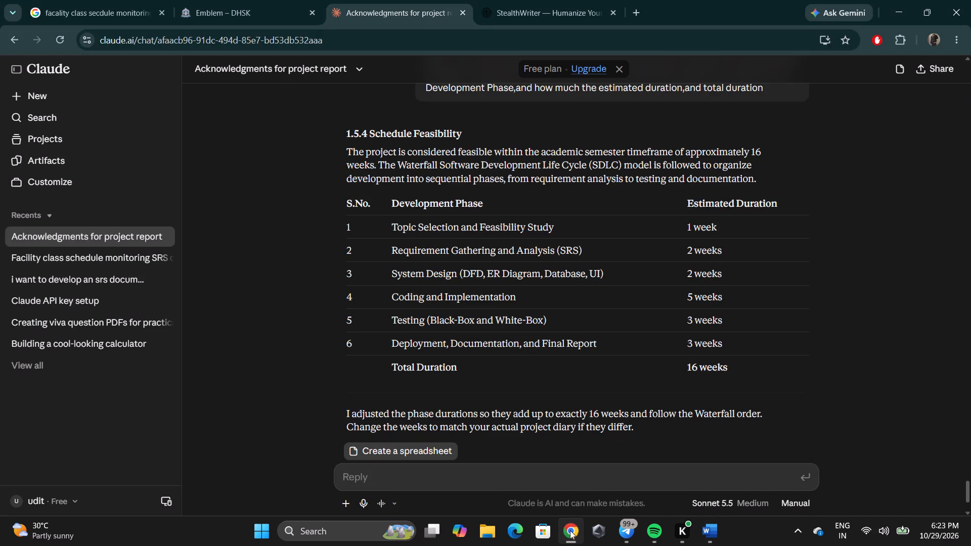
{"action": "left_click", "coordinate": [710, 534]}
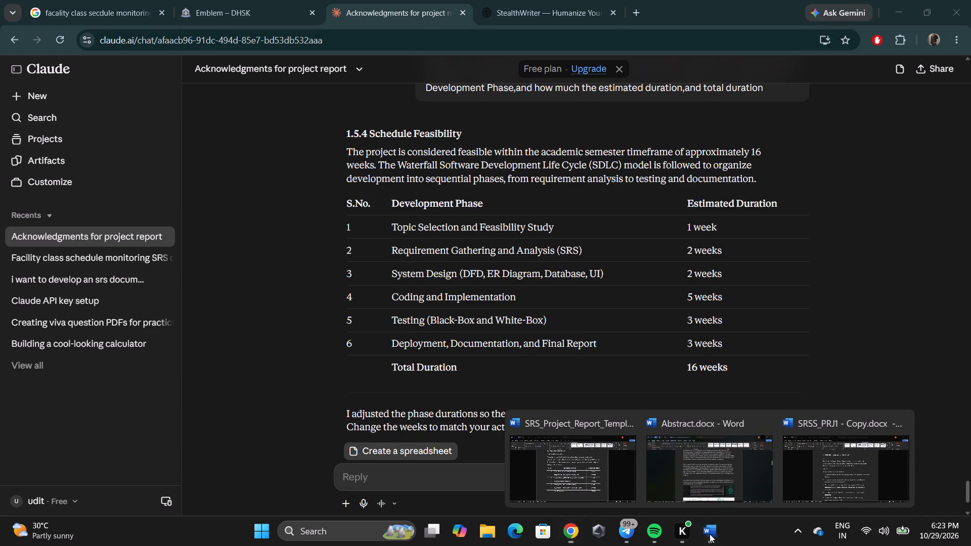
{"action": "left_click", "coordinate": [604, 484]}
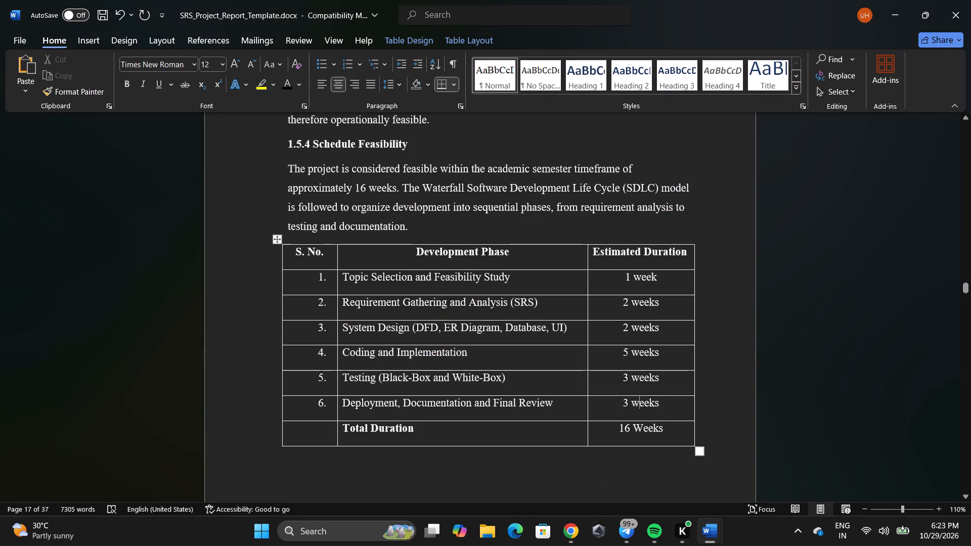
Copy the Chapter 2 student writing guidelines from the instruction box's heading through the Mandatory Elements Checklist.
{"action": "scroll", "coordinate": [733, 250], "scroll_direction": "down", "scroll_amount": 3}
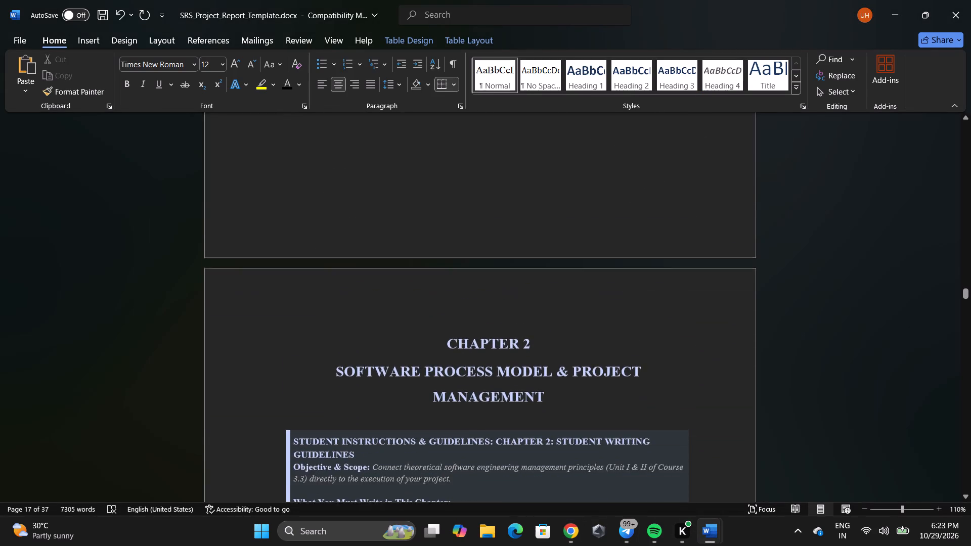
{"action": "scroll", "coordinate": [733, 250], "scroll_direction": "down", "scroll_amount": 2}
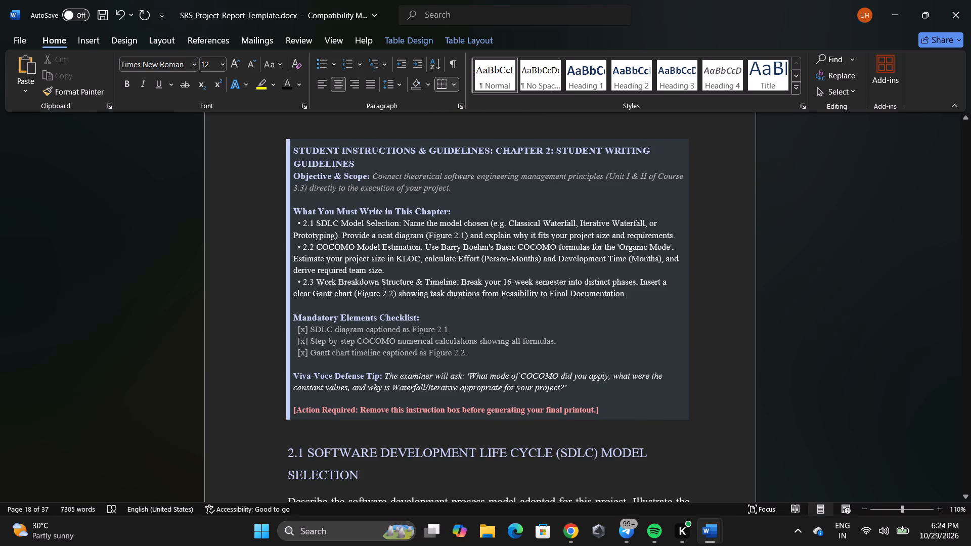
{"action": "scroll", "coordinate": [596, 211], "scroll_direction": "down", "scroll_amount": 1}
{"action": "scroll", "coordinate": [596, 211], "scroll_direction": "up", "scroll_amount": 1}
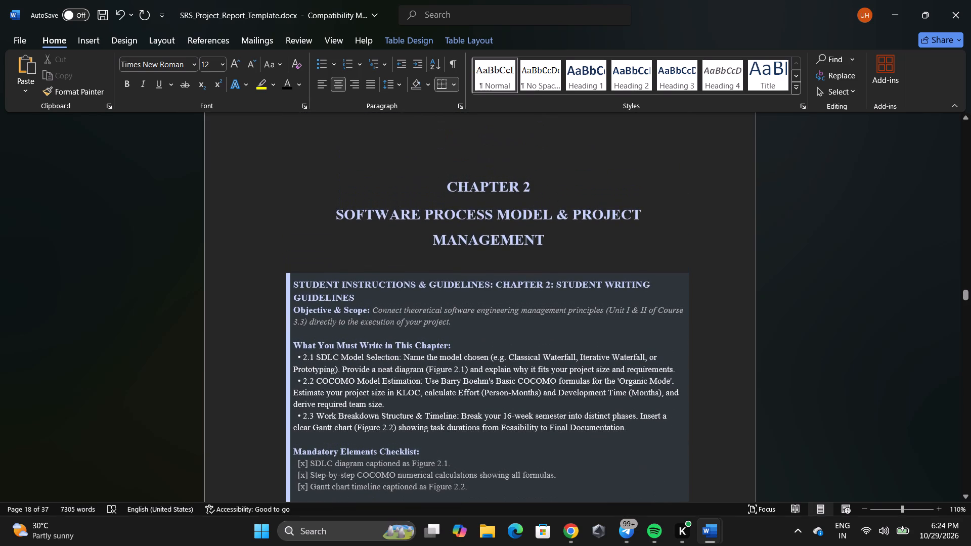
{"action": "left_click_drag", "start_coordinate": [294, 282], "coordinate": [465, 412]}
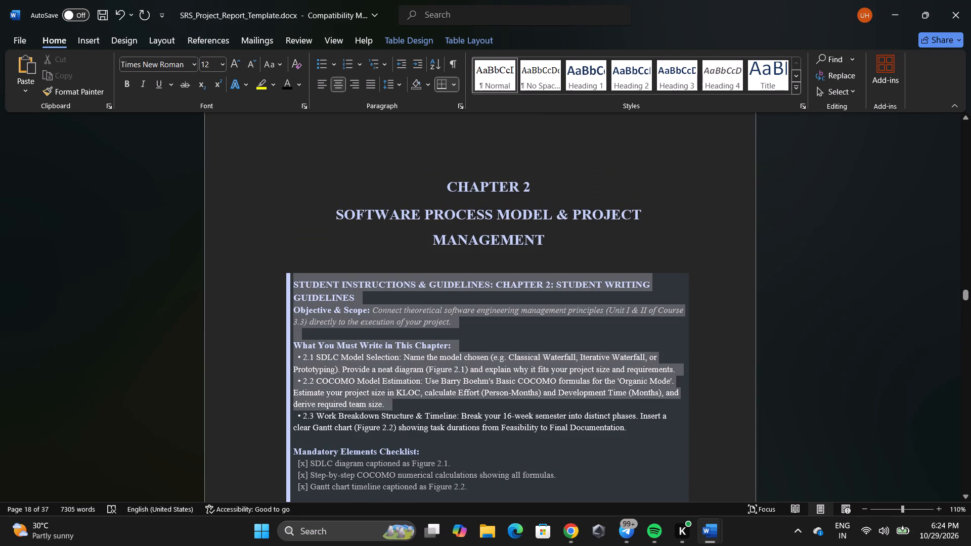
{"action": "left_click_drag", "start_coordinate": [465, 412], "coordinate": [564, 413]}
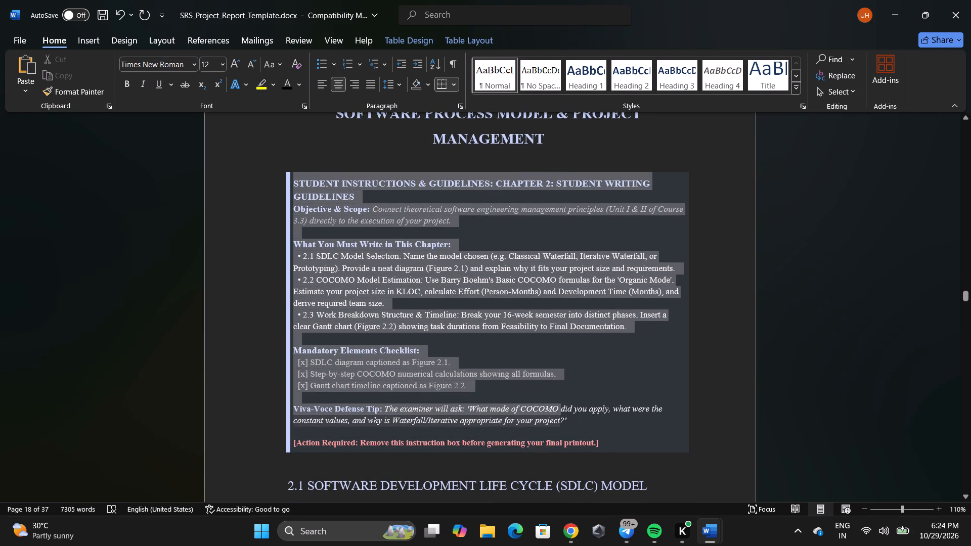
{"action": "left_click_drag", "start_coordinate": [564, 413], "coordinate": [505, 386]}
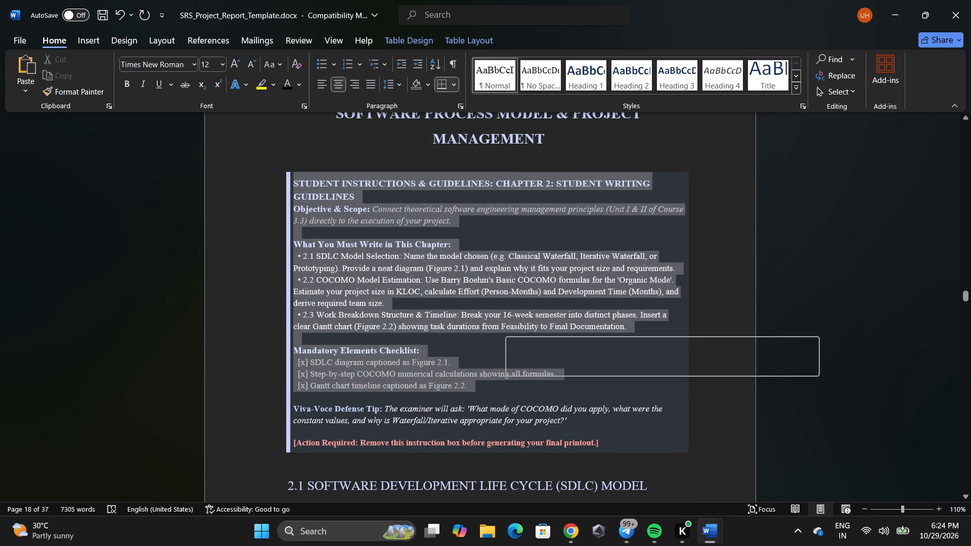
{"action": "right_click", "coordinate": [407, 369]}
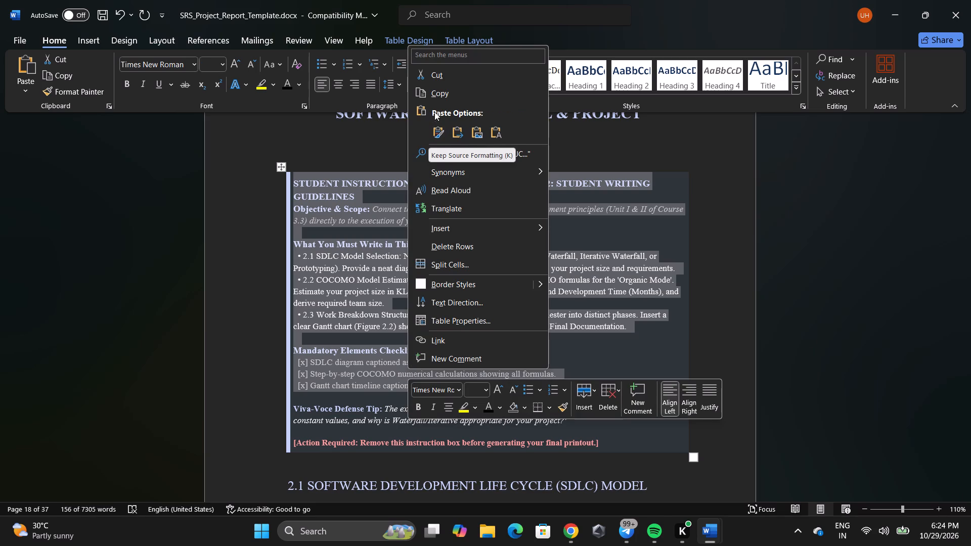
{"action": "left_click", "coordinate": [440, 97]}
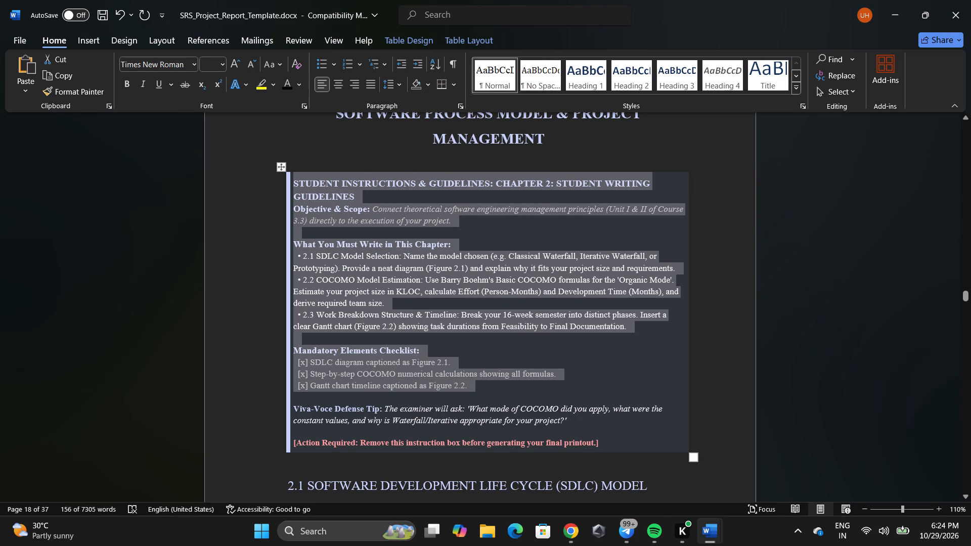
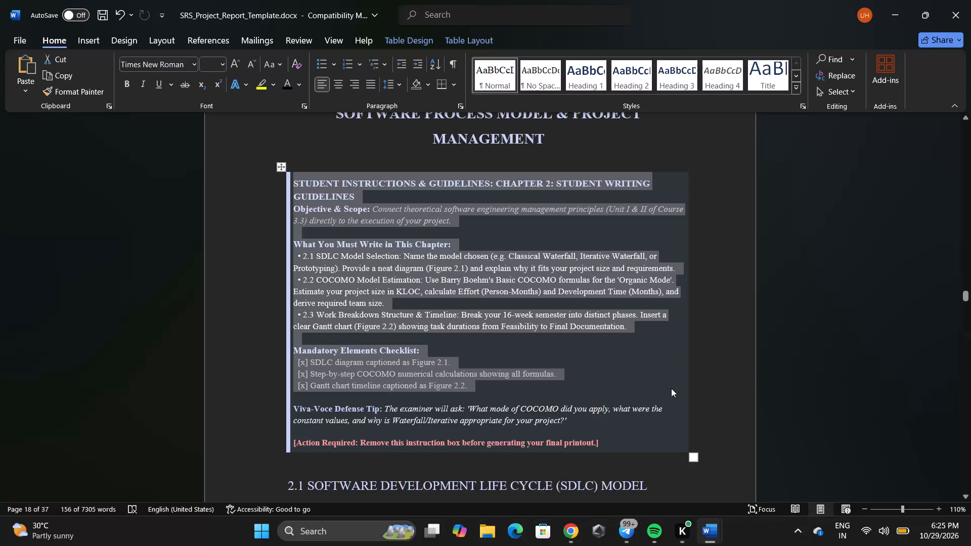
Read through the Chapter 2 student writing guidelines and the start of section 2.1 in the report template.
{"action": "scroll", "coordinate": [671, 388], "scroll_direction": "right", "scroll_amount": 1}
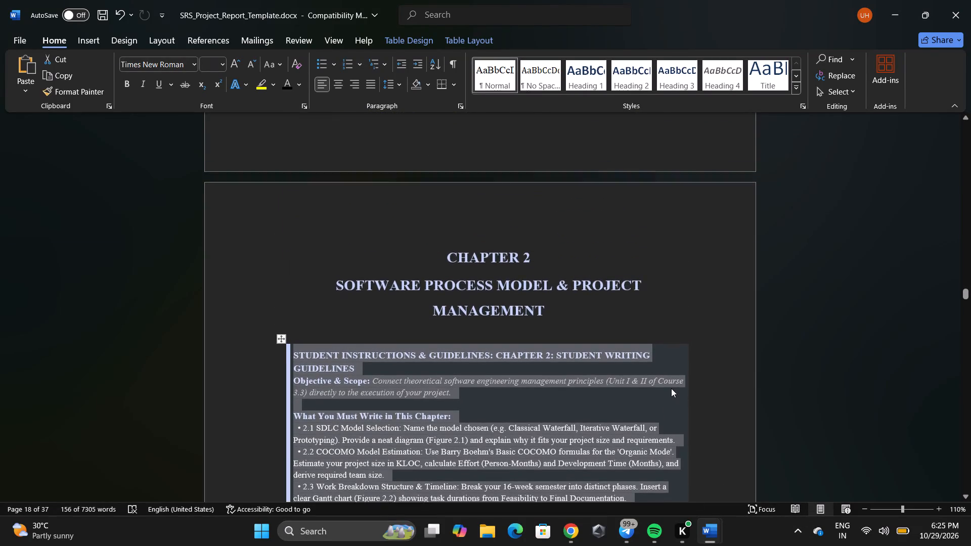
{"action": "scroll", "coordinate": [671, 388], "scroll_direction": "right", "scroll_amount": 1}
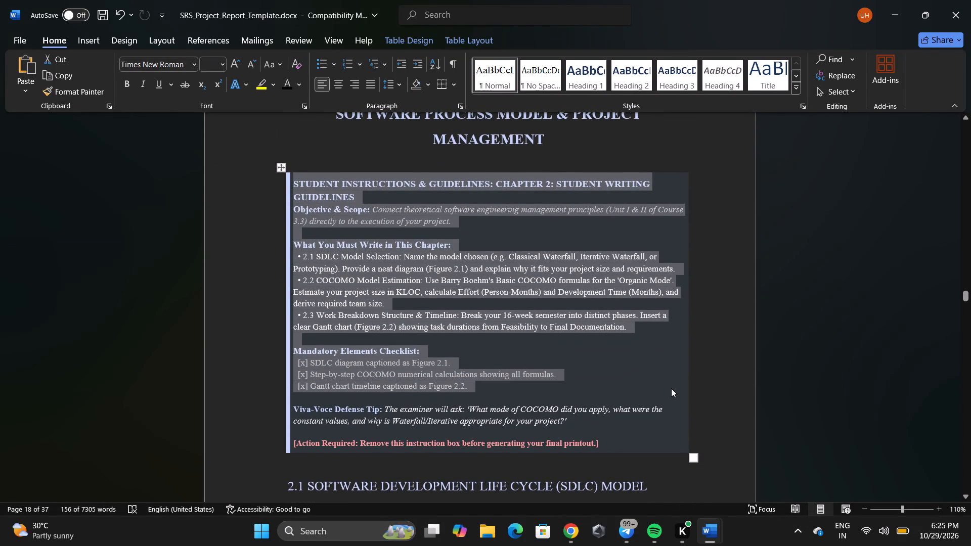
{"action": "scroll", "coordinate": [671, 388], "scroll_direction": "right", "scroll_amount": 1}
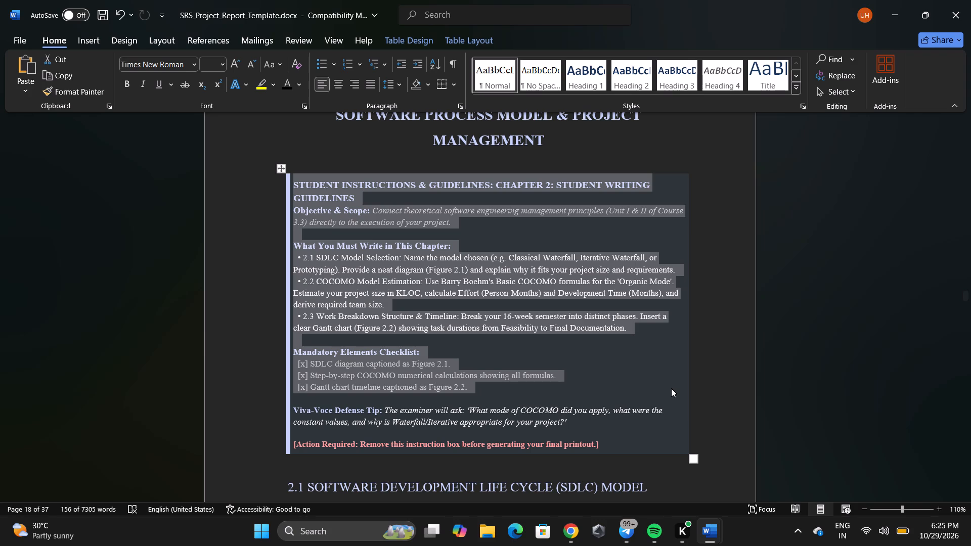
{"action": "scroll", "coordinate": [671, 388], "scroll_direction": "down", "scroll_amount": 1}
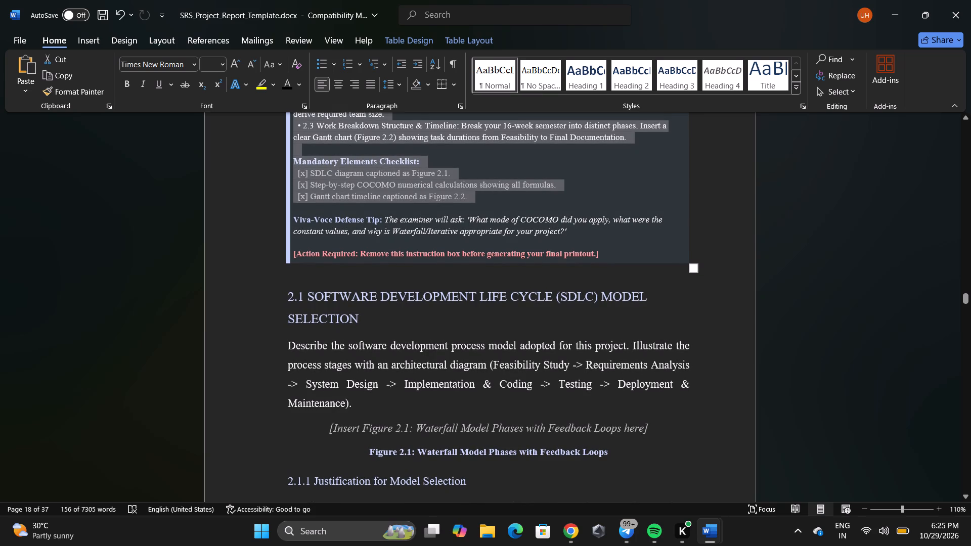
{"action": "scroll", "coordinate": [671, 388], "scroll_direction": "down", "scroll_amount": 1}
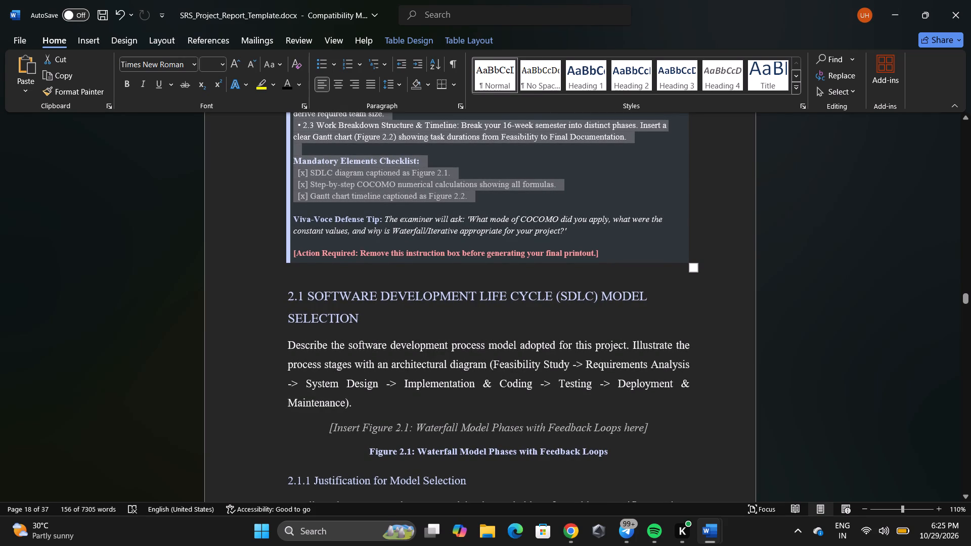
{"action": "scroll", "coordinate": [671, 388], "scroll_direction": "down", "scroll_amount": 2}
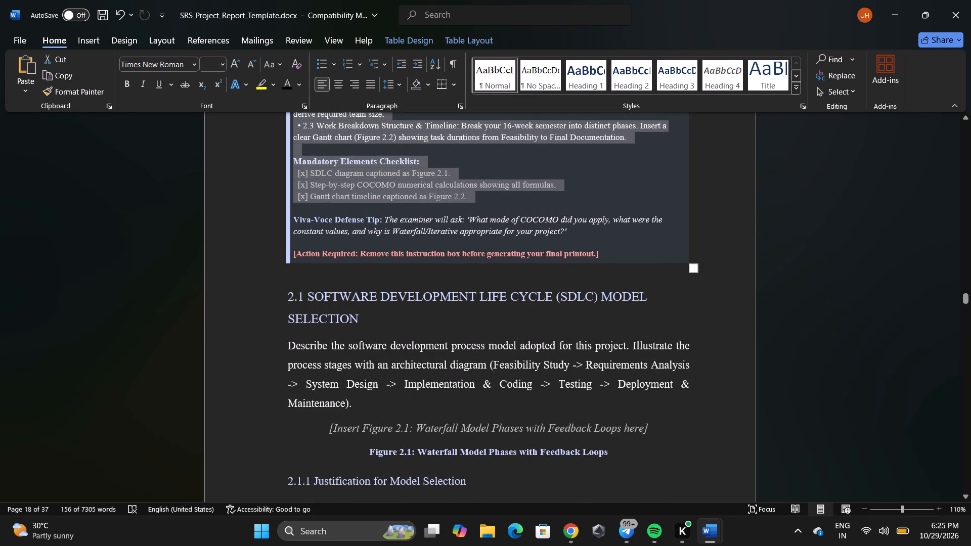
{"action": "scroll", "coordinate": [671, 388], "scroll_direction": "down", "scroll_amount": 1}
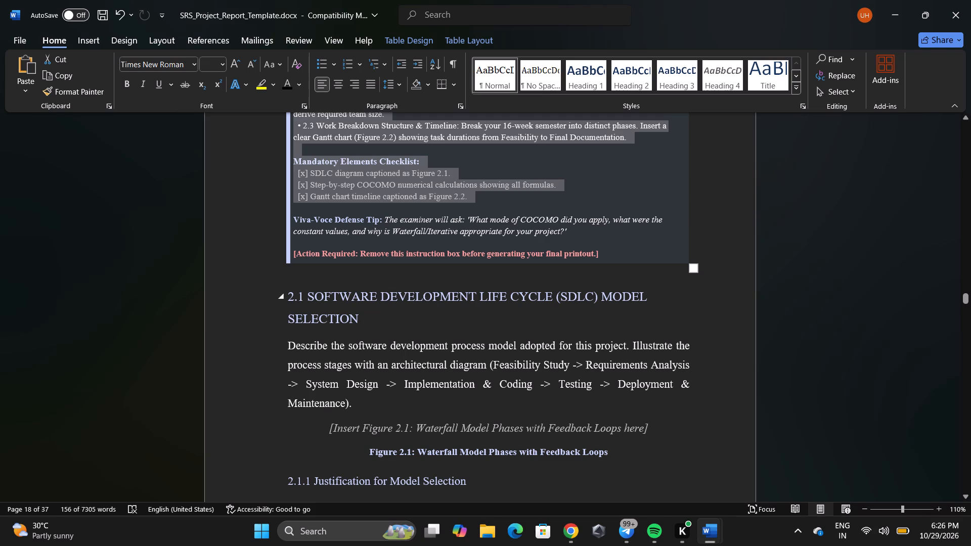
{"action": "scroll", "coordinate": [703, 225], "scroll_direction": "up", "scroll_amount": 1}
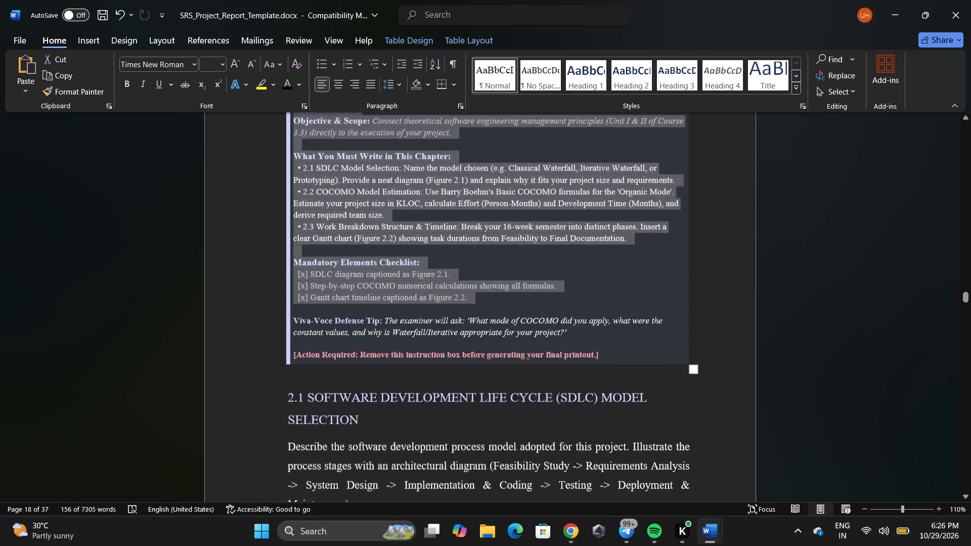
{"action": "scroll", "coordinate": [703, 225], "scroll_direction": "up", "scroll_amount": 2}
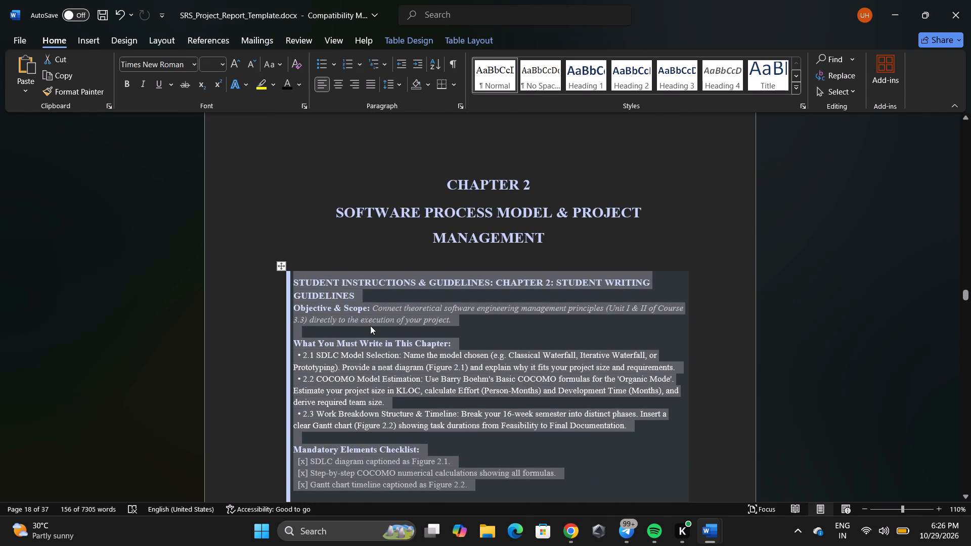
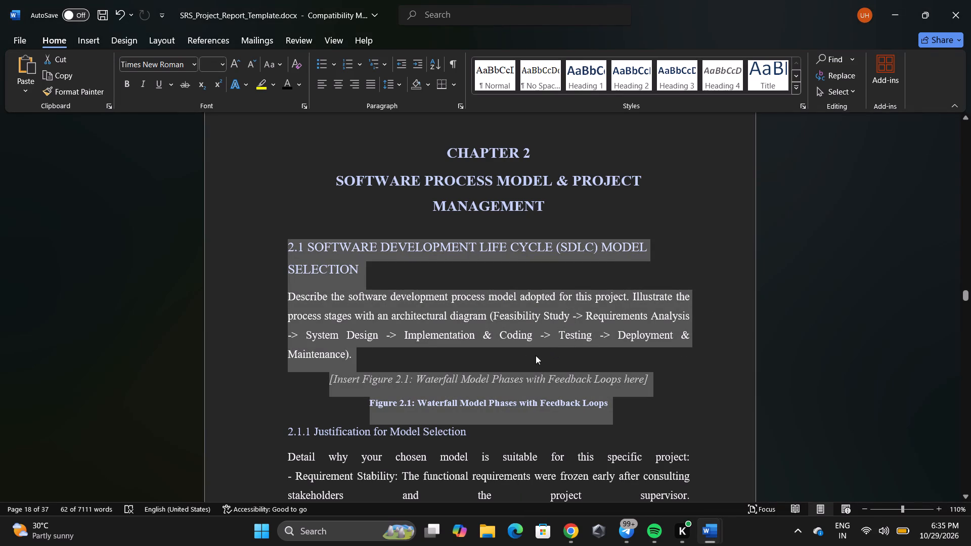
{"action": "key", "text": "BackSpace"}
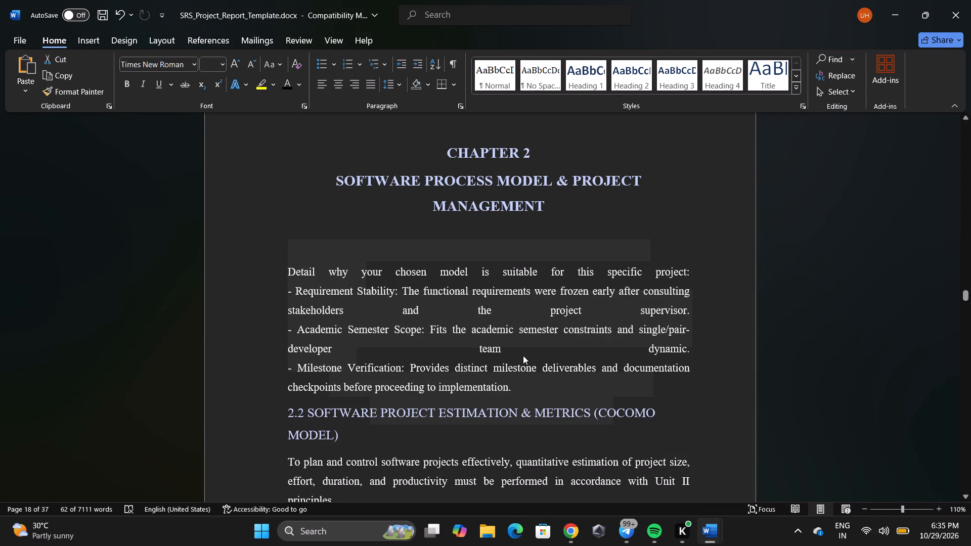
Add the single-spaced heading "2.1 SOFTWARE DEVELOPMENT LIFE CYCLE (SDLC) MODEL SELECTION" above the 2.1.1 heading, with an empty line beneath it.
{"action": "key", "text": "Return"}
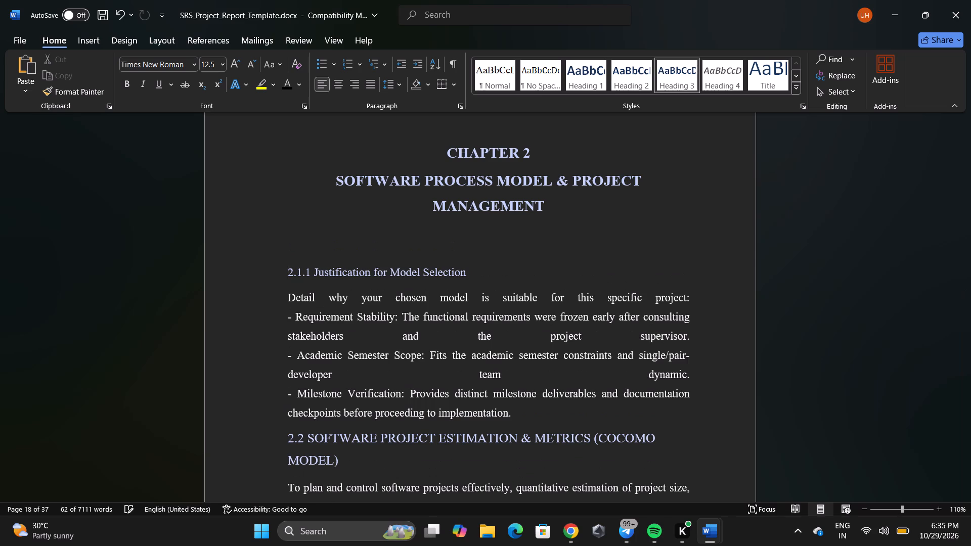
{"action": "left_click", "coordinate": [350, 246]}
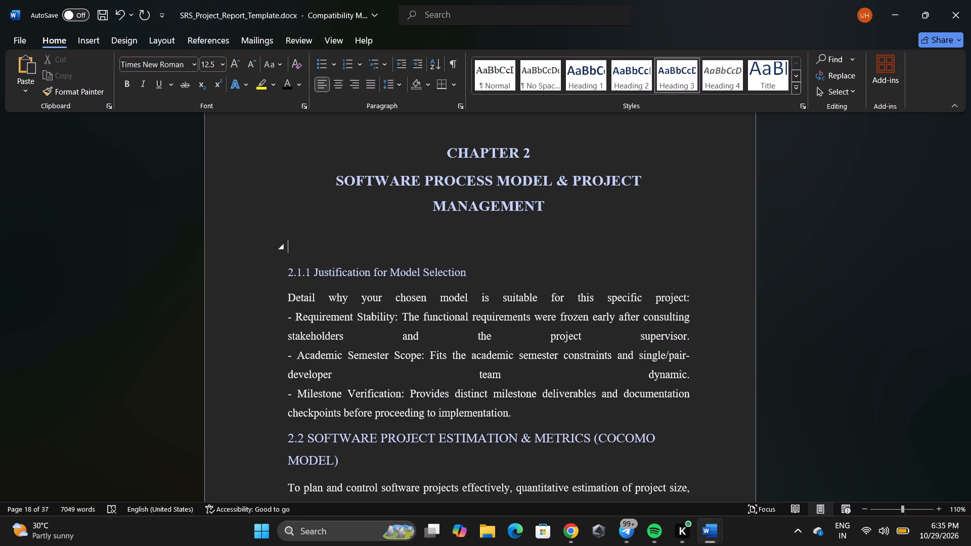
{"action": "key", "text": "2"}
{"action": "key", "text": "period"}
{"action": "key", "text": "1"}
{"action": "key", "text": "space"}
{"action": "key", "text": "s"}
{"action": "type", "text": "OFT"}
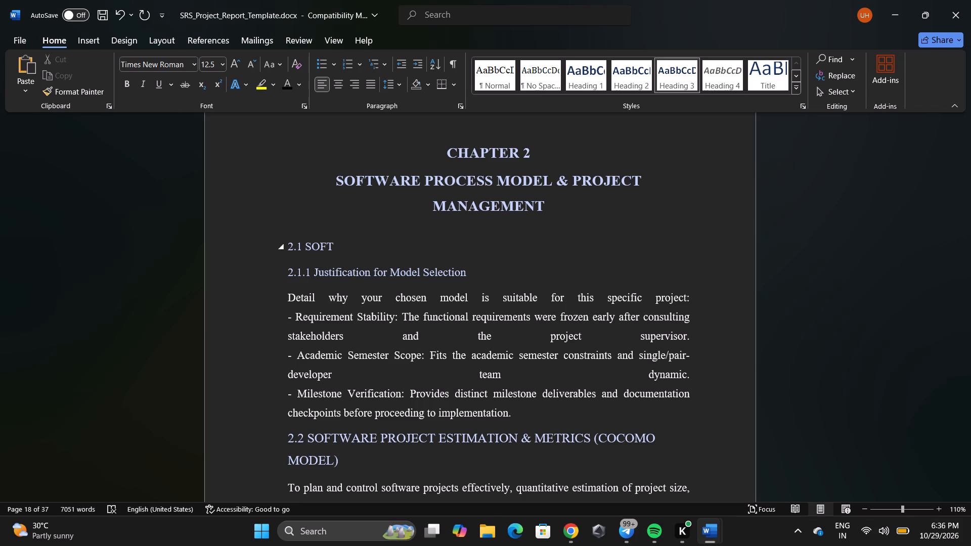
{"action": "type", "text": "WARE"}
{"action": "key", "text": "space"}
{"action": "type", "text": "DEVELEOP"}
{"action": "key", "text": "BackSpace"}
{"action": "key", "text": "BackSpace"}
{"action": "key", "text": "BackSpace"}
{"action": "key", "text": "BackSpace"}
{"action": "type", "text": "LOPMENT"}
{"action": "key", "text": "space"}
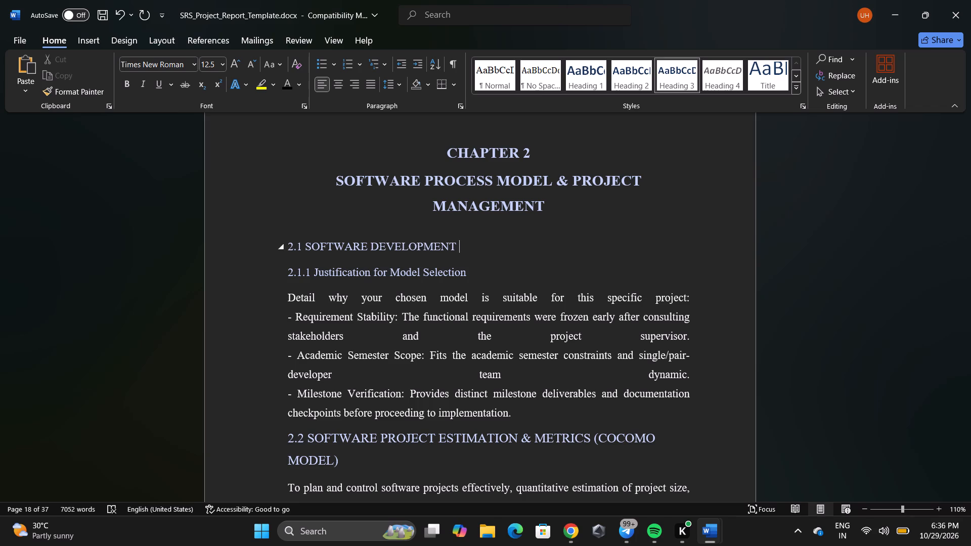
{"action": "type", "text": "KKLI"}
{"action": "key", "text": "BackSpace"}
{"action": "key", "text": "BackSpace"}
{"action": "key", "text": "BackSpace"}
{"action": "key", "text": "BackSpace"}
{"action": "type", "text": "LIFE"}
{"action": "key", "text": "space"}
{"action": "key", "text": "space"}
{"action": "key", "text": "c"}
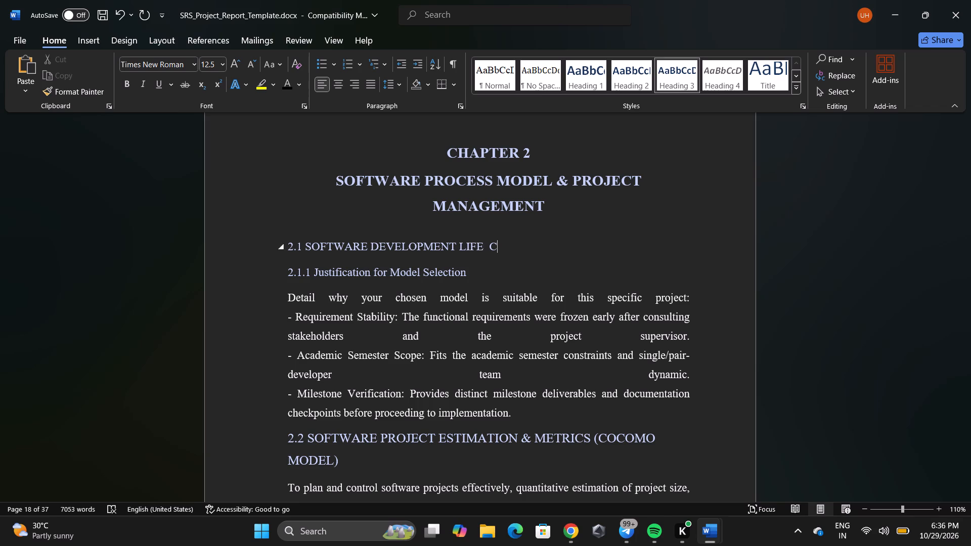
{"action": "type", "text": "YC"}
{"action": "type", "text": "LE"}
{"action": "key", "text": "space"}
{"action": "key", "text": "shift+parenleft"}
{"action": "key", "text": "s"}
{"action": "type", "text": "DLC"}
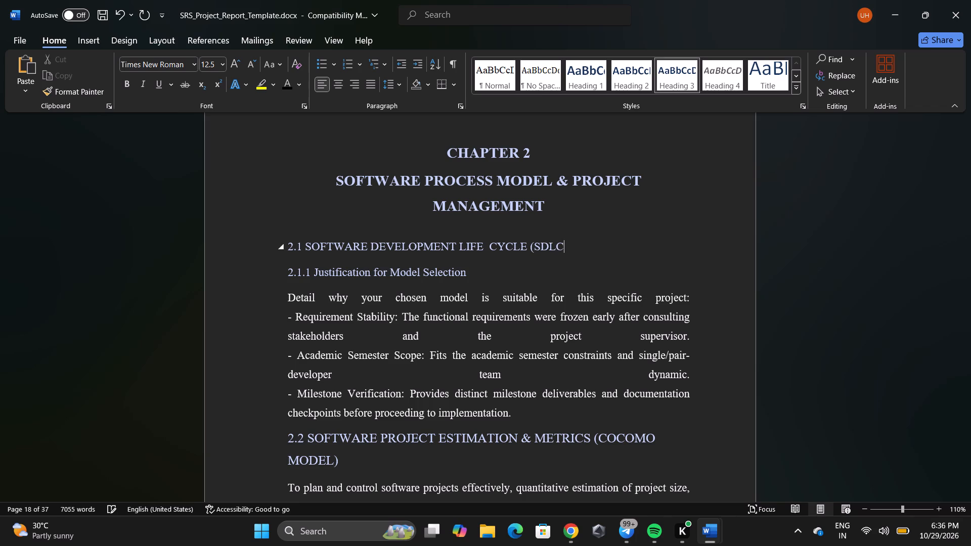
{"action": "key", "text": "shift+parenright"}
{"action": "key", "text": "space"}
{"action": "type", "text": "MODEL"}
{"action": "key", "text": "space"}
{"action": "type", "text": "SELECTION"}
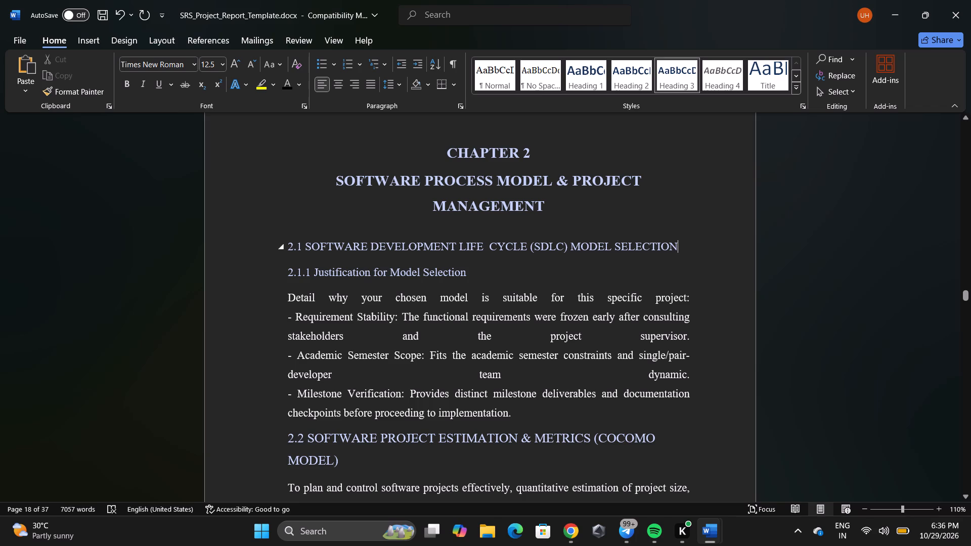
{"action": "key", "text": "Return"}
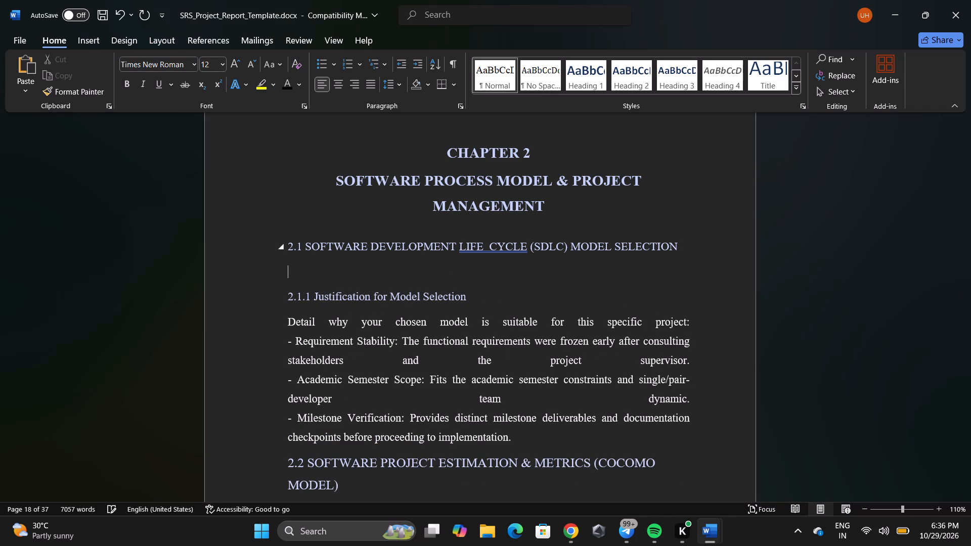
{"action": "left_click", "coordinate": [493, 242]}
{"action": "key", "text": "BackSpace"}
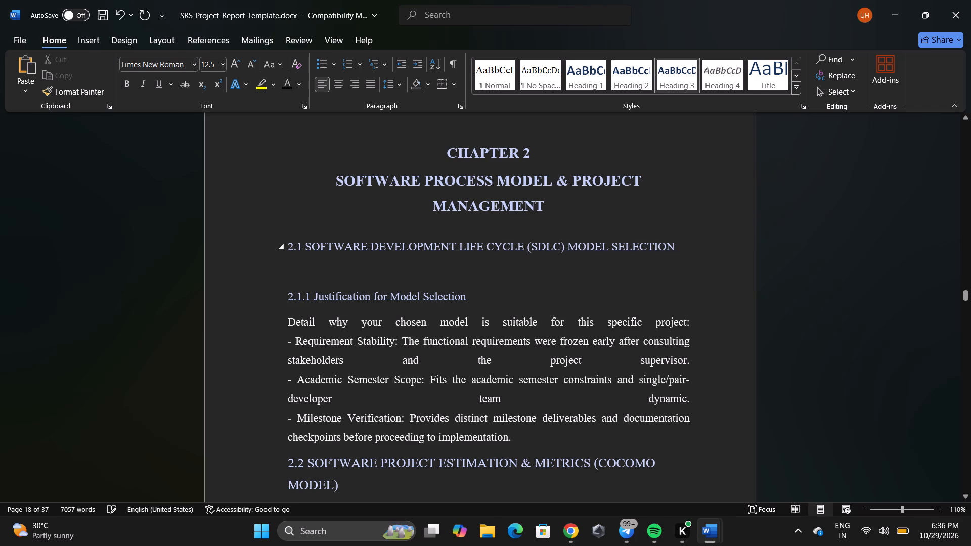
Add another empty line below the 2.1 heading and break the heading onto a second line before "MODEL SELECTION".
{"action": "left_click", "coordinate": [682, 236]}
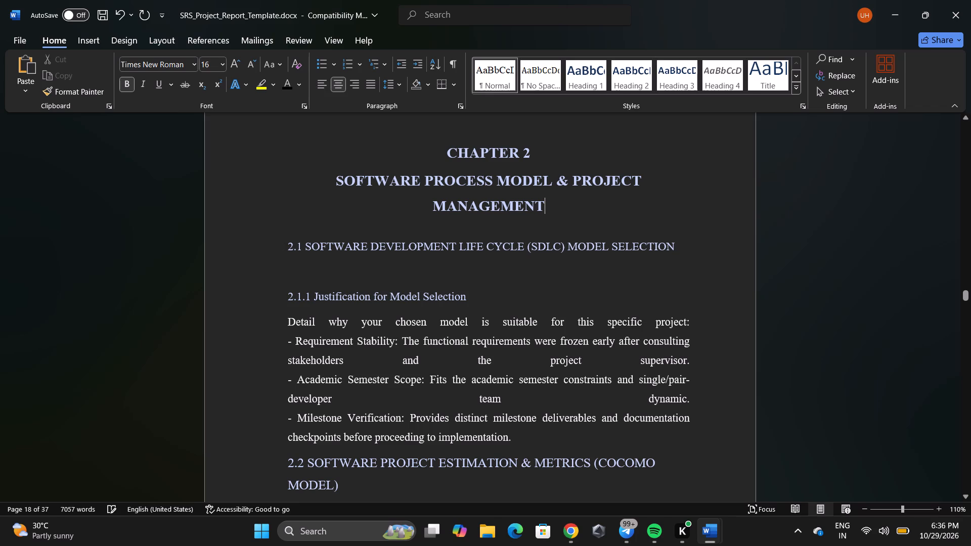
{"action": "left_click", "coordinate": [680, 251]}
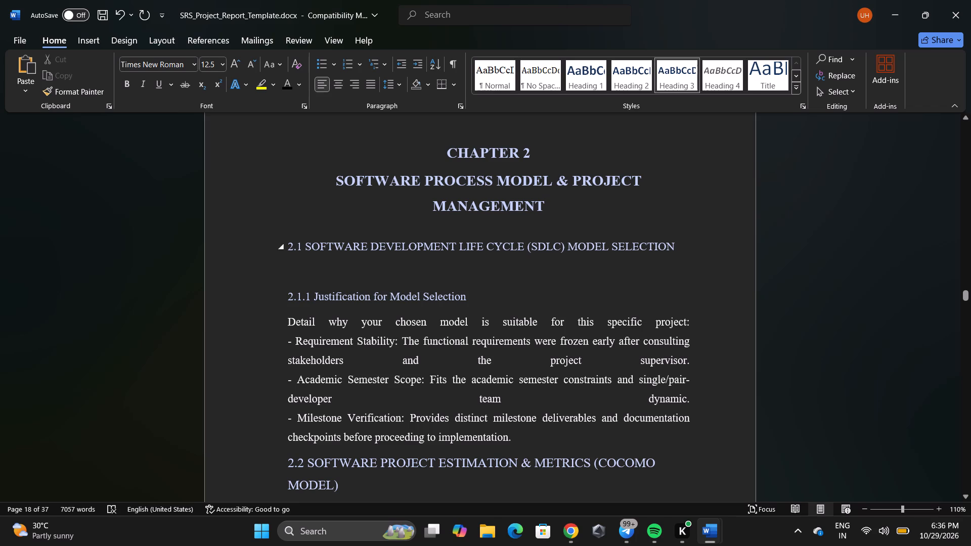
{"action": "key", "text": "Return"}
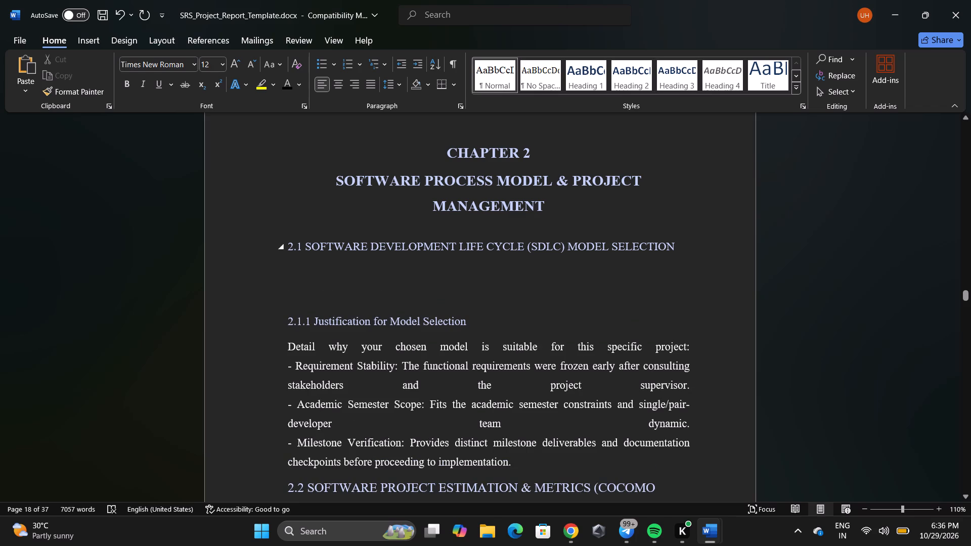
{"action": "left_click", "coordinate": [566, 247]}
{"action": "key", "text": "Return"}
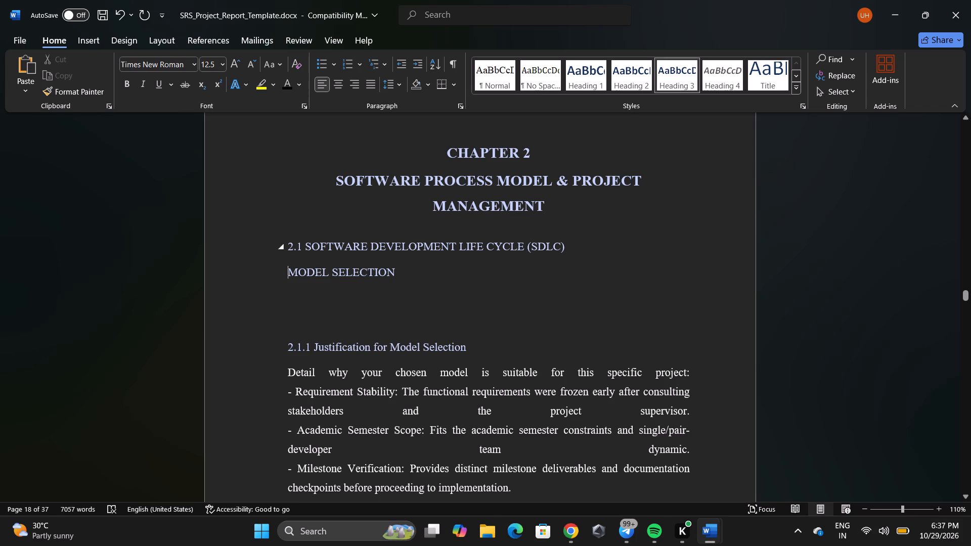
Apply the Normal style and bold formatting to both lines of the 2.1 heading.
{"action": "left_click_drag", "start_coordinate": [288, 245], "coordinate": [391, 281]}
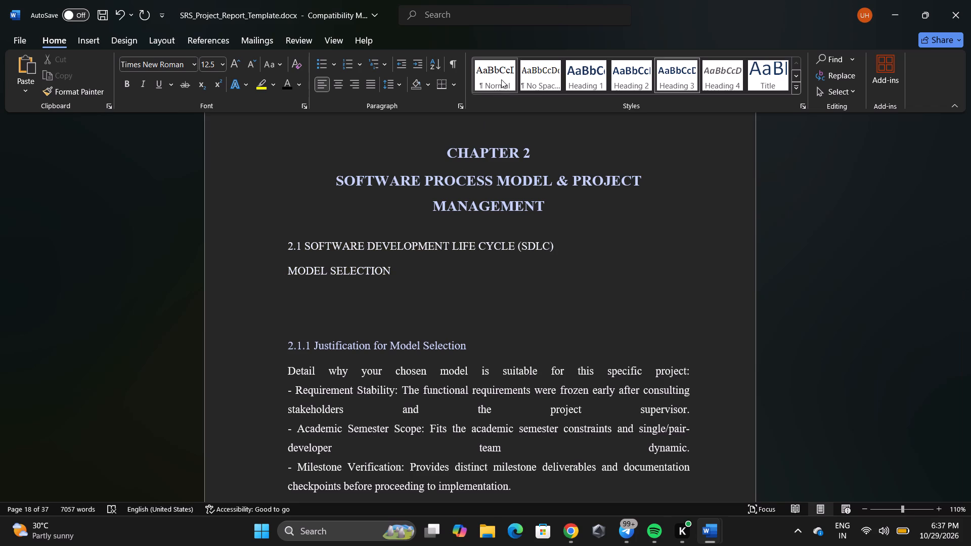
{"action": "left_click", "coordinate": [502, 80]}
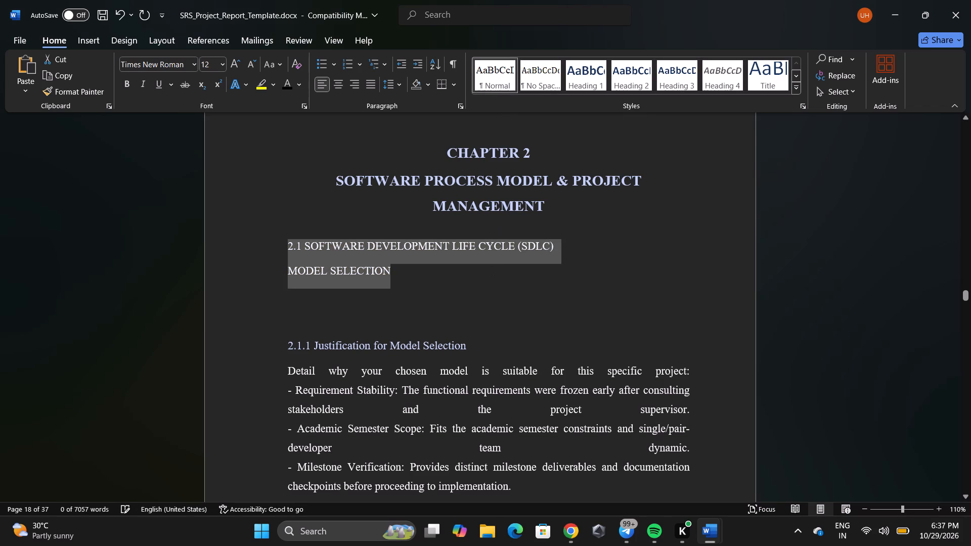
{"action": "left_click", "coordinate": [122, 86]}
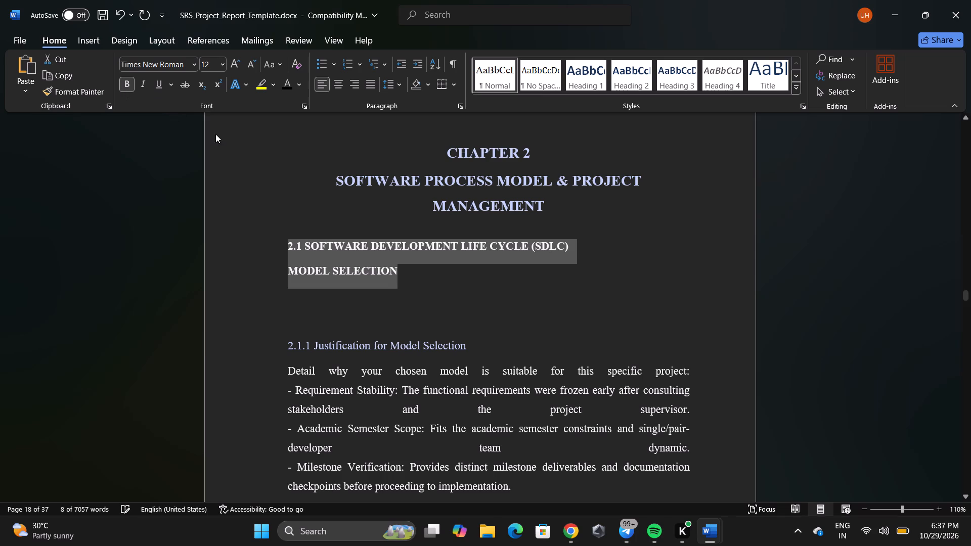
Start an empty line with bold turned off directly below "MODEL SELECTION" for the section's body text.
{"action": "left_click", "coordinate": [254, 183]}
{"action": "left_click", "coordinate": [406, 267]}
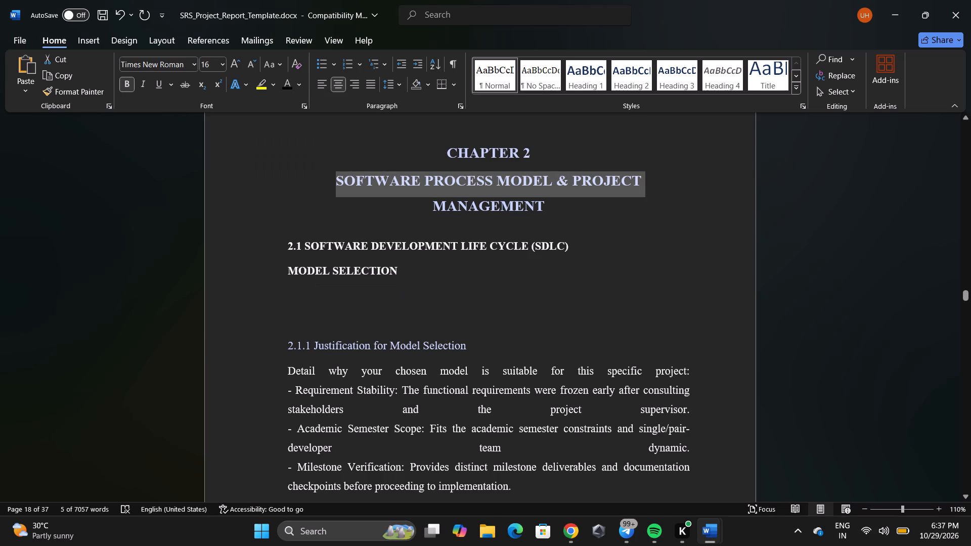
{"action": "key", "text": "Return"}
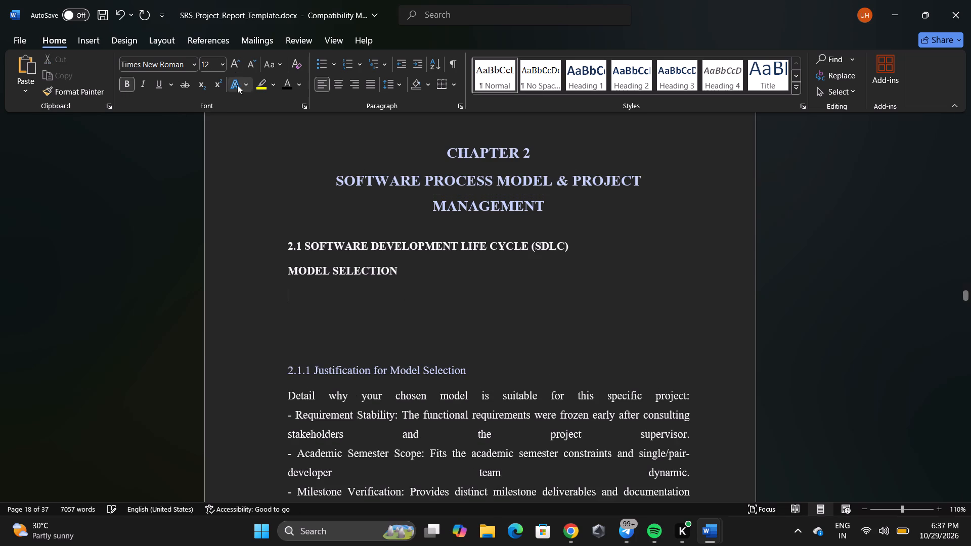
{"action": "left_click", "coordinate": [126, 83]}
Set the font size of both lines of the 2.1 SDLC Model Selection heading to 16.
{"action": "left_click_drag", "start_coordinate": [336, 181], "coordinate": [387, 183]}
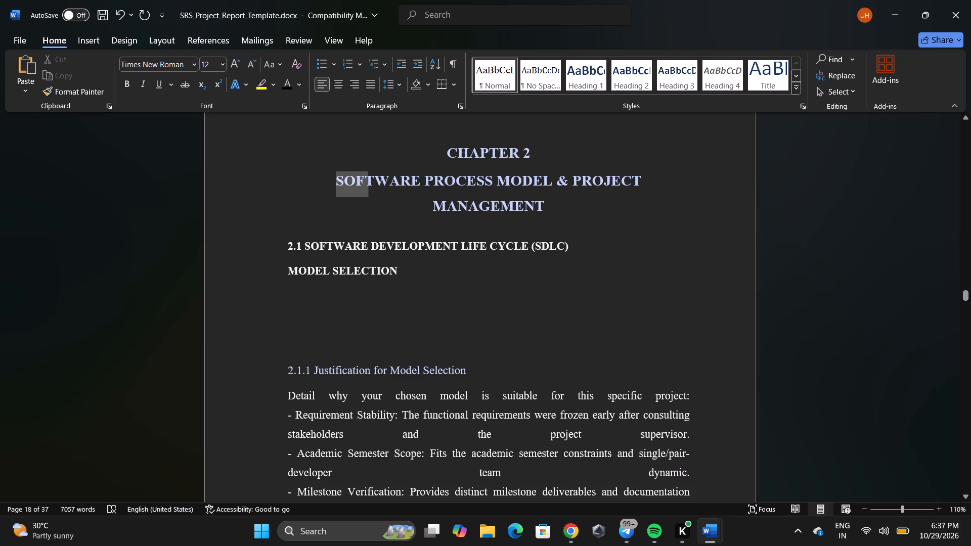
{"action": "left_click_drag", "start_coordinate": [387, 183], "coordinate": [466, 186]}
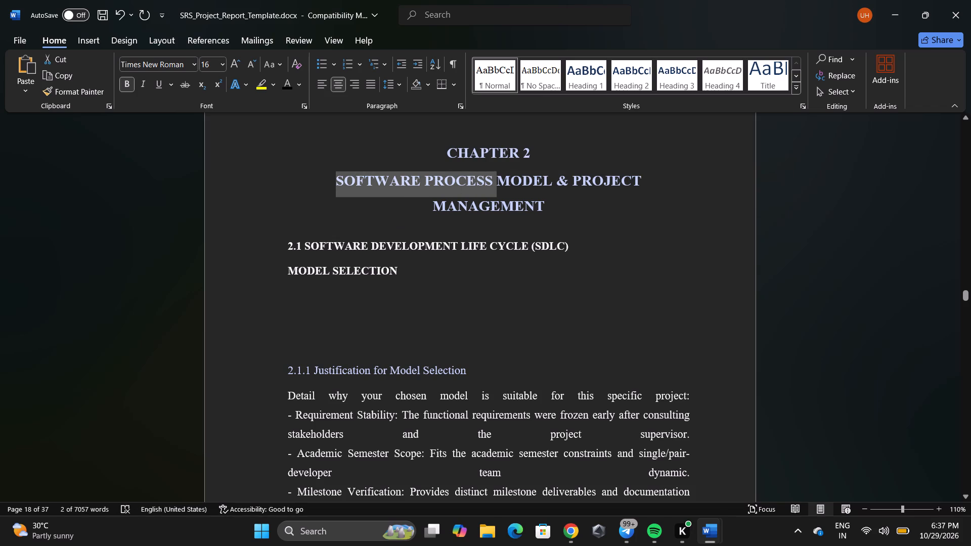
{"action": "left_click_drag", "start_coordinate": [290, 244], "coordinate": [396, 272]}
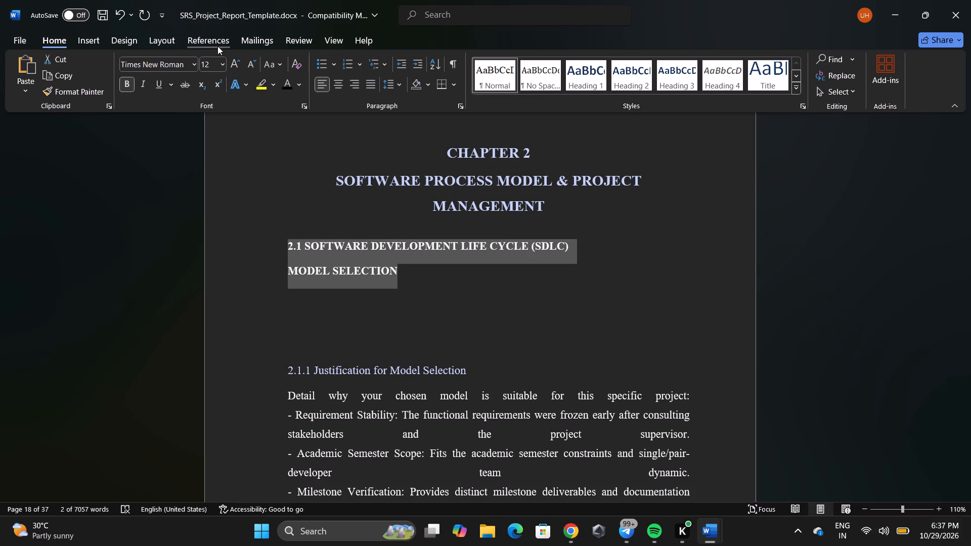
{"action": "left_click", "coordinate": [219, 59]}
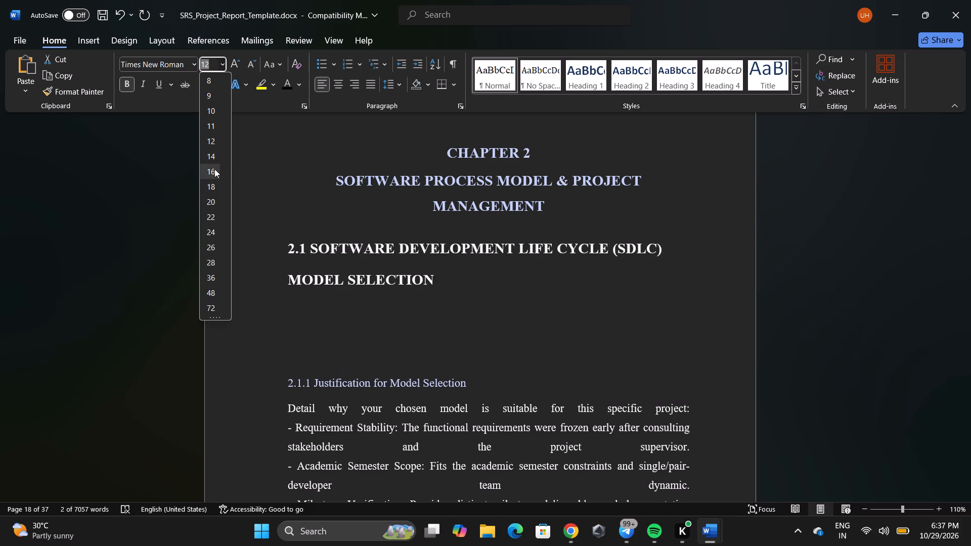
{"action": "left_click", "coordinate": [214, 169]}
Start a new line directly below "MODEL SELECTION" with font size 12 and bold turned off.
{"action": "left_click", "coordinate": [456, 287]}
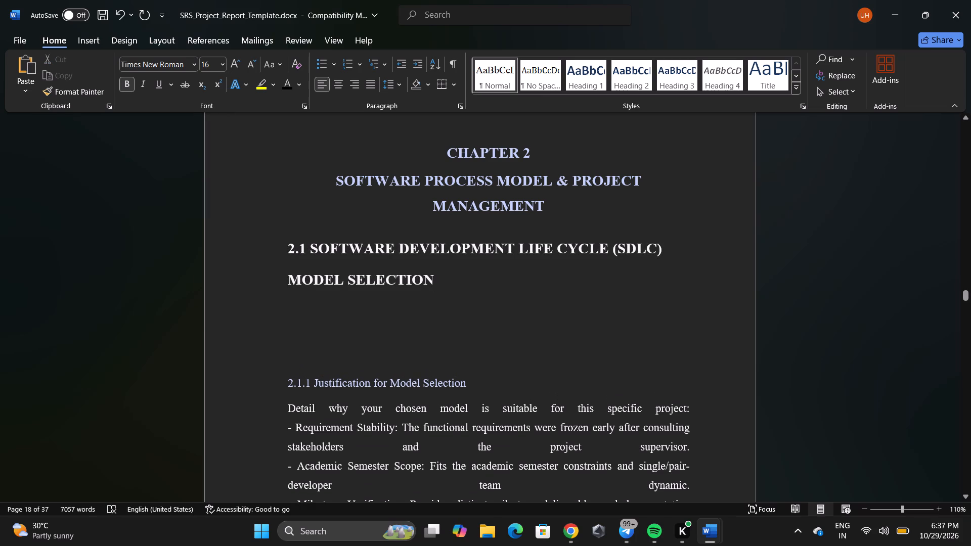
{"action": "key", "text": "Return"}
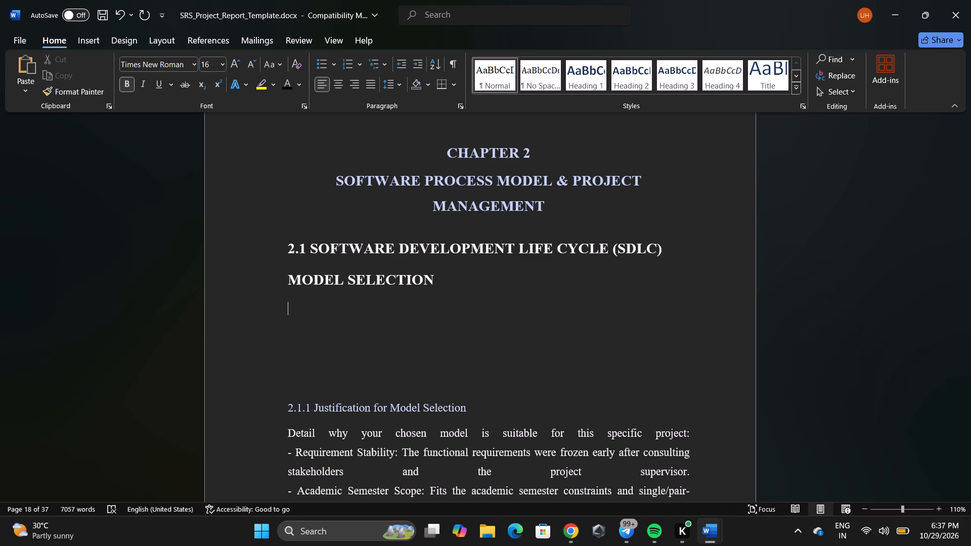
{"action": "left_click", "coordinate": [223, 60]}
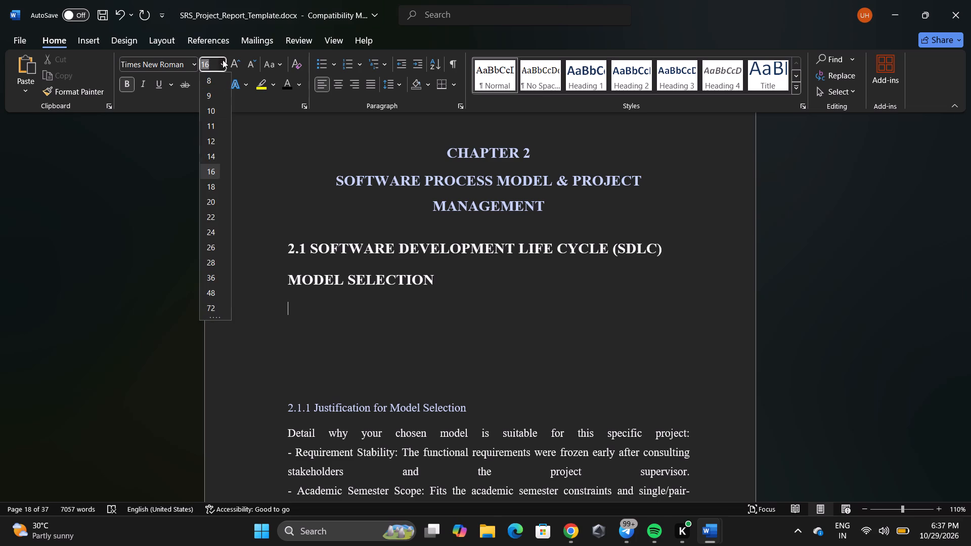
{"action": "left_click", "coordinate": [211, 136]}
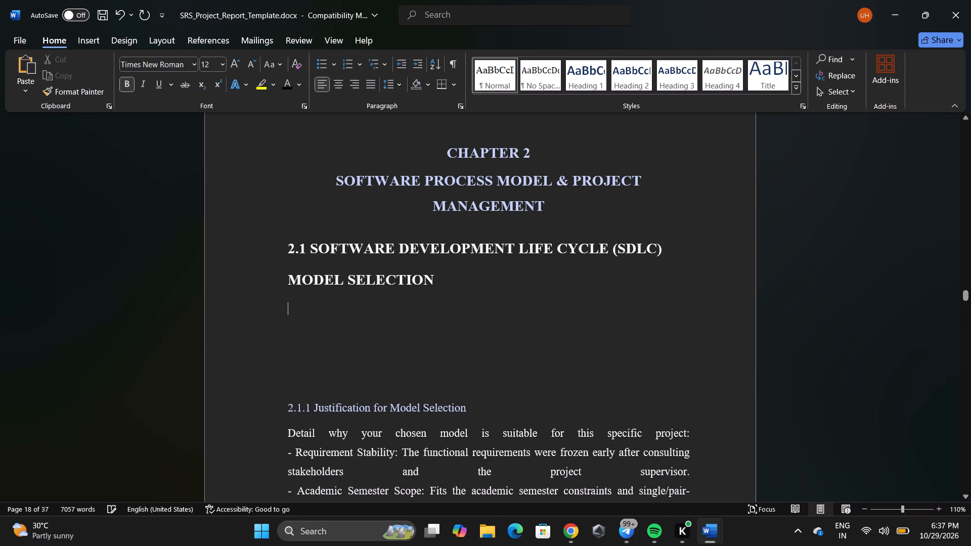
{"action": "left_click", "coordinate": [126, 84]}
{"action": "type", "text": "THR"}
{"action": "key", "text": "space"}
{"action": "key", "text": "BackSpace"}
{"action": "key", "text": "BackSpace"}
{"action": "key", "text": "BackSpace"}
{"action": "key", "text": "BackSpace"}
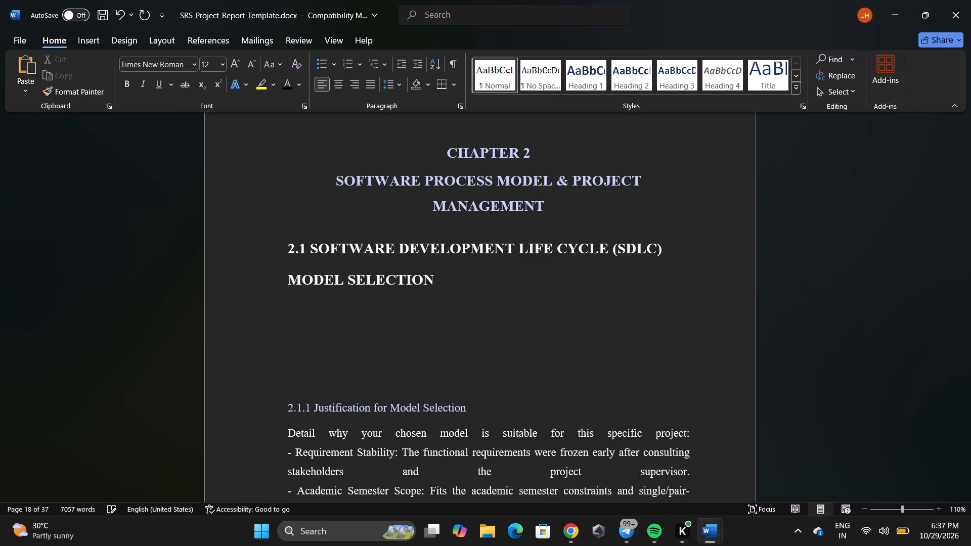
Begin the body text under the 2.1 heading with "The Software Development Life Cycle (SDLC)".
{"action": "type", "text": "the"}
{"action": "key", "text": "space"}
{"action": "key", "text": "BackSpace"}
{"action": "key", "text": "BackSpace"}
{"action": "key", "text": "s"}
{"action": "key", "text": "o"}
{"action": "type", "text": "ftware"}
{"action": "key", "text": "space"}
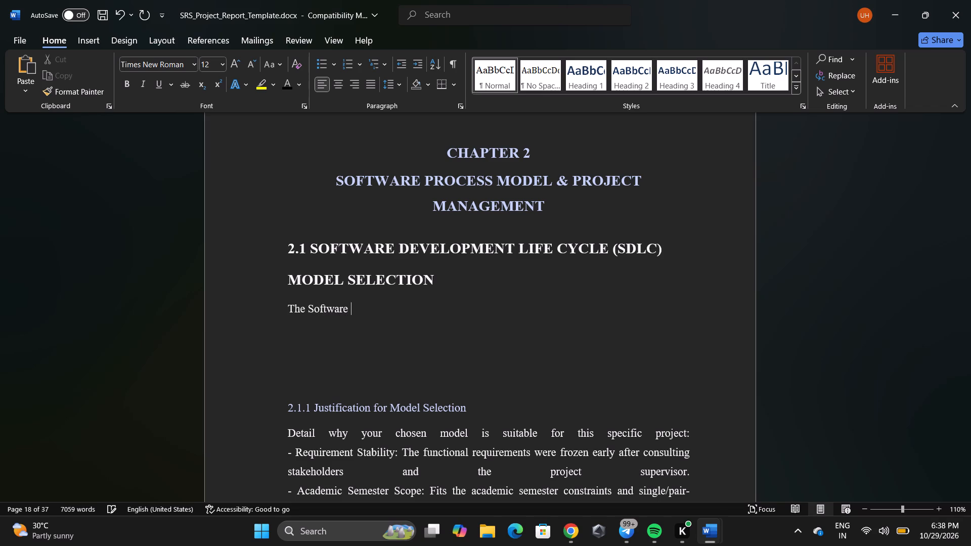
{"action": "key", "text": "e"}
{"action": "type", "text": "vel"}
{"action": "type", "text": "opment"}
{"action": "key", "text": "space"}
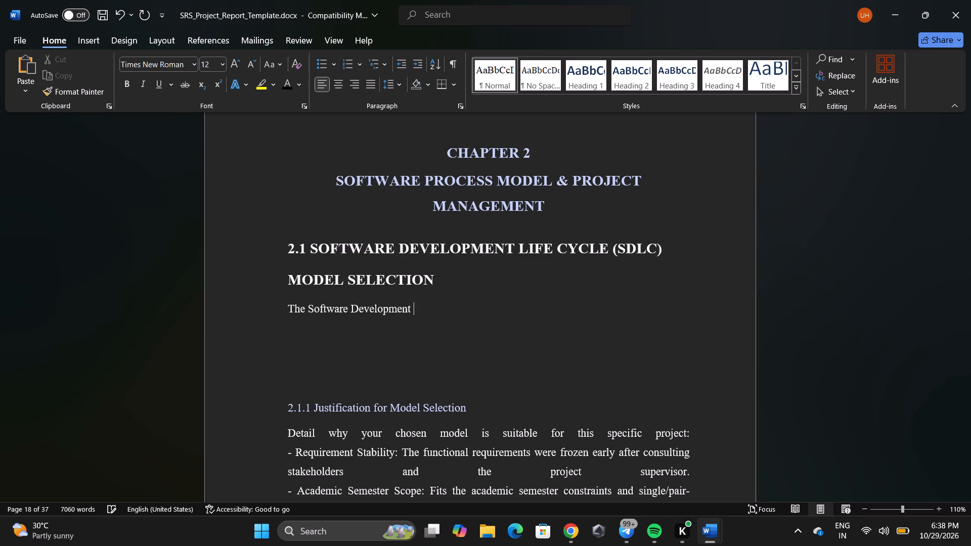
{"action": "type", "text": "ife"}
{"action": "key", "text": "space"}
{"action": "type", "text": "ycle"}
{"action": "key", "text": "space"}
{"action": "key", "text": "shift+parenleft"}
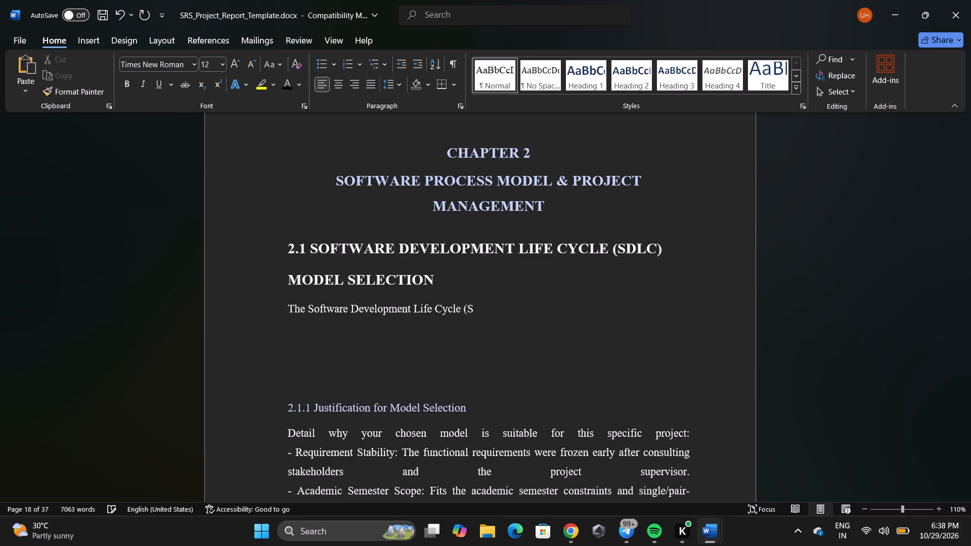
{"action": "type", "text": "DLC"}
{"action": "key", "text": "shift+parenright"}
{"action": "key", "text": "space"}
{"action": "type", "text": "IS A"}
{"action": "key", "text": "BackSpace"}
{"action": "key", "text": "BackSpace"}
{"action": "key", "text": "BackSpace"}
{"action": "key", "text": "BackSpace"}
Continue the opening sentence after "The Software Development Life Cycle (SDLC)" with "is a systematic process used".
{"action": "key", "text": "s"}
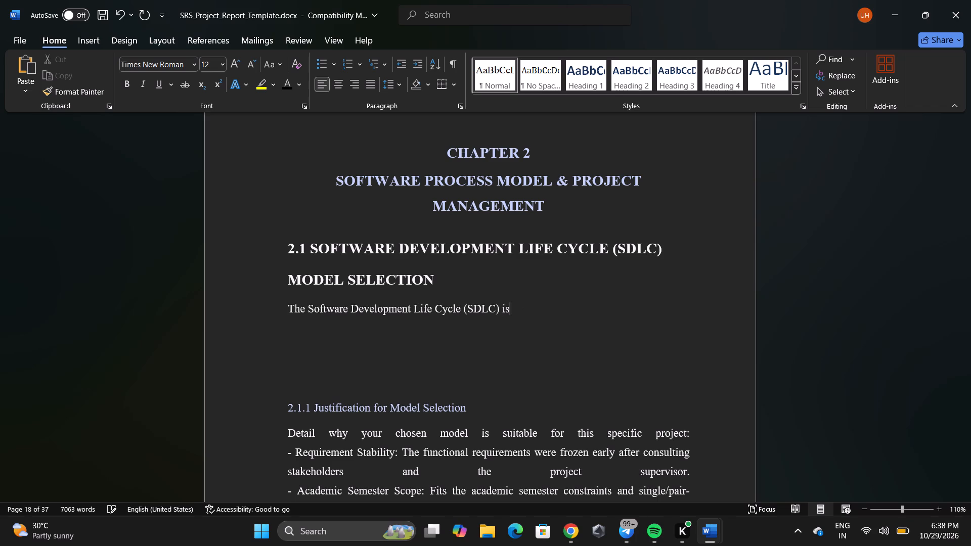
{"action": "key", "text": "space"}
{"action": "type", "text": "a"}
{"action": "key", "text": "space"}
{"action": "type", "text": "sy"}
{"action": "key", "text": "s"}
{"action": "key", "text": "t"}
{"action": "type", "text": "ematic"}
{"action": "key", "text": "space"}
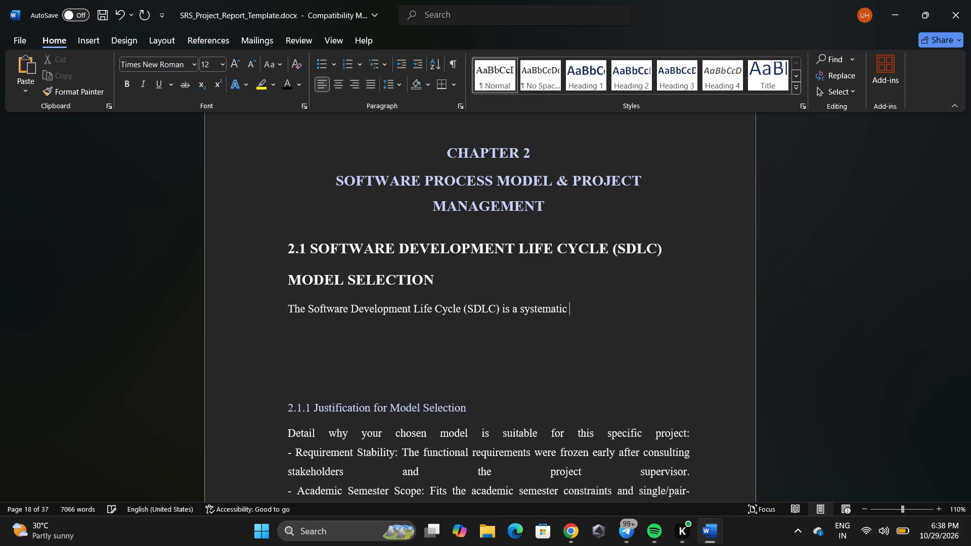
{"action": "type", "text": "procc"}
{"action": "key", "text": "BackSpace"}
{"action": "type", "text": "ess"}
{"action": "key", "text": "space"}
{"action": "type", "text": "used"}
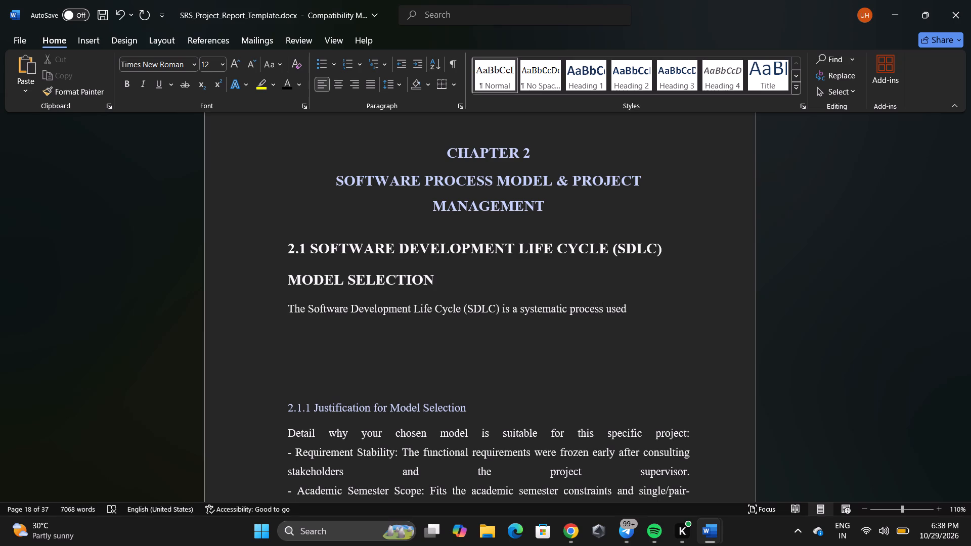
Extend the SDLC sentence after "process used" so that it continues "to develop software through series of well".
{"action": "key", "text": "space"}
{"action": "type", "text": "to"}
{"action": "key", "text": "space"}
{"action": "type", "text": "develop"}
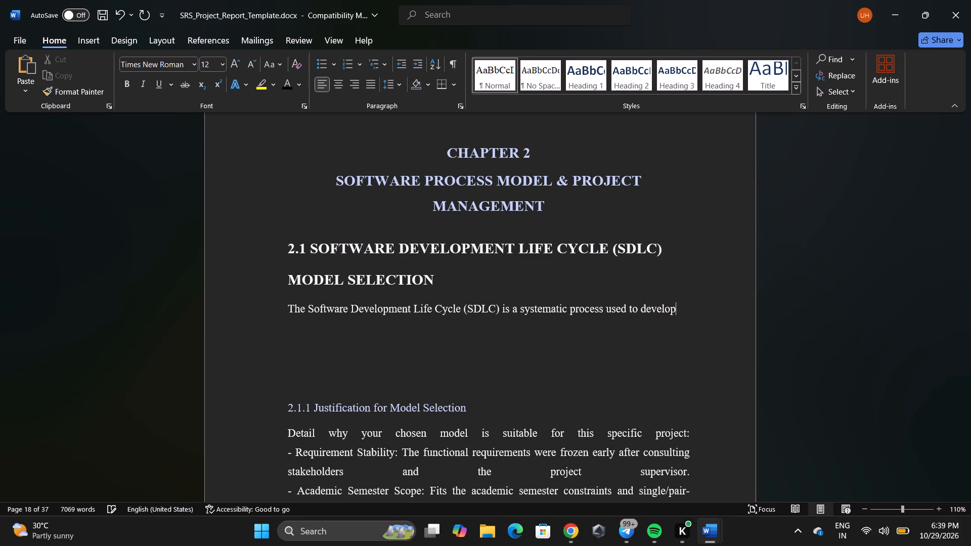
{"action": "key", "text": "space"}
{"action": "type", "text": "software through"}
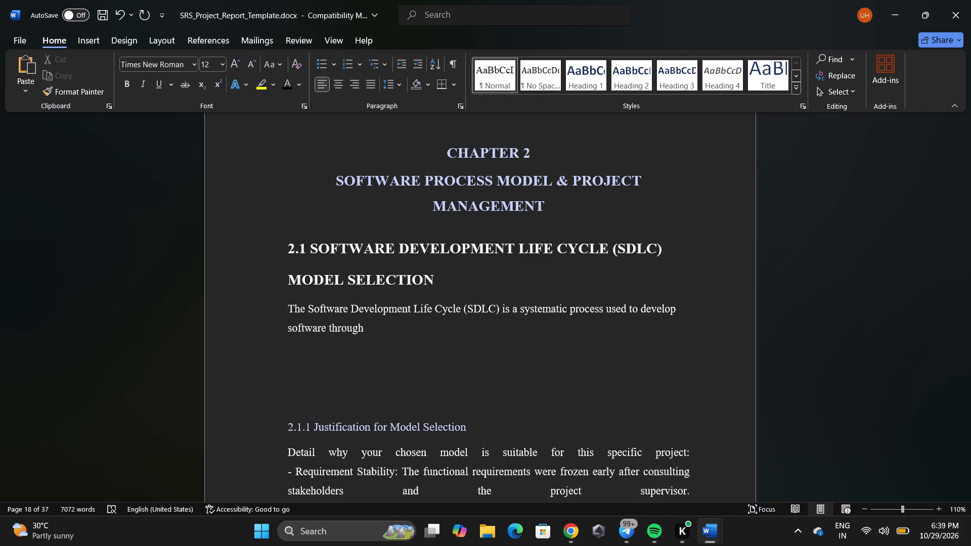
{"action": "type", "text": "a series"}
{"action": "key", "text": "space"}
{"action": "type", "text": "of well"}
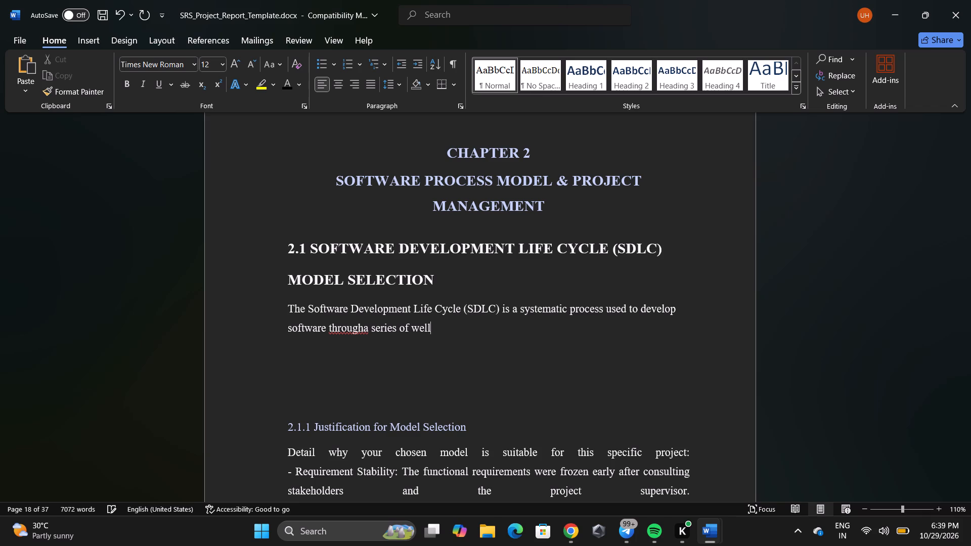
{"action": "left_click", "coordinate": [366, 329]}
{"action": "left_click", "coordinate": [369, 329]}
{"action": "key", "text": "BackSpace"}
Complete the first sentence of the 2.1 body text by adding "-defined phases." directly after "well".
{"action": "left_click", "coordinate": [434, 327]}
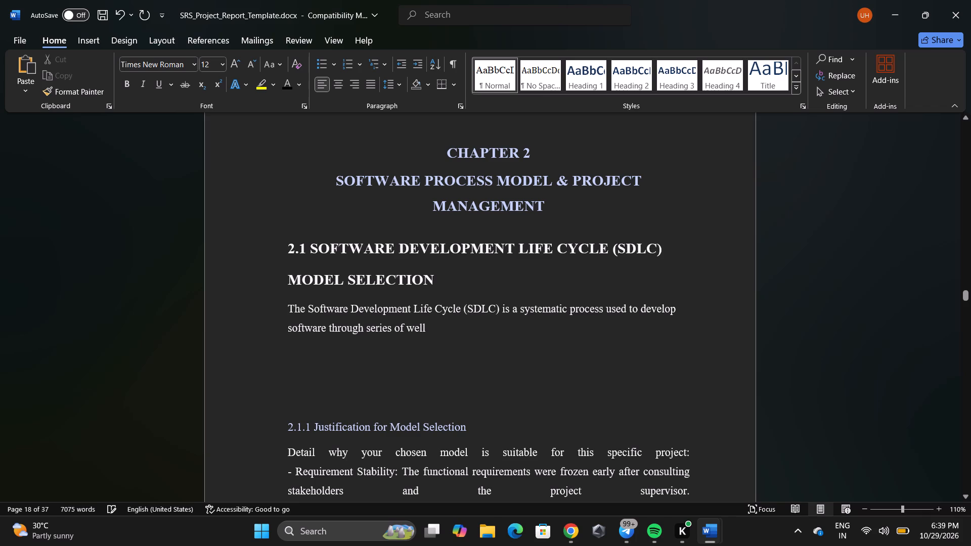
{"action": "key", "text": "minus"}
{"action": "type", "text": "defined"}
{"action": "key", "text": "space"}
{"action": "type", "text": "phases"}
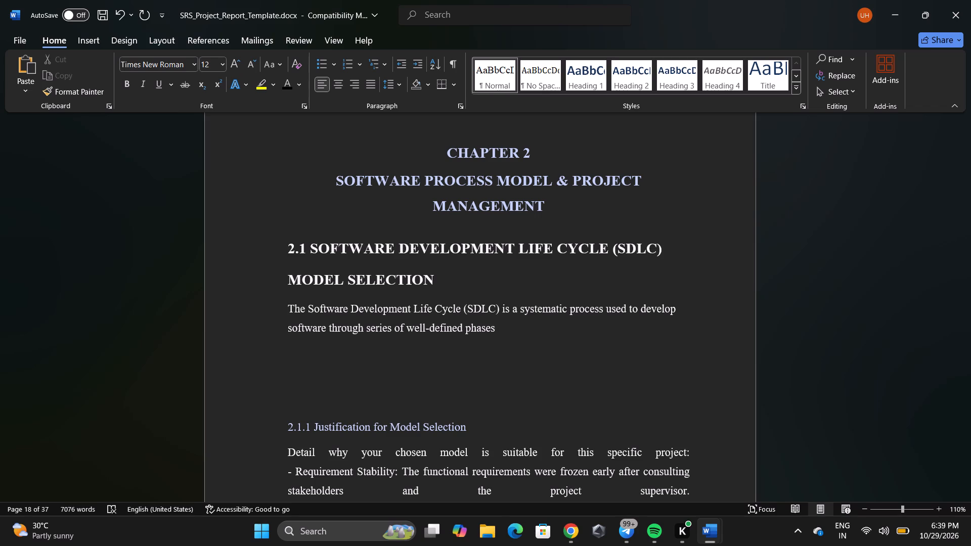
{"action": "key", "text": "period"}
Start the second sentence of the 2.1 body text with "It provides a structured approach to".
{"action": "key", "text": "space"}
{"action": "key", "text": "t"}
{"action": "key", "text": "space"}
{"action": "type", "text": "provide"}
{"action": "type", "text": "s"}
{"action": "key", "text": "space"}
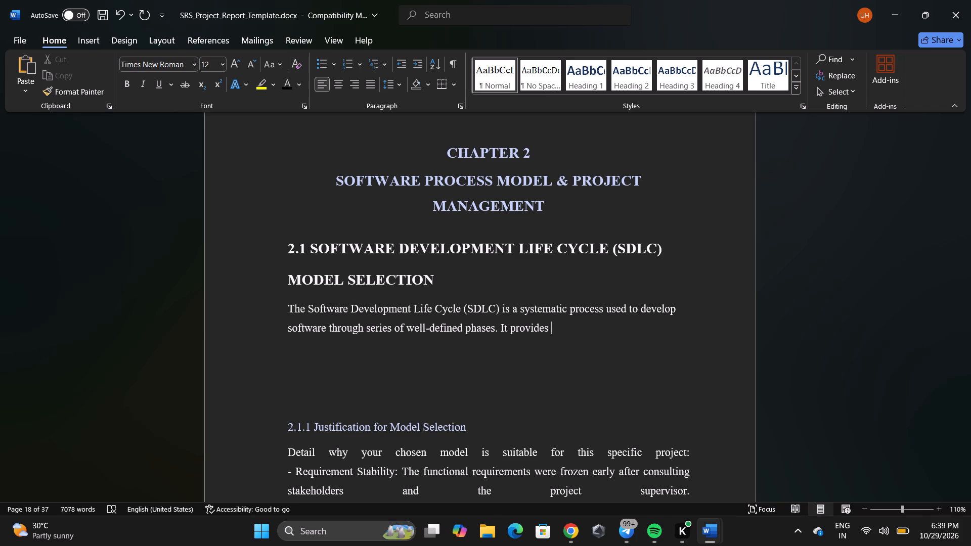
{"action": "type", "text": "a structured"}
{"action": "key", "text": "space"}
{"action": "type", "text": "appo"}
{"action": "key", "text": "BackSpace"}
{"action": "type", "text": "roch"}
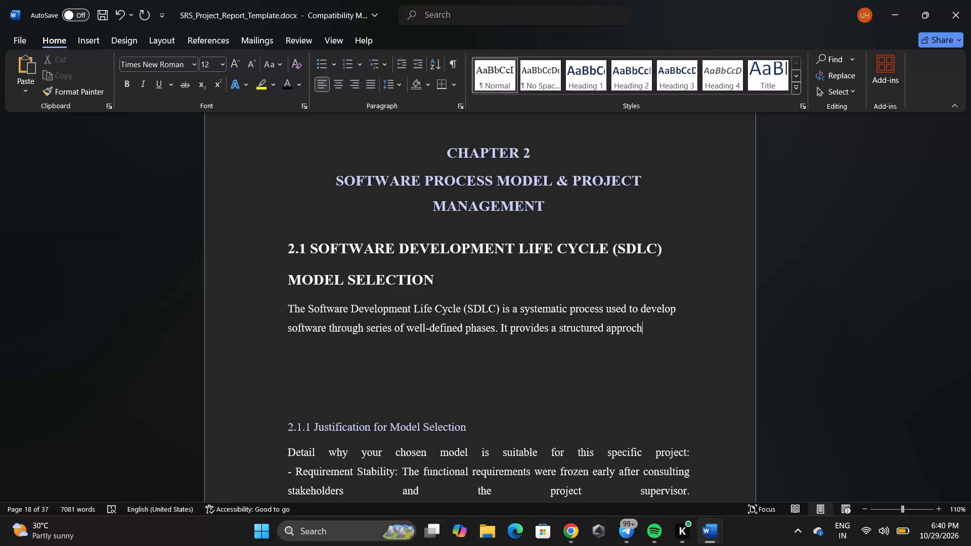
{"action": "key", "text": "BackSpace"}
{"action": "key", "text": "BackSpace"}
{"action": "type", "text": "ach"}
{"action": "key", "text": "space"}
{"action": "type", "text": "to"}
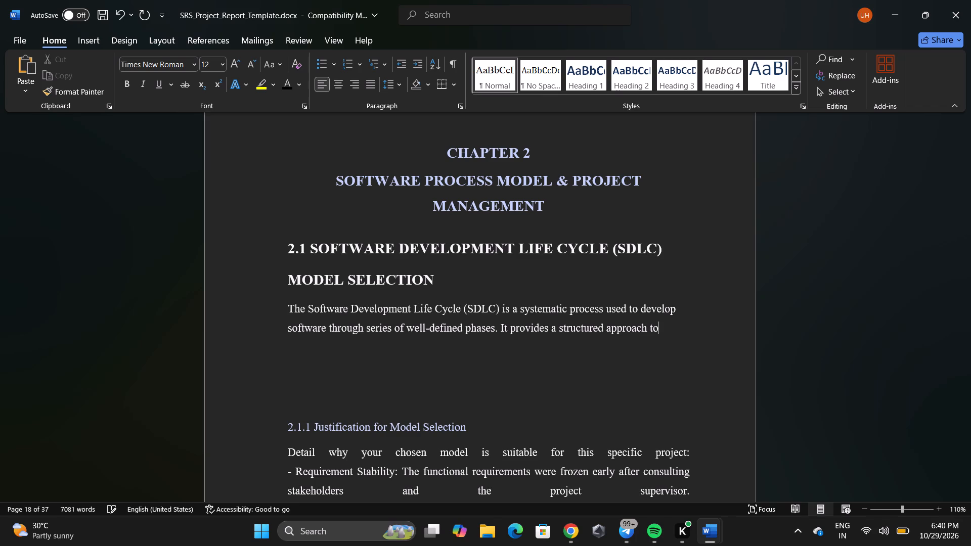
{"action": "key", "text": "space"}
Continue the second sentence of the 2.1 body text after "structured approach to" with "requirement analysis, system design,".
{"action": "type", "text": "re"}
{"action": "type", "text": "quiremn"}
{"action": "key", "text": "BackSpace"}
{"action": "type", "text": "ent"}
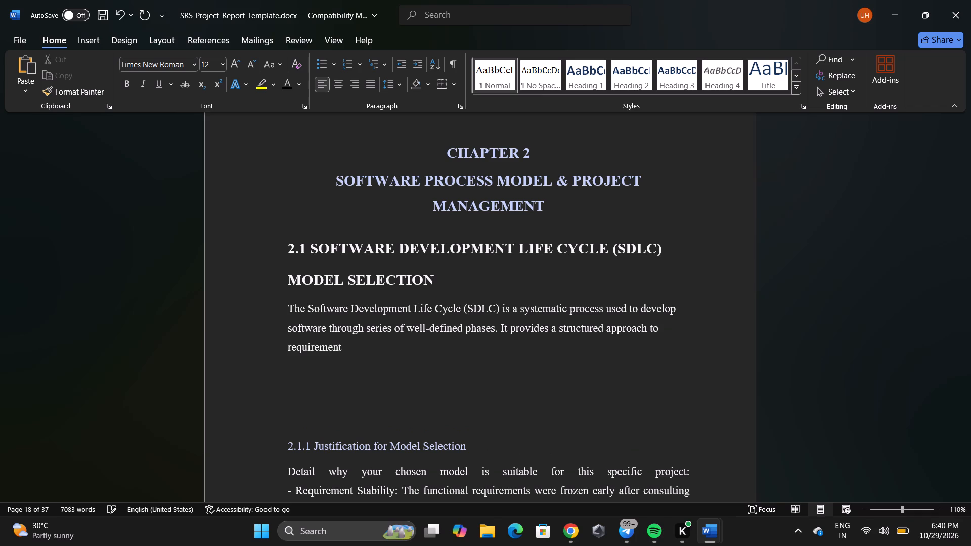
{"action": "key", "text": "space"}
{"action": "type", "text": "anal"}
{"action": "type", "text": "ysis"}
{"action": "type", "text": ", system"}
{"action": "key", "text": "space"}
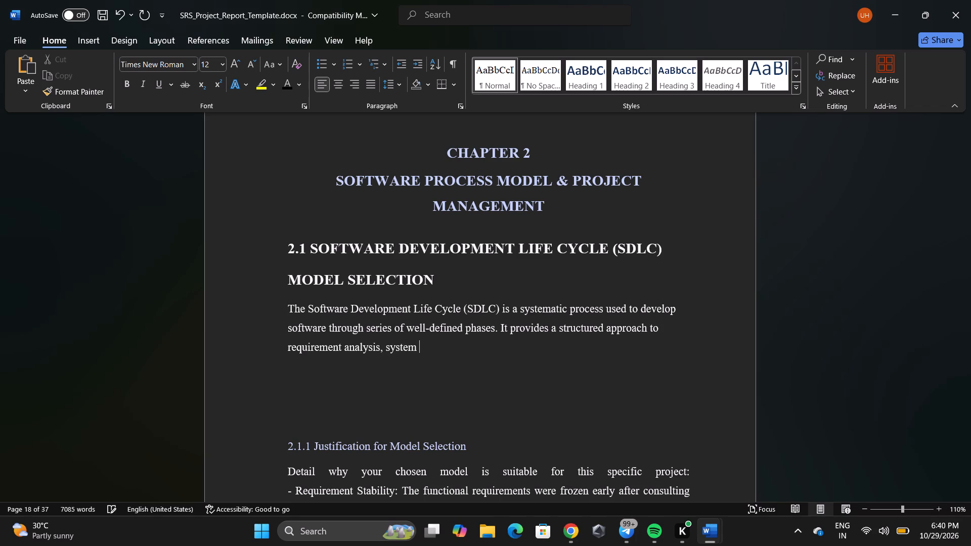
{"action": "type", "text": "design"}
{"action": "key", "text": "comma"}
{"action": "key", "text": "space"}
Complete the second sentence of the 2.1 body text by adding "implementation, testing, and maintenance." after "system design,".
{"action": "type", "text": "i"}
{"action": "type", "text": "mpl"}
{"action": "key", "text": "e"}
{"action": "type", "text": "mentation"}
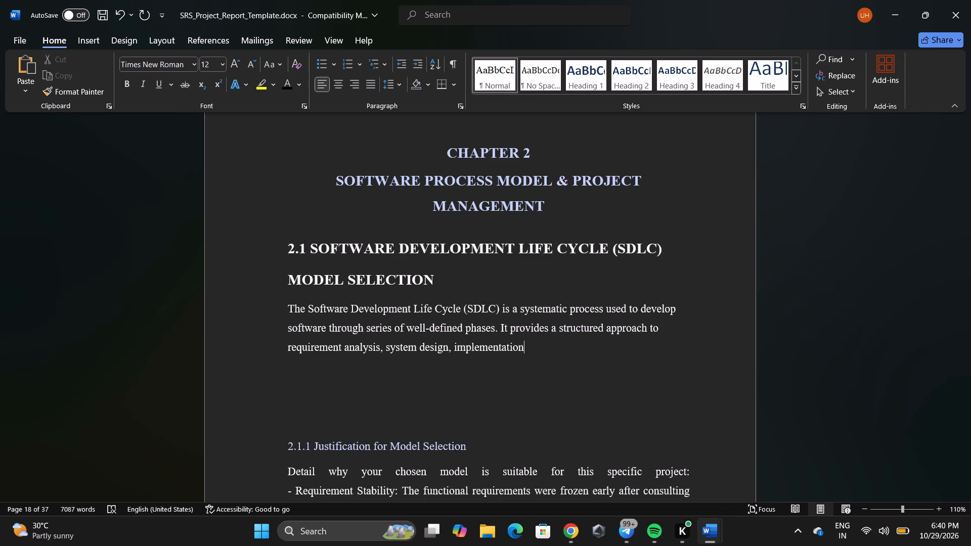
{"action": "type", "text": ","}
{"action": "key", "text": "space"}
{"action": "type", "text": "testing"}
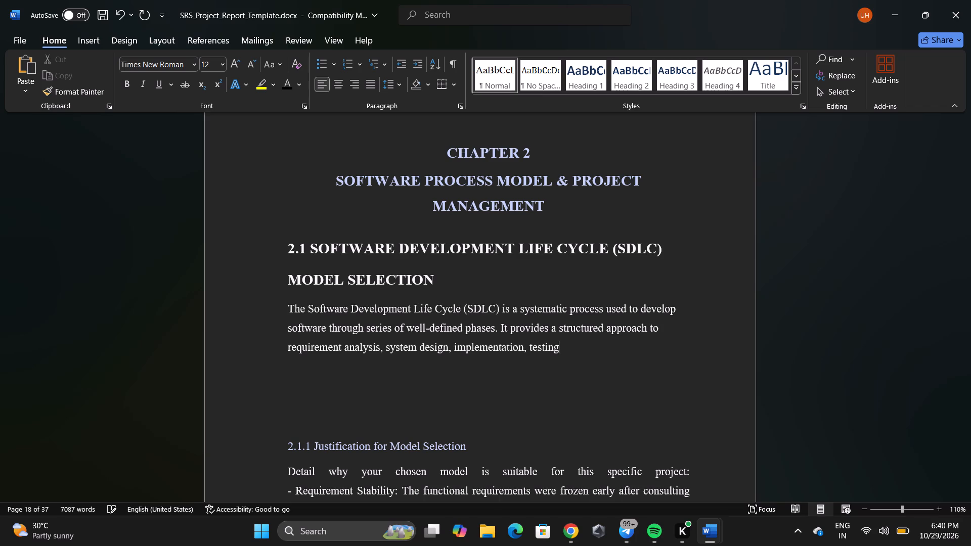
{"action": "type", "text": ", and"}
{"action": "key", "text": "space"}
{"action": "type", "text": "maint"}
{"action": "type", "text": "enance"}
{"action": "key", "text": "period"}
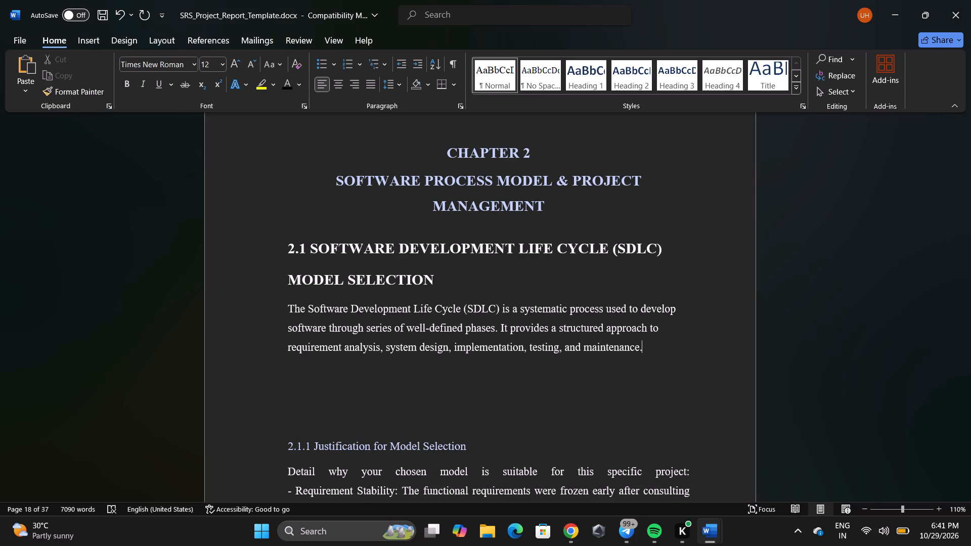
Start a new paragraph below the SDLC introduction with "The Waterfall Model is selected", capitalizing "Waterfall" and "Model".
{"action": "key", "text": "Return"}
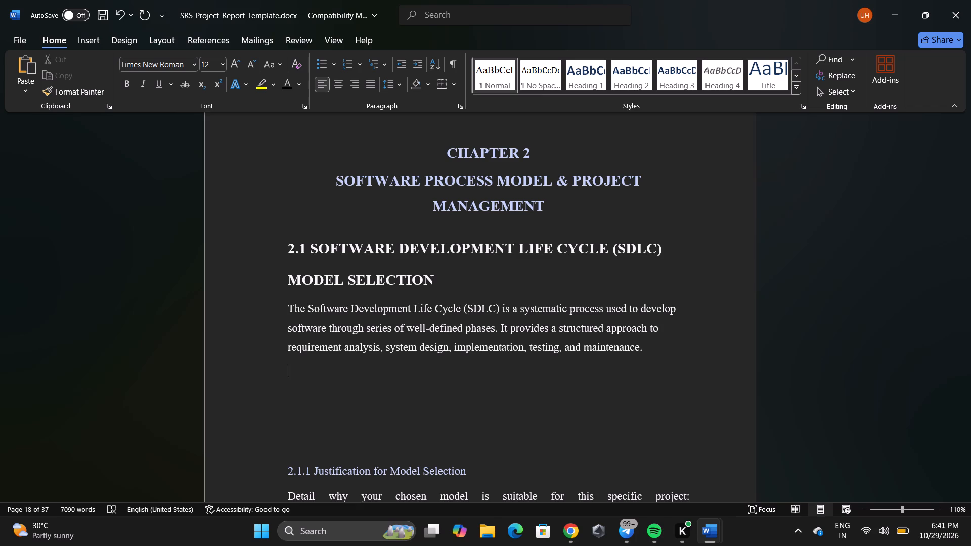
{"action": "type", "text": "the"}
{"action": "key", "text": "space"}
{"action": "type", "text": "water"}
{"action": "key", "text": "f"}
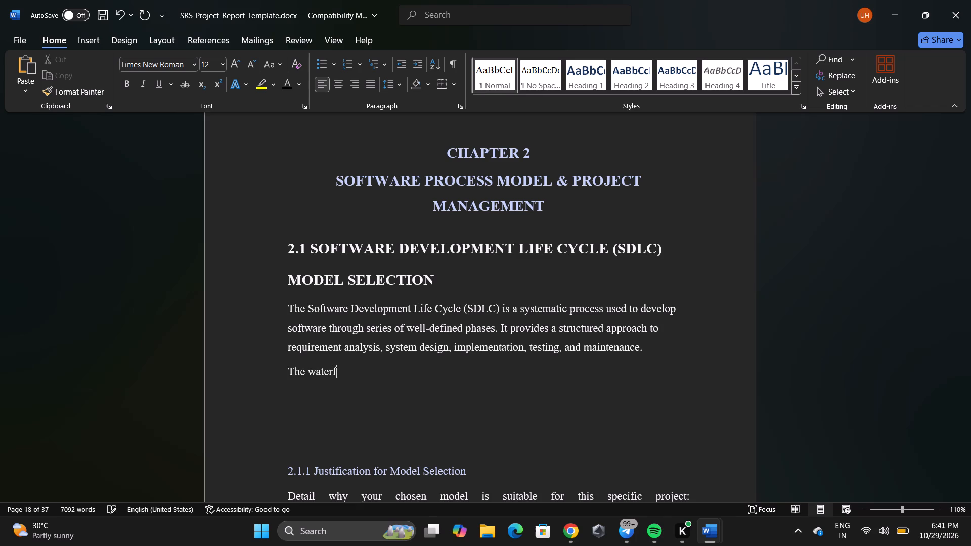
{"action": "key", "text": "BackSpace"}
{"action": "key", "text": "BackSpace"}
{"action": "key", "text": "BackSpace"}
{"action": "key", "text": "BackSpace"}
{"action": "key", "text": "BackSpace"}
{"action": "key", "text": "BackSpace"}
{"action": "type", "text": "aterfall"}
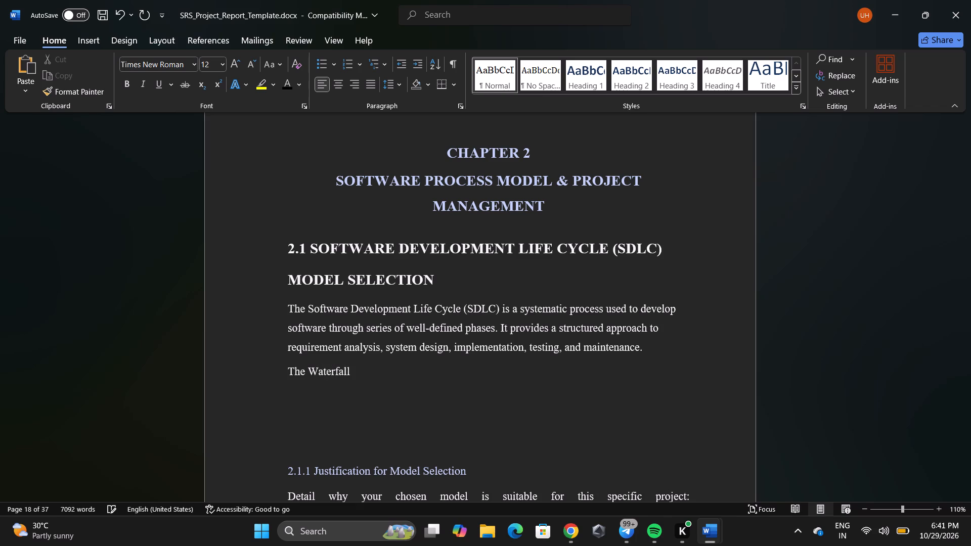
{"action": "key", "text": "space"}
{"action": "type", "text": "m"}
{"action": "key", "text": "BackSpace"}
{"action": "type", "text": "odel is selected"}
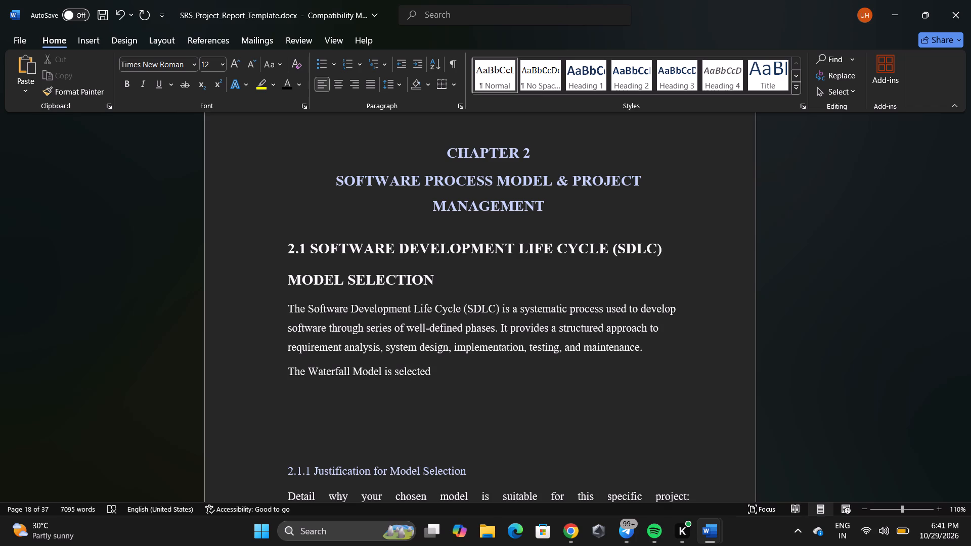
Continue the Waterfall Model sentence after "is selected" with "for the development of the".
{"action": "key", "text": "space"}
{"action": "type", "text": "for the"}
{"action": "key", "text": "space"}
{"action": "type", "text": "develeopm"}
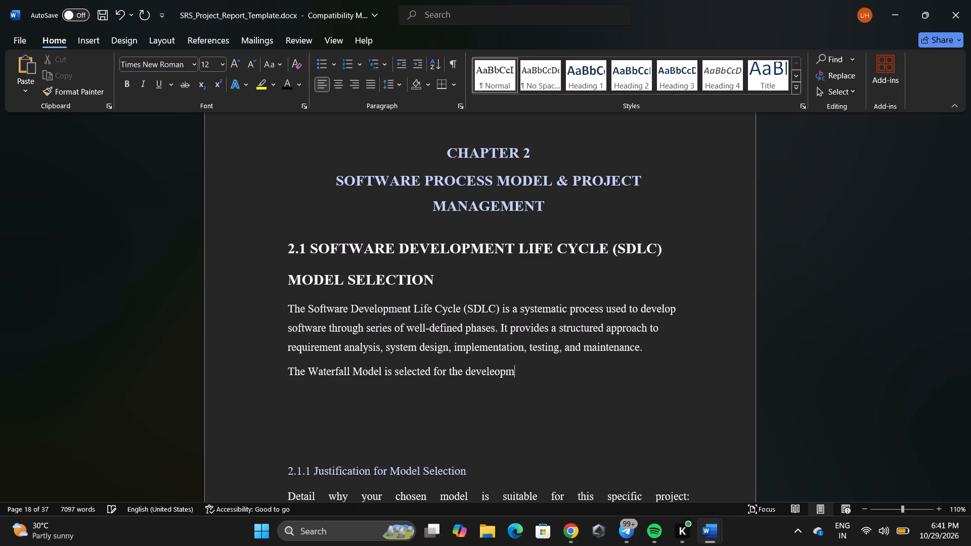
{"action": "key", "text": "BackSpace"}
{"action": "key", "text": "BackSpace"}
{"action": "key", "text": "BackSpace"}
{"action": "key", "text": "BackSpace"}
{"action": "type", "text": "opment"}
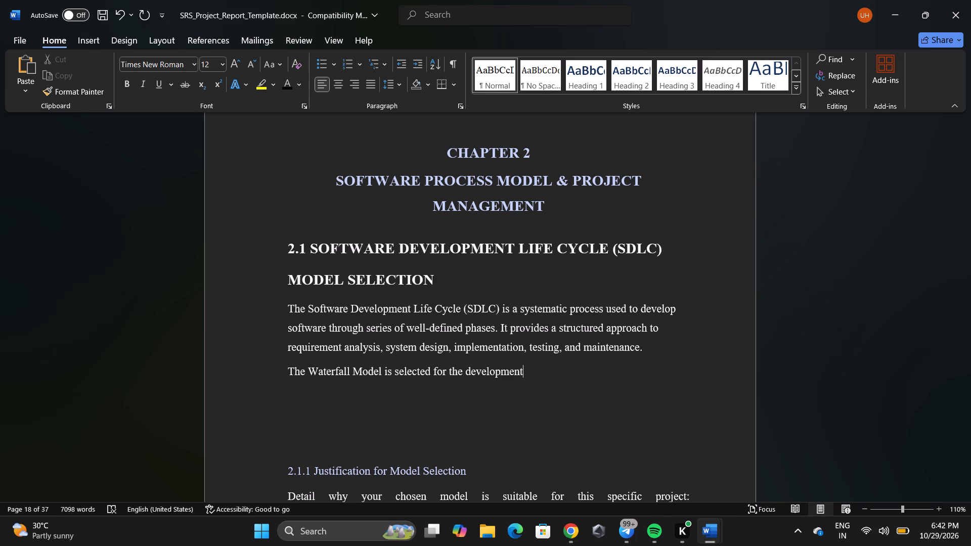
{"action": "key", "text": "space"}
{"action": "type", "text": "of the"}
{"action": "key", "text": "space"}
Continue the Waterfall Model sentence after "development of the" with "Faculty Class", capitalizing both words.
{"action": "type", "text": "faculty"}
{"action": "key", "text": "space"}
{"action": "left_click", "coordinate": [557, 370]}
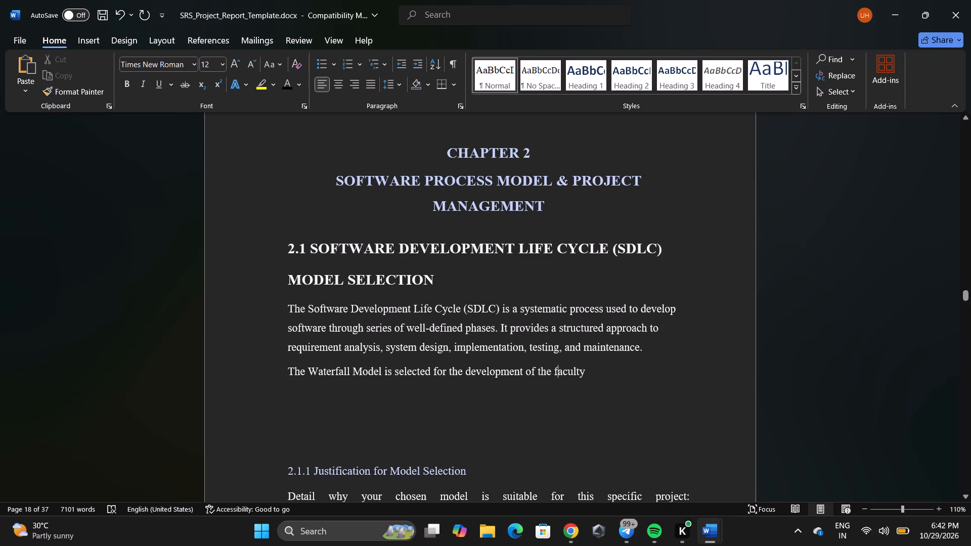
{"action": "key", "text": "BackSpace"}
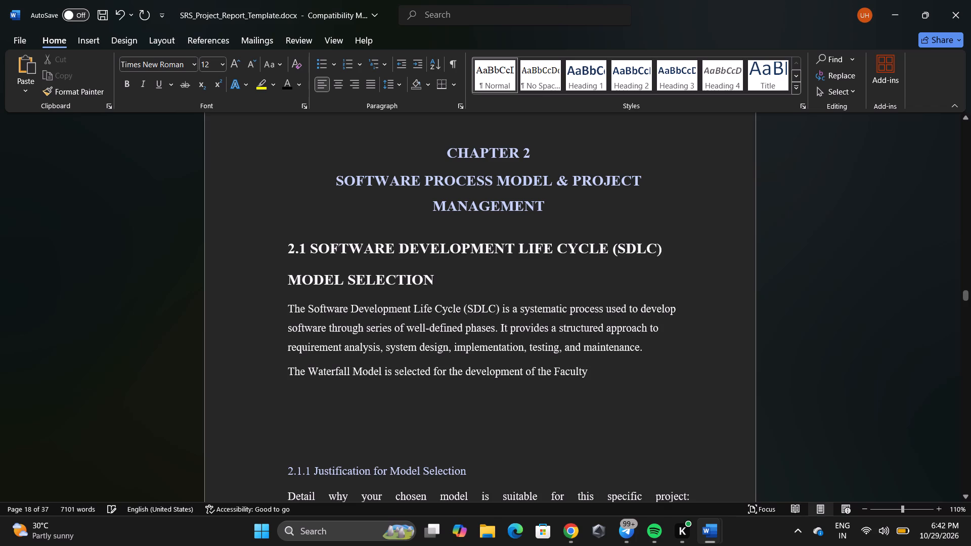
{"action": "left_click", "coordinate": [591, 374]}
{"action": "type", "text": "LA"}
{"action": "key", "text": "BackSpace"}
{"action": "key", "text": "BackSpace"}
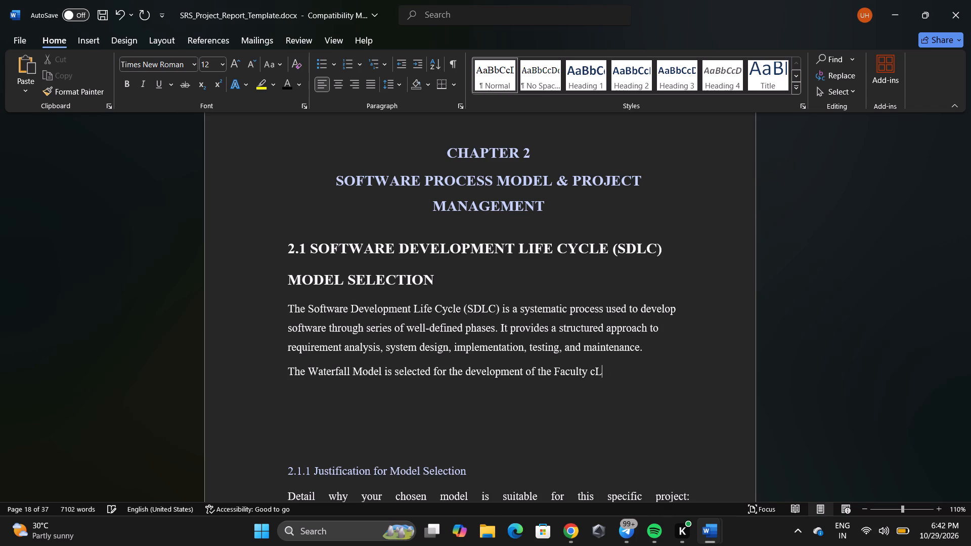
{"action": "key", "text": "BackSpace"}
{"action": "type", "text": "lass"}
{"action": "key", "text": "space"}
Extend the system name after "Faculty Class" with "Schedule Monitoring", capitalizing both words.
{"action": "type", "text": "schedule"}
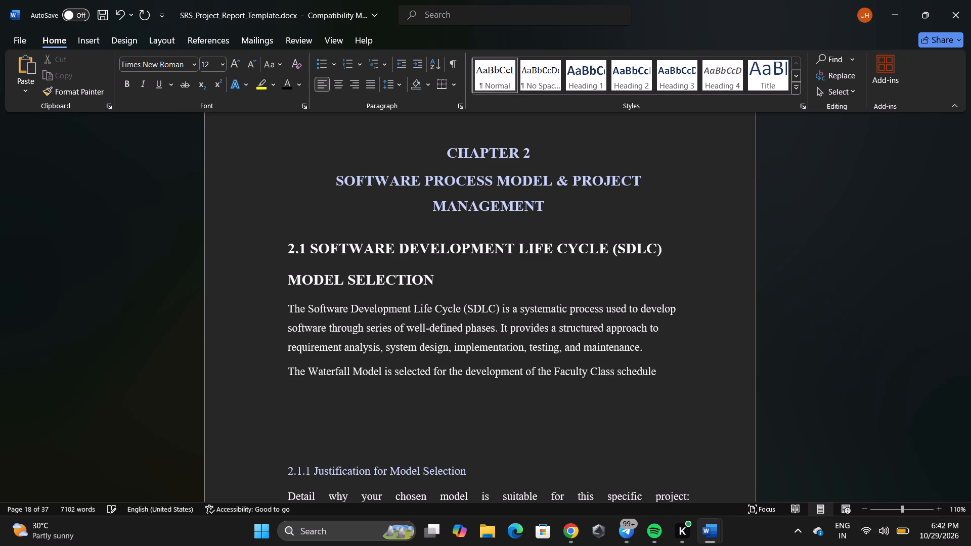
{"action": "key", "text": "space"}
{"action": "type", "text": "onitoring"}
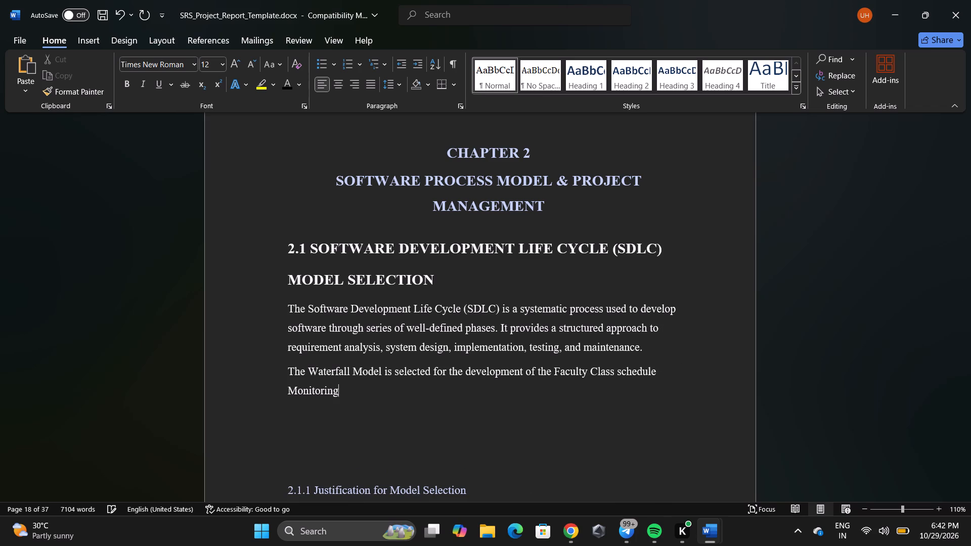
{"action": "left_click", "coordinate": [622, 374]}
Finish the system name by adding "System" after "Monitoring", with a capital S and no trailing comma.
{"action": "left_click", "coordinate": [364, 394]}
{"action": "key", "text": "space"}
{"action": "key", "text": "BackSpace"}
{"action": "key", "text": "BackSpace"}
{"action": "key", "text": "s"}
{"action": "key", "text": "BackSpace"}
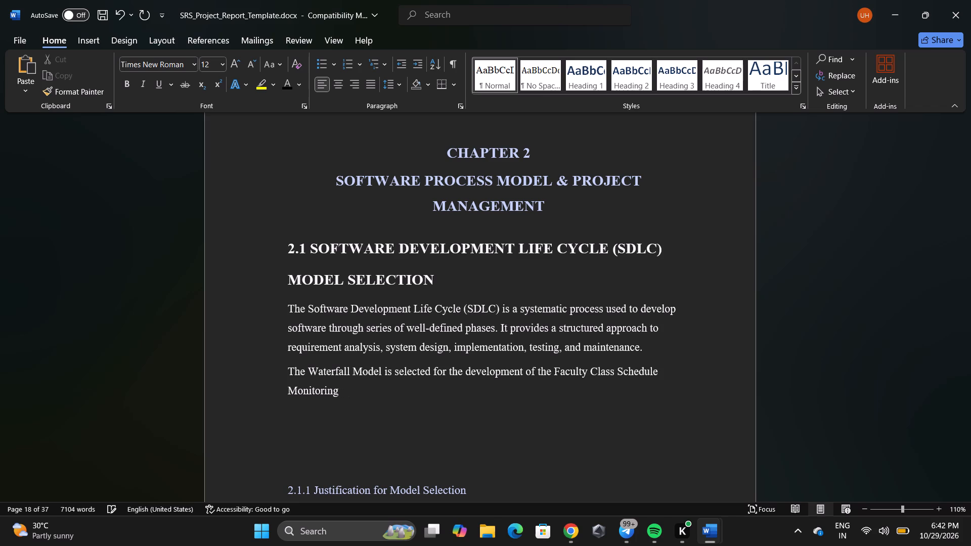
{"action": "key", "text": "space"}
{"action": "key", "text": "BackSpace"}
{"action": "type", "text": "ystem"}
{"action": "type", "text": ","}
{"action": "key", "text": "space"}
{"action": "key", "text": "BackSpace"}
{"action": "key", "text": "BackSpace"}
End the sentence after "Monitoring System" with a period and begin a second one with "It is sequentially".
{"action": "type", "text": ". it"}
{"action": "key", "text": "space"}
{"action": "type", "text": "is"}
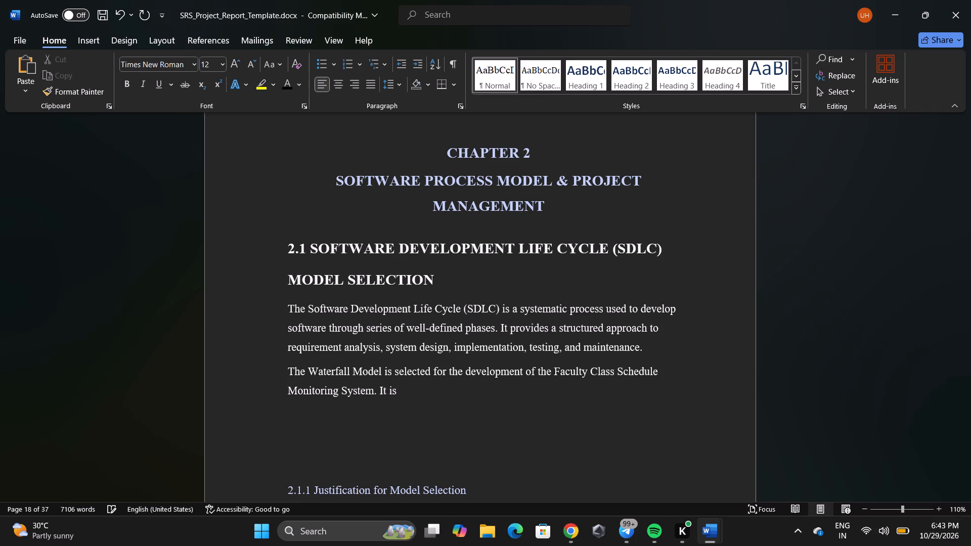
{"action": "key", "text": "space"}
{"action": "type", "text": "se"}
{"action": "key", "text": "q"}
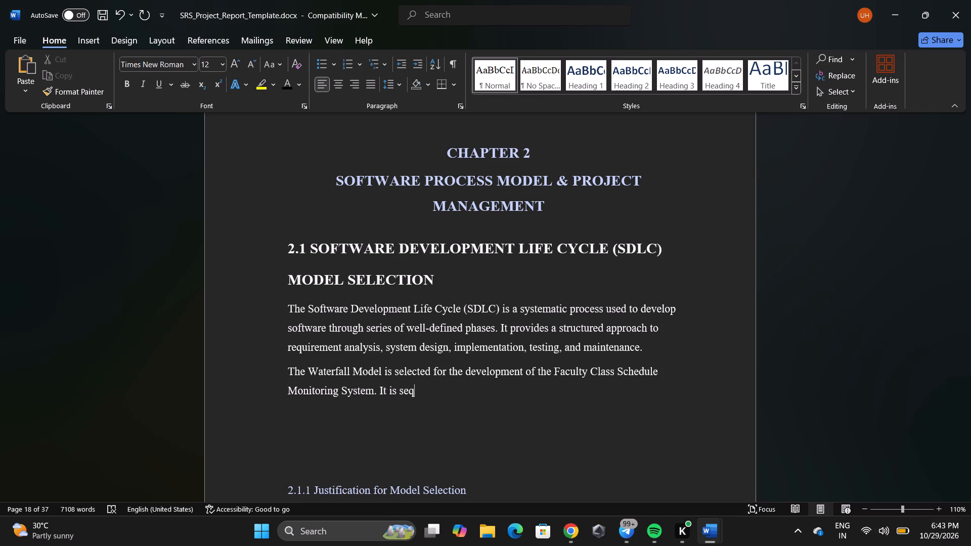
{"action": "type", "text": "uent"}
{"action": "type", "text": "ially"}
{"action": "key", "text": "space"}
Complete the second Waterfall Model sentence after "sequentially" with "from one phase to the next.".
{"action": "type", "text": "from"}
{"action": "key", "text": "space"}
{"action": "type", "text": "one"}
{"action": "key", "text": "space"}
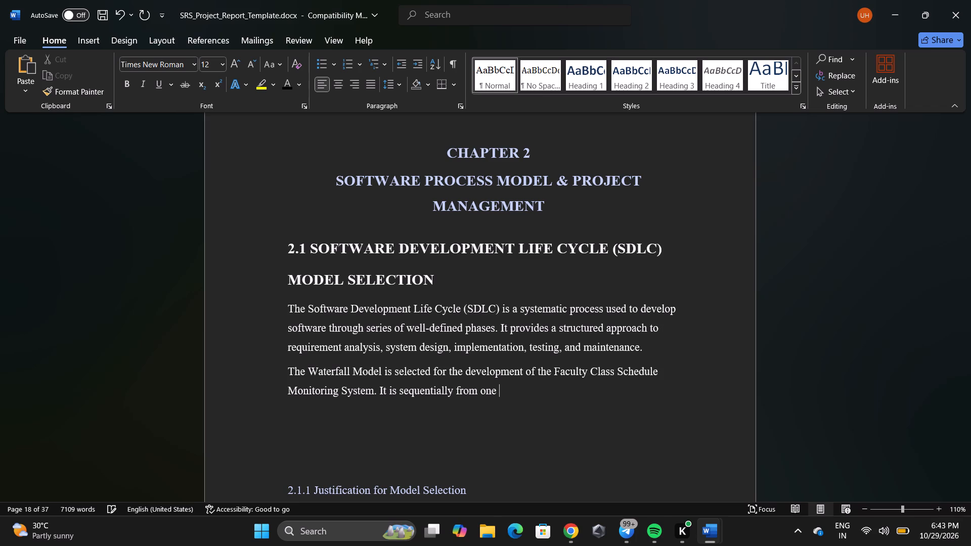
{"action": "type", "text": "phase"}
{"action": "key", "text": "space"}
{"action": "type", "text": "to the nec"}
{"action": "key", "text": "BackSpace"}
{"action": "type", "text": "xt"}
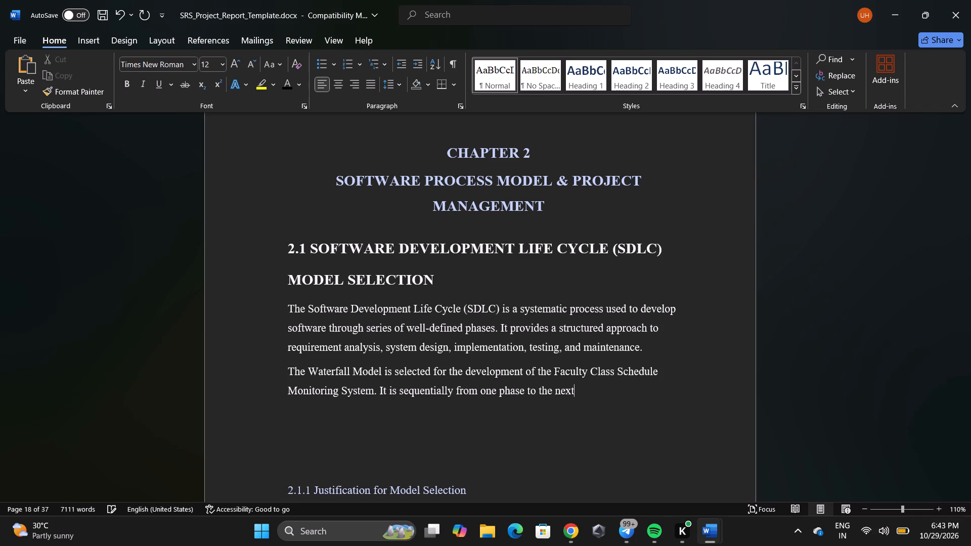
{"action": "type", "text": "."}
Begin a third sentence in the Waterfall Model paragraph with "Each phase is completed and reviewed".
{"action": "key", "text": "space"}
{"action": "type", "text": "ach"}
{"action": "key", "text": "space"}
{"action": "type", "text": "phase is"}
{"action": "key", "text": "space"}
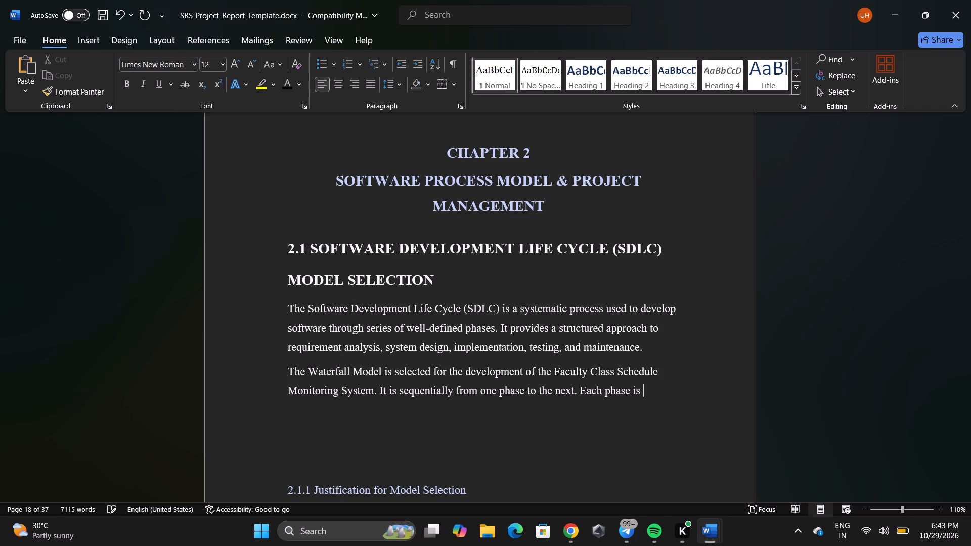
{"action": "type", "text": "completed"}
{"action": "key", "text": "space"}
{"action": "type", "text": "and revie"}
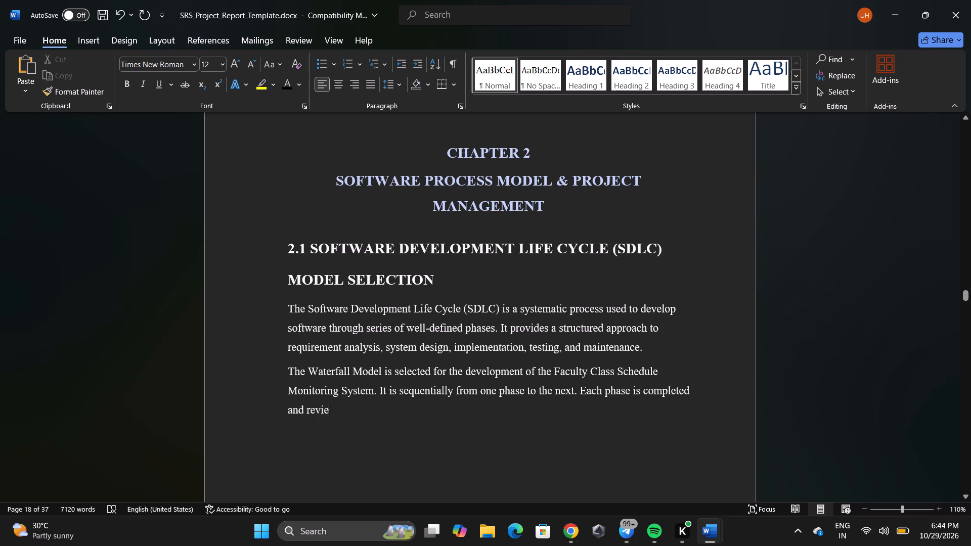
{"action": "type", "text": "e=w"}
{"action": "key", "text": "BackSpace"}
{"action": "key", "text": "BackSpace"}
{"action": "key", "text": "BackSpace"}
{"action": "key", "text": "BackSpace"}
{"action": "type", "text": "ewed"}
{"action": "key", "text": "space"}
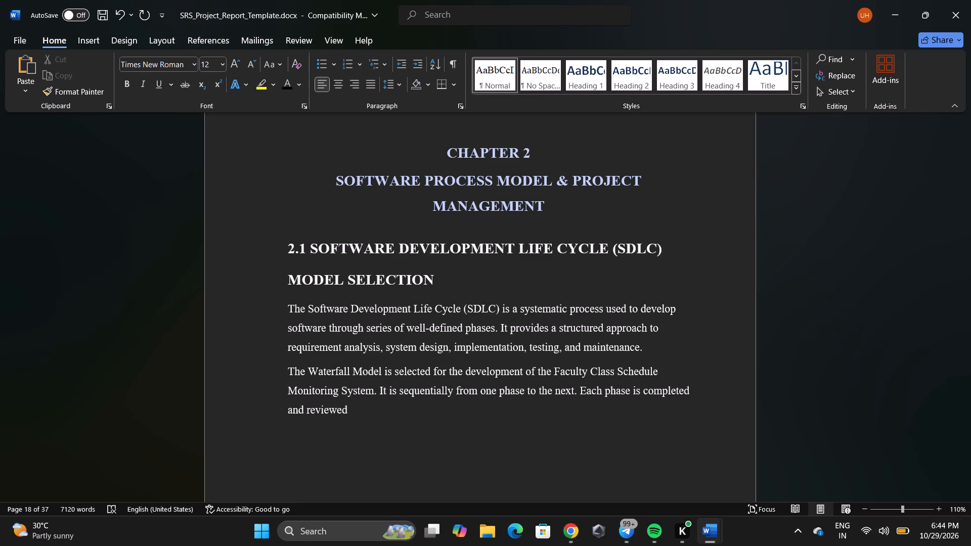
Complete the sentence after "reviewed" with "before the subsequent phase begins.".
{"action": "type", "text": "before"}
{"action": "key", "text": "space"}
{"action": "type", "text": "the sub"}
{"action": "type", "text": "se"}
{"action": "type", "text": "qu"}
{"action": "type", "text": "ent"}
{"action": "key", "text": "space"}
{"action": "type", "text": "phase"}
{"action": "key", "text": "space"}
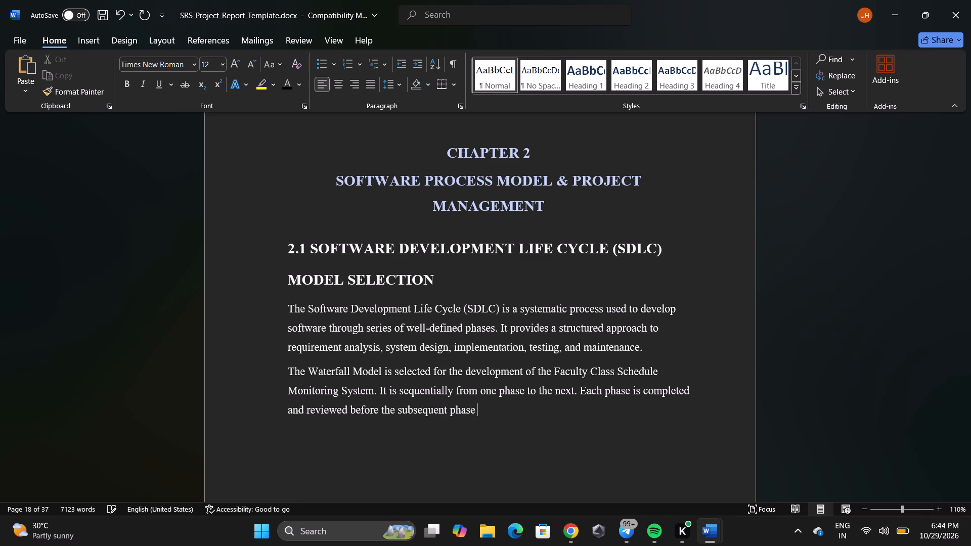
{"action": "type", "text": "begins"}
{"action": "key", "text": "period"}
{"action": "key", "text": "Return"}
{"action": "left_click", "coordinate": [568, 538]}
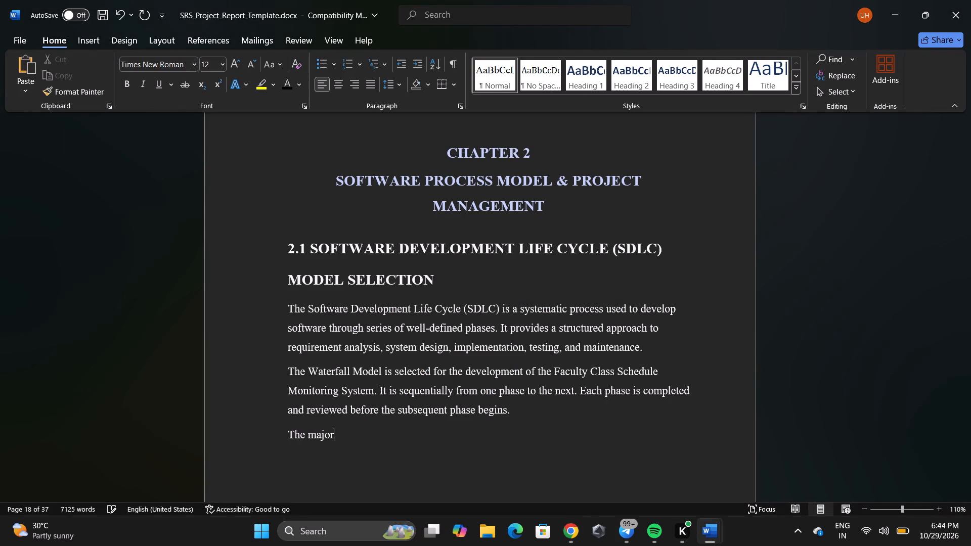
{"action": "key", "text": "space"}
{"action": "type", "text": "phases"}
{"action": "key", "text": "space"}
{"action": "type", "text": "follwed"}
{"action": "key", "text": "space"}
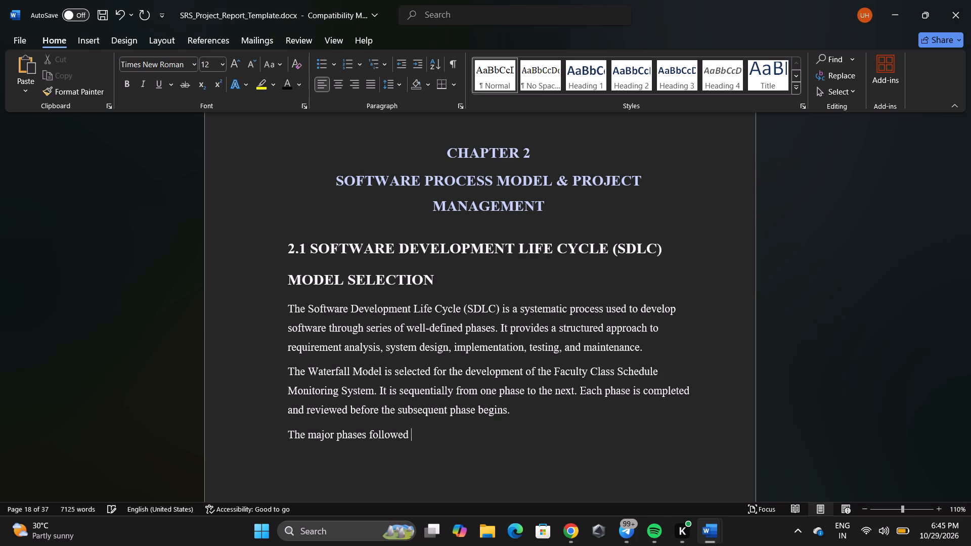
{"action": "type", "text": "in this"}
{"action": "key", "text": "space"}
{"action": "type", "text": "project"}
{"action": "key", "text": "space"}
{"action": "type", "text": "are"}
{"action": "key", "text": "space"}
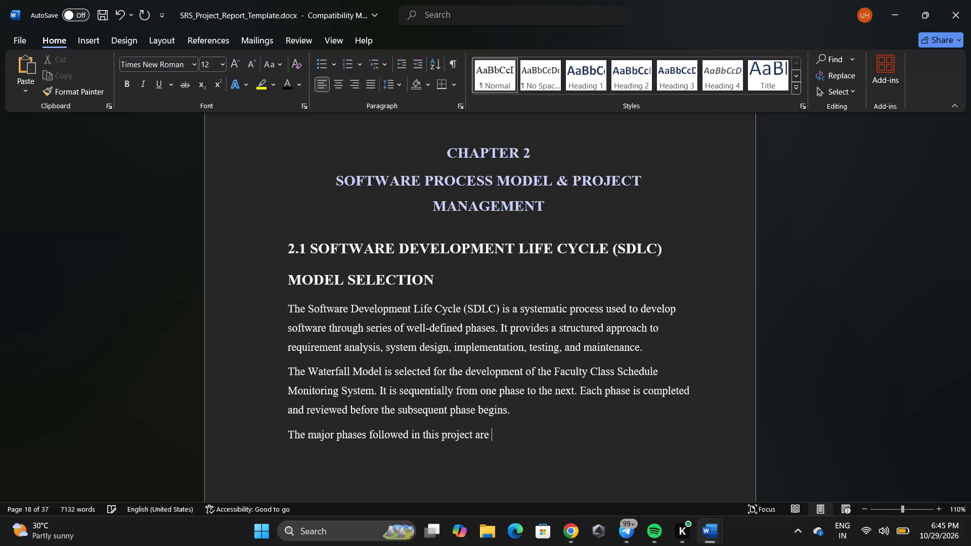
Continue the sentence about the major phases after "are" with "proposed project is practical and".
{"action": "type", "text": "pro"}
{"action": "type", "text": "posed"}
{"action": "key", "text": "space"}
{"action": "type", "text": "project"}
{"action": "key", "text": "space"}
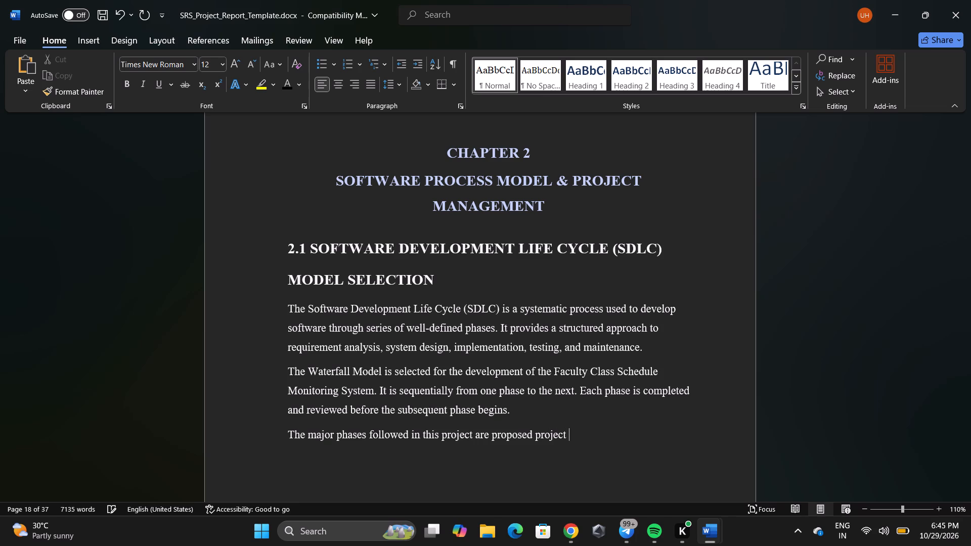
{"action": "type", "text": "is pr"}
{"action": "key", "text": "a"}
{"action": "type", "text": "cticl"}
{"action": "key", "text": "BackSpace"}
{"action": "type", "text": "al"}
{"action": "key", "text": "space"}
{"action": "type", "text": "and"}
{"action": "key", "text": "space"}
Complete the major phases sentence with "possible to develop.".
{"action": "type", "text": "possible to develeo"}
{"action": "key", "text": "BackSpace"}
{"action": "key", "text": "BackSpace"}
{"action": "type", "text": "oped"}
{"action": "key", "text": "space"}
{"action": "key", "text": "BackSpace"}
{"action": "key", "text": "BackSpace"}
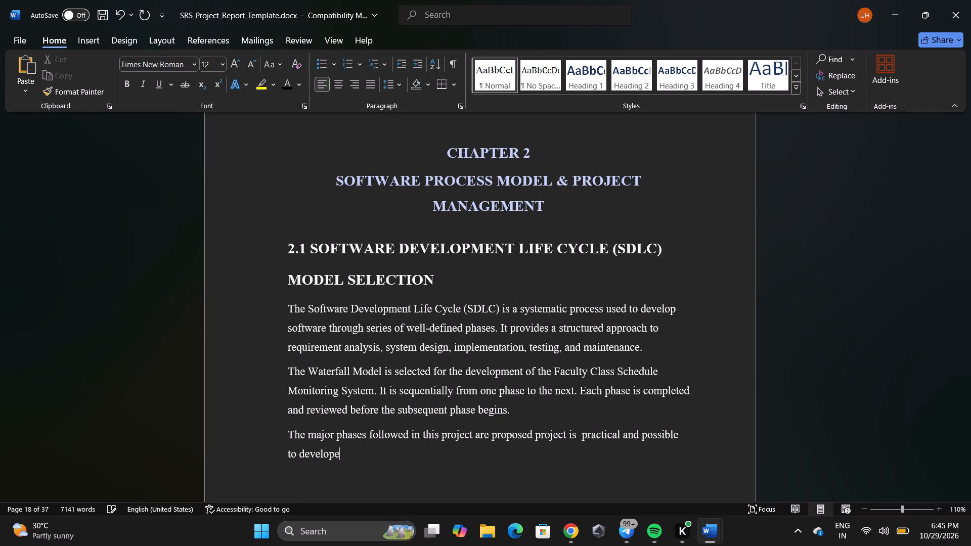
{"action": "key", "text": "BackSpace"}
{"action": "key", "text": "period"}
Begin a second sentence in the major phases paragraph with "It examines the technical, economic".
{"action": "key", "text": "space"}
{"action": "type", "text": "it"}
{"action": "key", "text": "space"}
{"action": "type", "text": "examines the technical"}
{"action": "type", "text": ","}
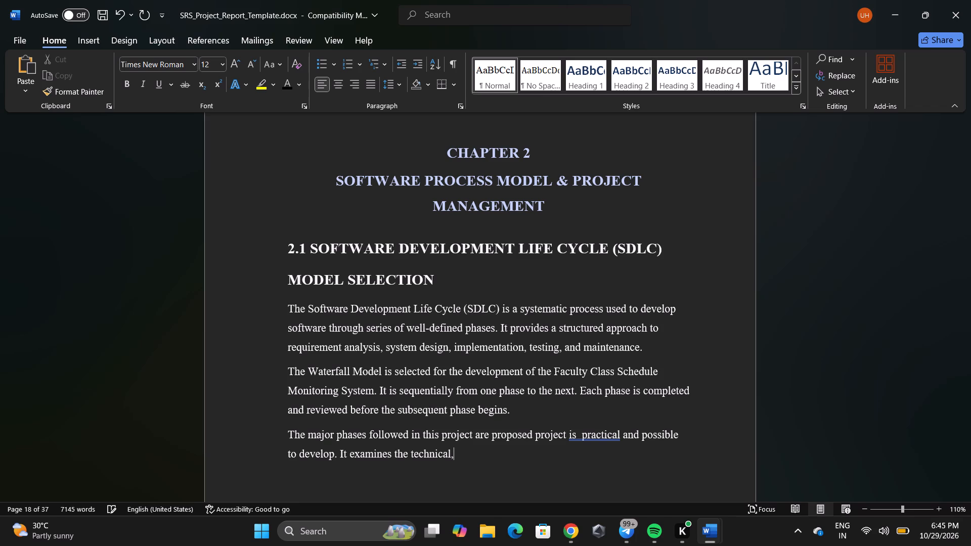
{"action": "key", "text": "space"}
{"action": "type", "text": "economic"}
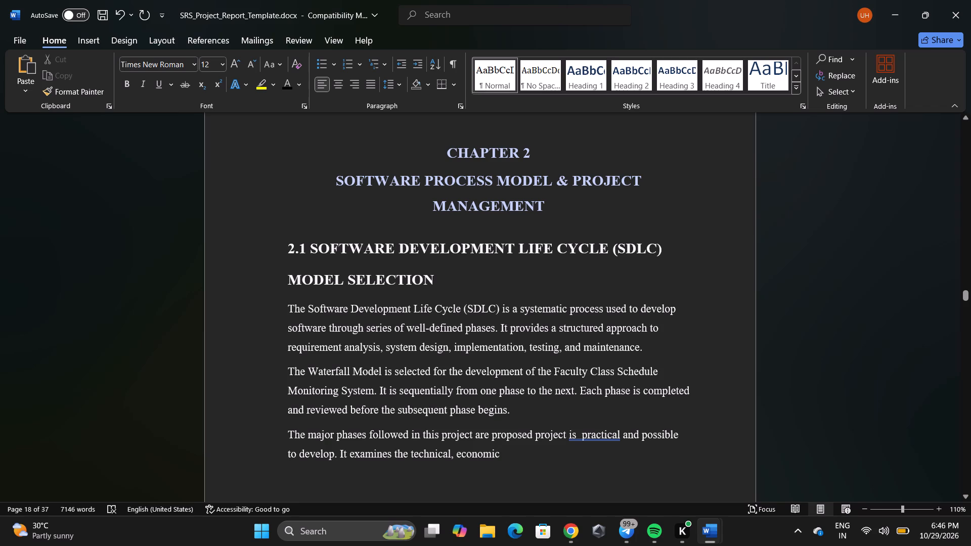
Remove the extra space between "is" and "practical" in the major phases paragraph.
{"action": "left_click", "coordinate": [582, 437]}
{"action": "key", "text": "BackSpace"}
Continue the last sentence after "economic" with ", and operational feasibility".
{"action": "left_click", "coordinate": [499, 458]}
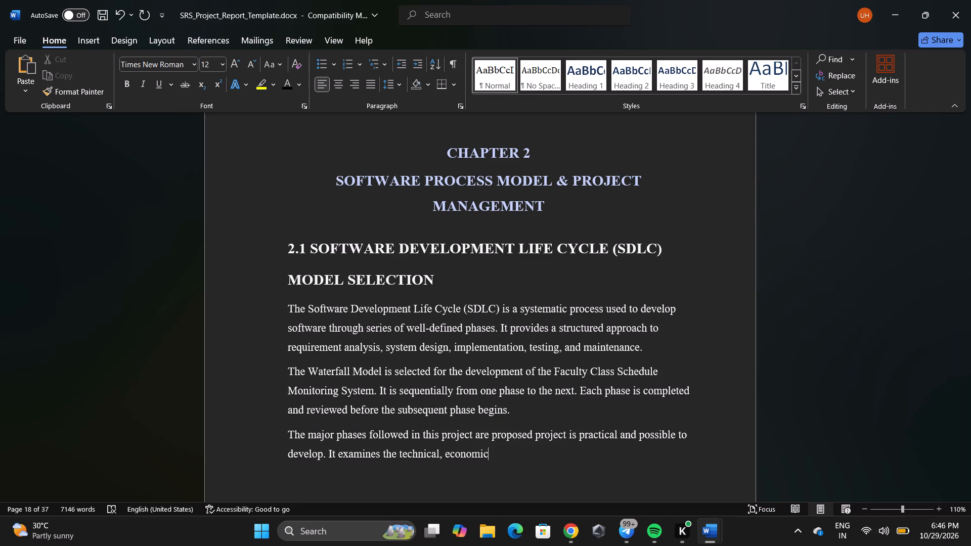
{"action": "key", "text": "comma"}
{"action": "key", "text": "space"}
{"action": "type", "text": "and"}
{"action": "key", "text": "space"}
{"action": "type", "text": "operws"}
{"action": "key", "text": "BackSpace"}
{"action": "key", "text": "BackSpace"}
{"action": "type", "text": "atio"}
{"action": "type", "text": "nal"}
{"action": "key", "text": "space"}
{"action": "type", "text": "fea"}
{"action": "type", "text": "sibility"}
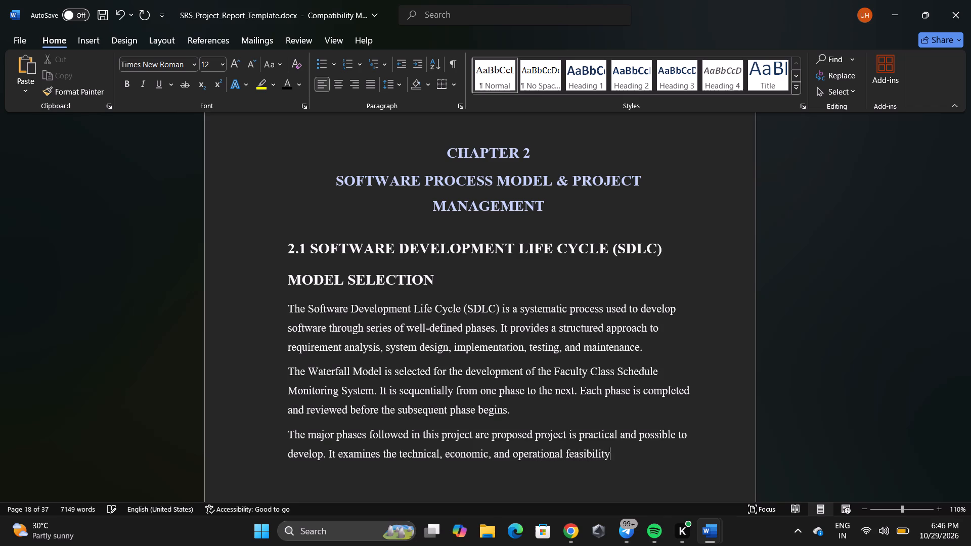
Complete the last sentence of the major phases paragraph with "of the project." and start a new paragraph below it.
{"action": "key", "text": "space"}
{"action": "type", "text": "of the pro"}
{"action": "type", "text": "jects"}
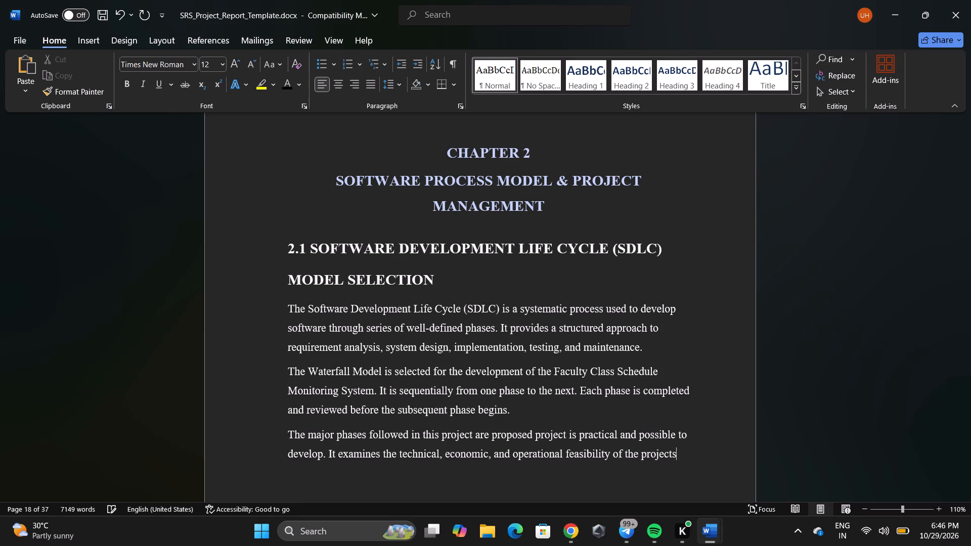
{"action": "key", "text": "BackSpace"}
{"action": "key", "text": "period"}
{"action": "key", "text": "Return"}
{"action": "scroll", "coordinate": [499, 458], "scroll_direction": "down", "scroll_amount": 1}
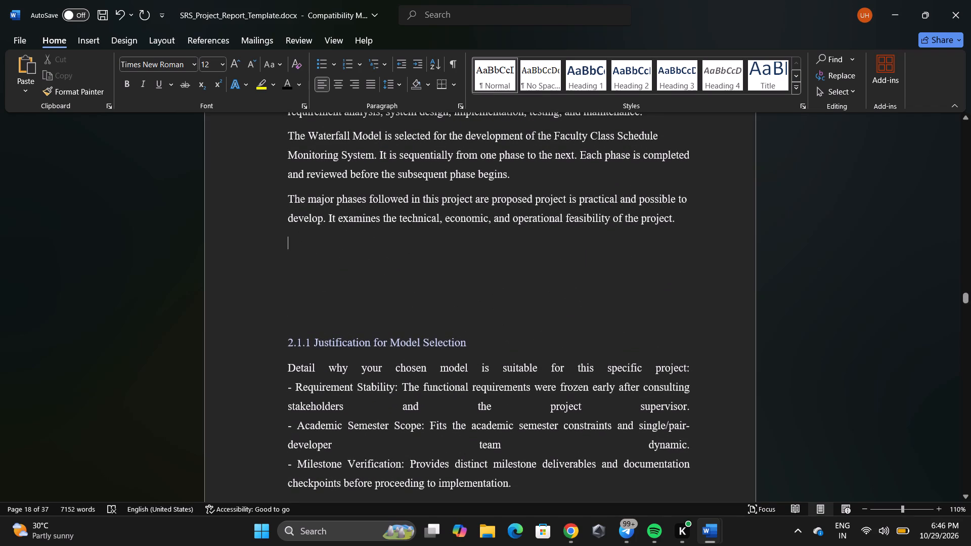
{"action": "scroll", "coordinate": [499, 458], "scroll_direction": "down", "scroll_amount": 1}
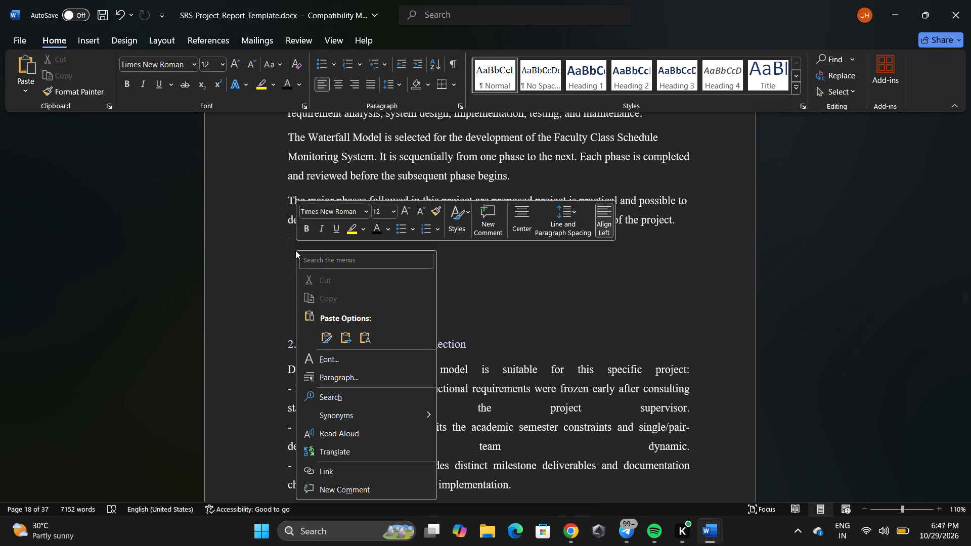
{"action": "left_click", "coordinate": [325, 333]}
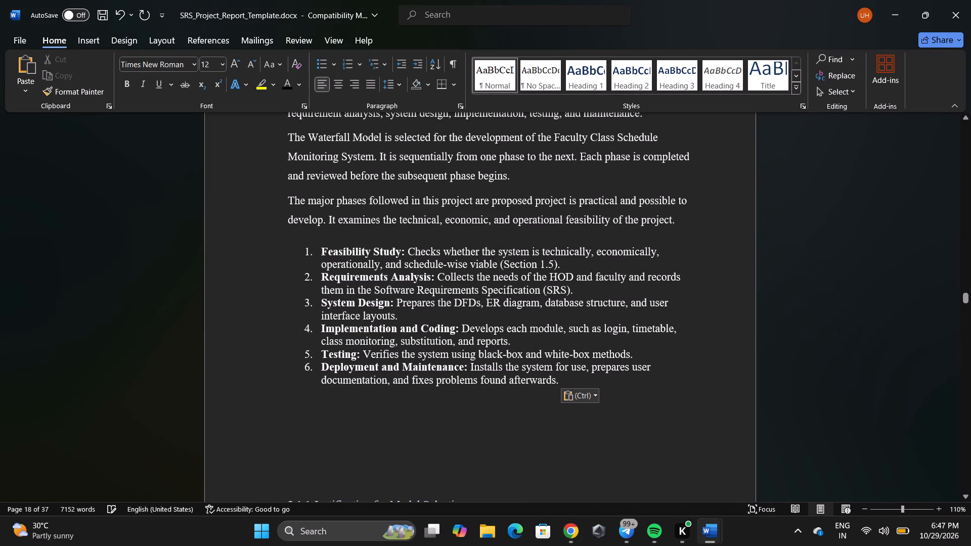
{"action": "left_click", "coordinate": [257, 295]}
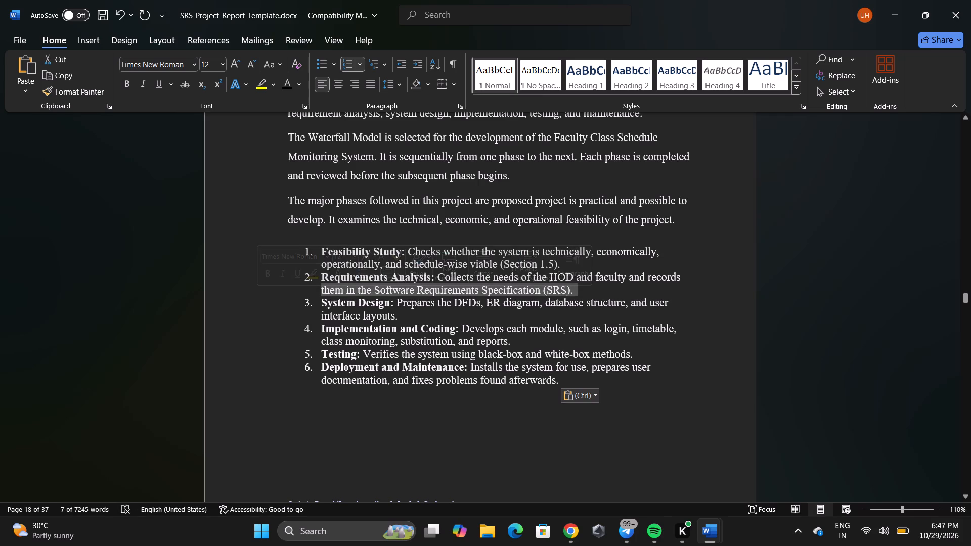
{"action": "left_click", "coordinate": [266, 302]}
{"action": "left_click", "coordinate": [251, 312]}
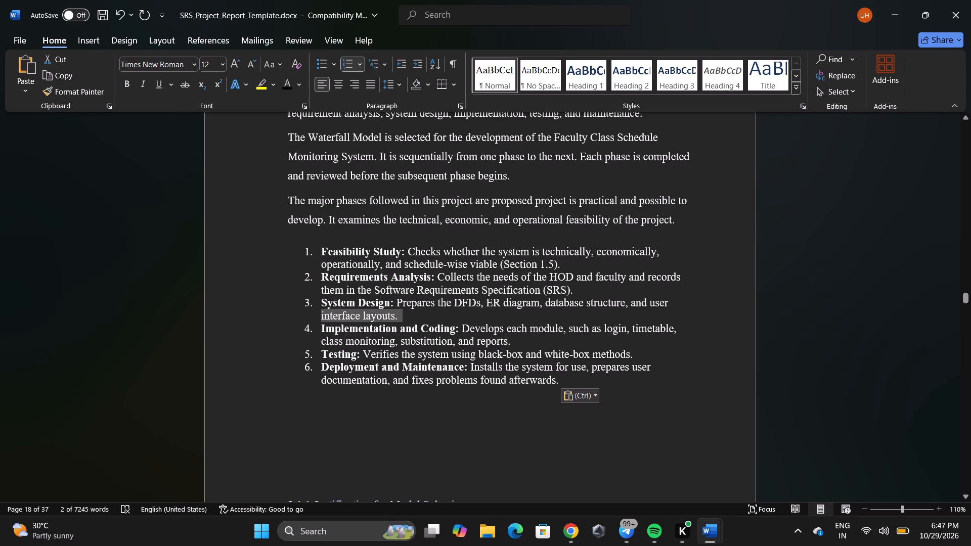
Move the descriptions of Feasibility Study and Requirements Analysis onto their own unnumbered lines below their numbered headings.
{"action": "left_click", "coordinate": [409, 252]}
{"action": "key", "text": "Return"}
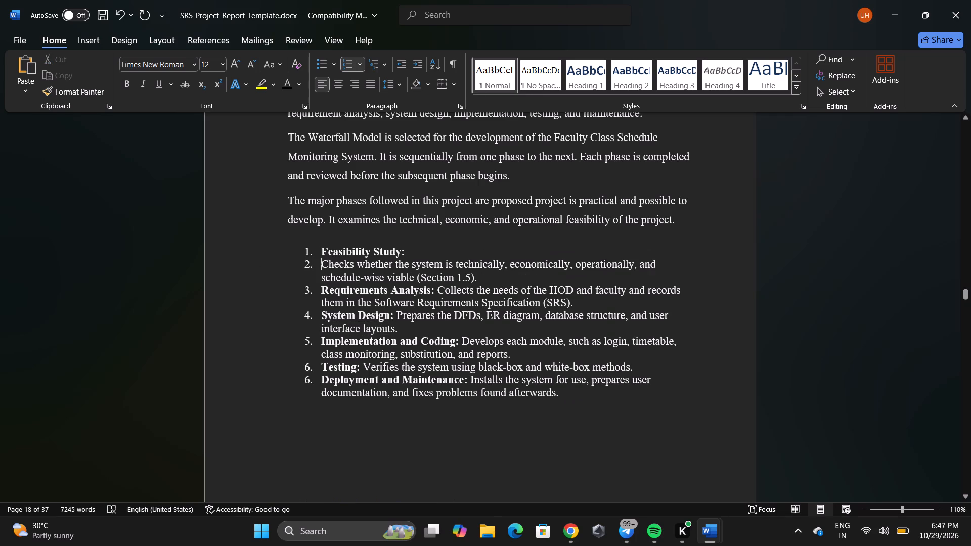
{"action": "left_click", "coordinate": [311, 261]}
{"action": "key", "text": "BackSpace"}
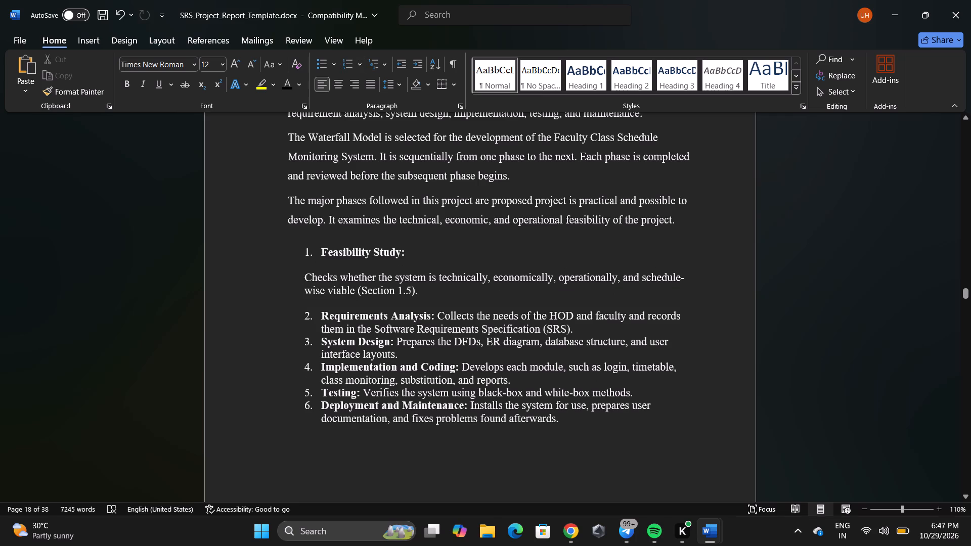
{"action": "left_click", "coordinate": [436, 312]}
{"action": "key", "text": "Return"}
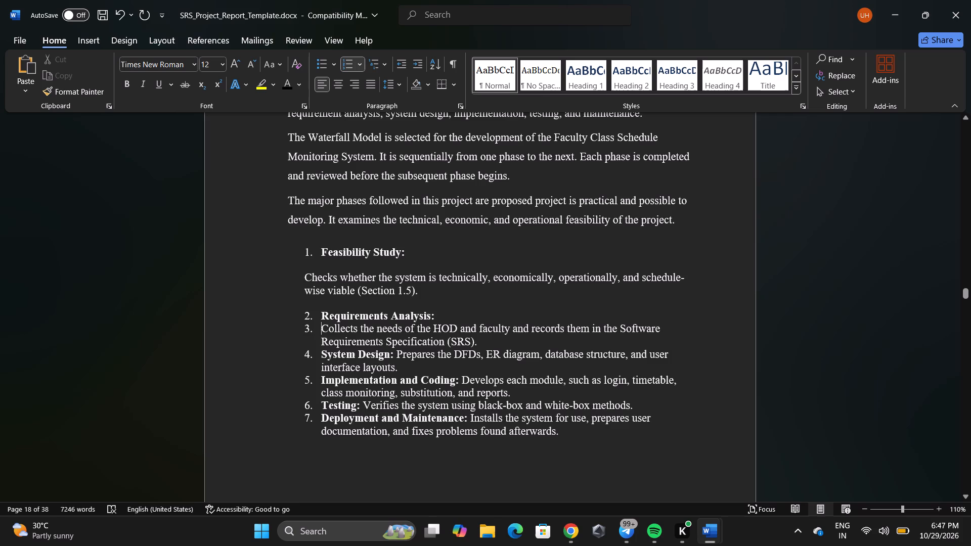
{"action": "key", "text": "BackSpace"}
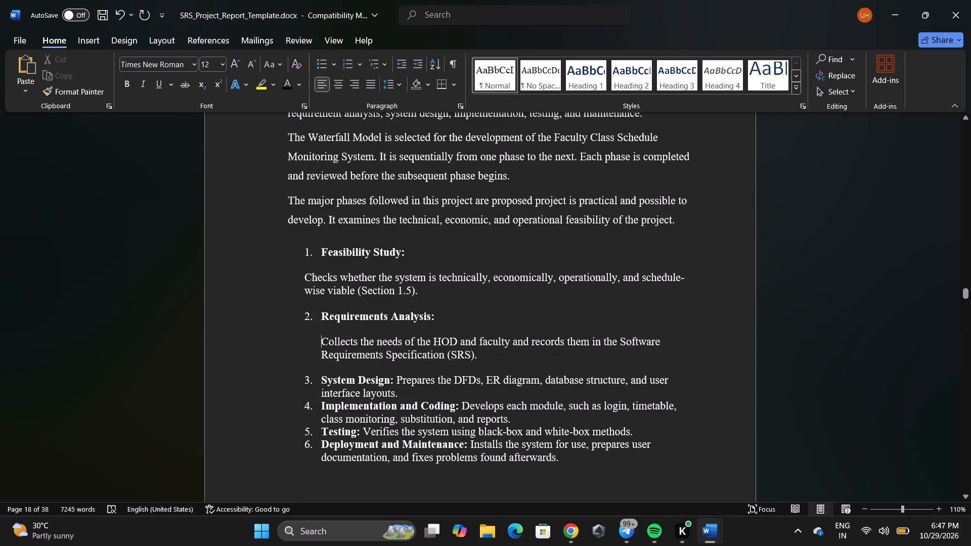
Place the System Design and Implementation and Coding descriptions on separate unnumbered lines below their headings.
{"action": "left_click", "coordinate": [398, 379]}
{"action": "key", "text": "Return"}
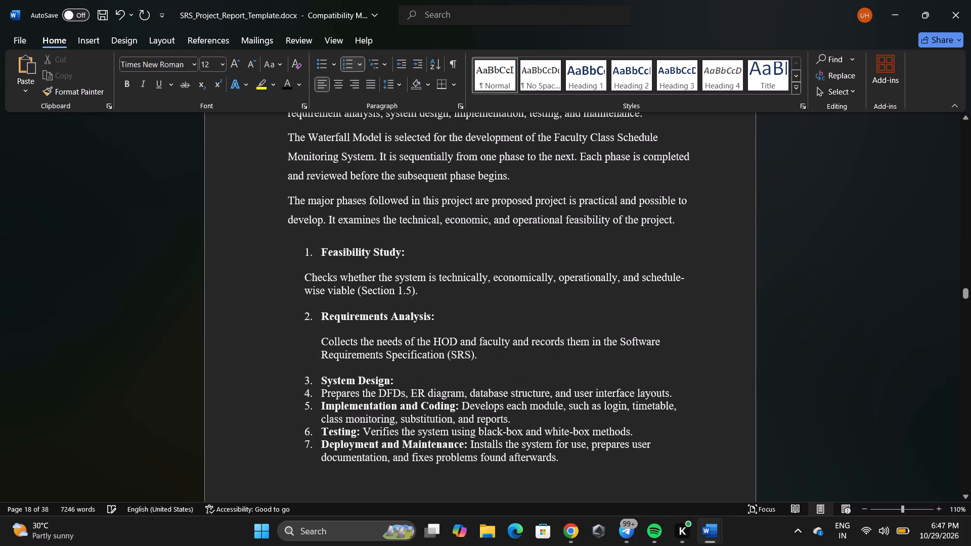
{"action": "key", "text": "BackSpace"}
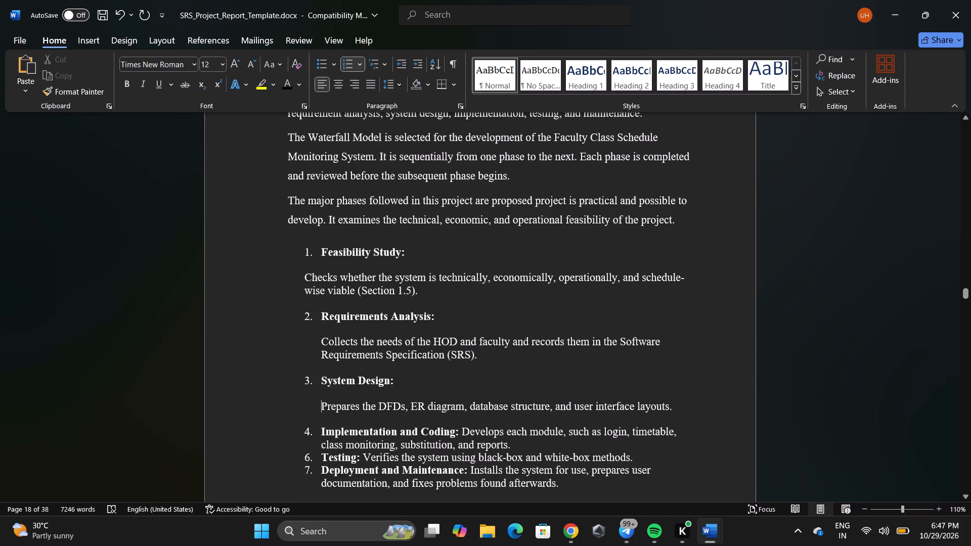
{"action": "left_click", "coordinate": [459, 430]}
{"action": "key", "text": "Return"}
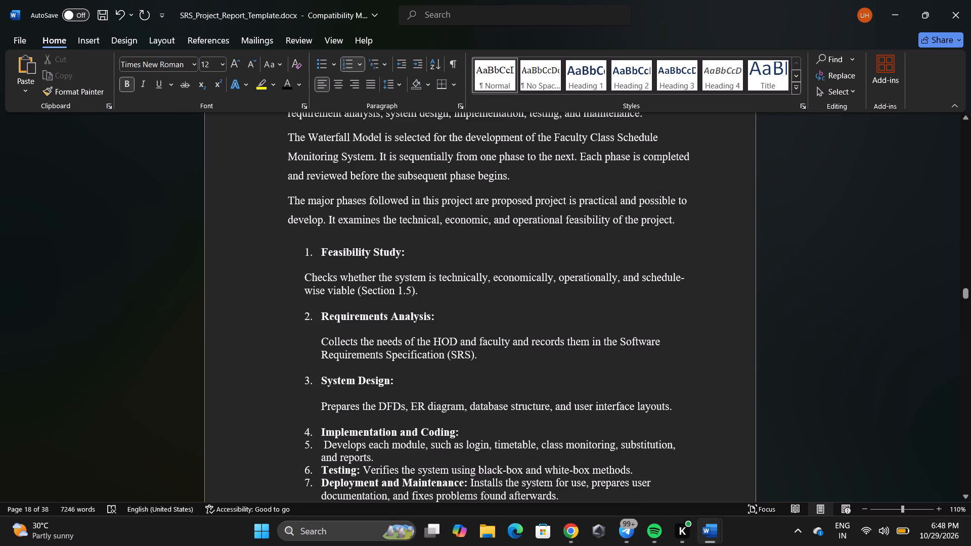
{"action": "key", "text": "BackSpace"}
Put the Testing description on its own unnumbered line below the Testing heading.
{"action": "scroll", "coordinate": [385, 449], "scroll_direction": "down", "scroll_amount": 1}
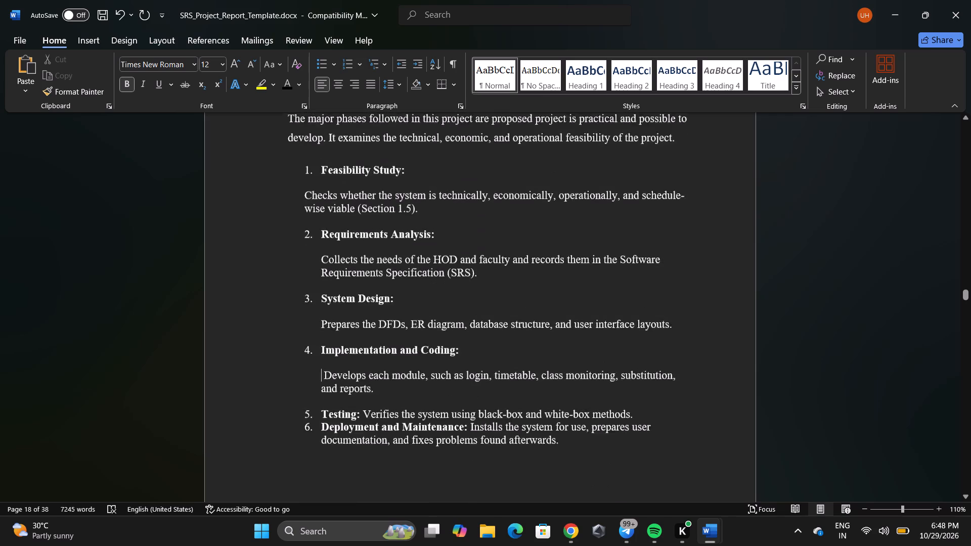
{"action": "scroll", "coordinate": [385, 449], "scroll_direction": "down", "scroll_amount": 1}
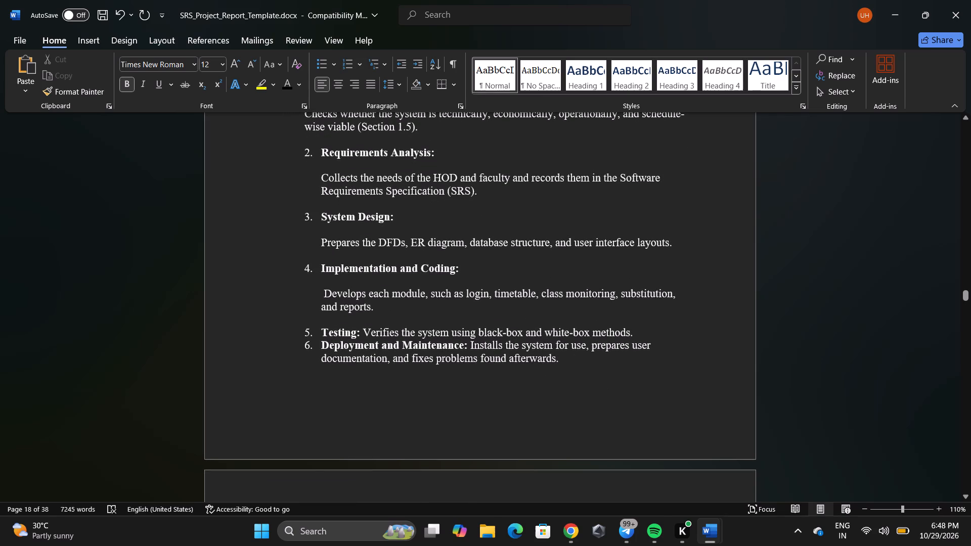
{"action": "left_click", "coordinate": [364, 331]}
{"action": "key", "text": "Return"}
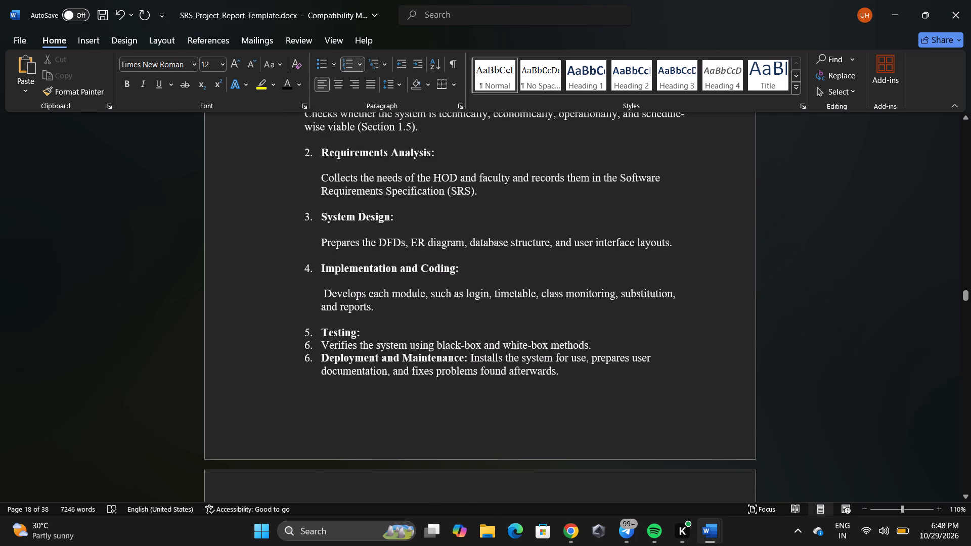
{"action": "key", "text": "BackSpace"}
Put the Deployment and Maintenance description on its own unnumbered line below its numbered heading.
{"action": "scroll", "coordinate": [348, 386], "scroll_direction": "down", "scroll_amount": 4}
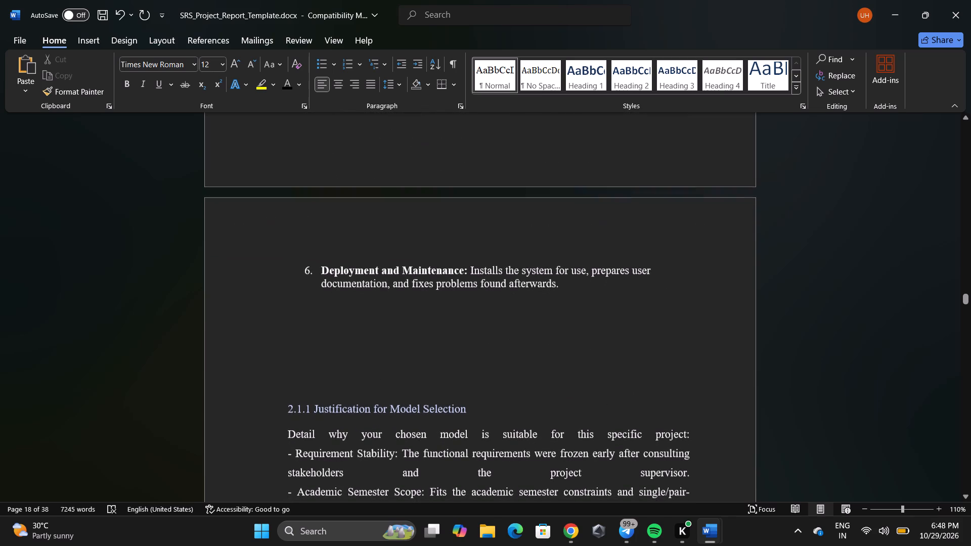
{"action": "left_click", "coordinate": [469, 269]}
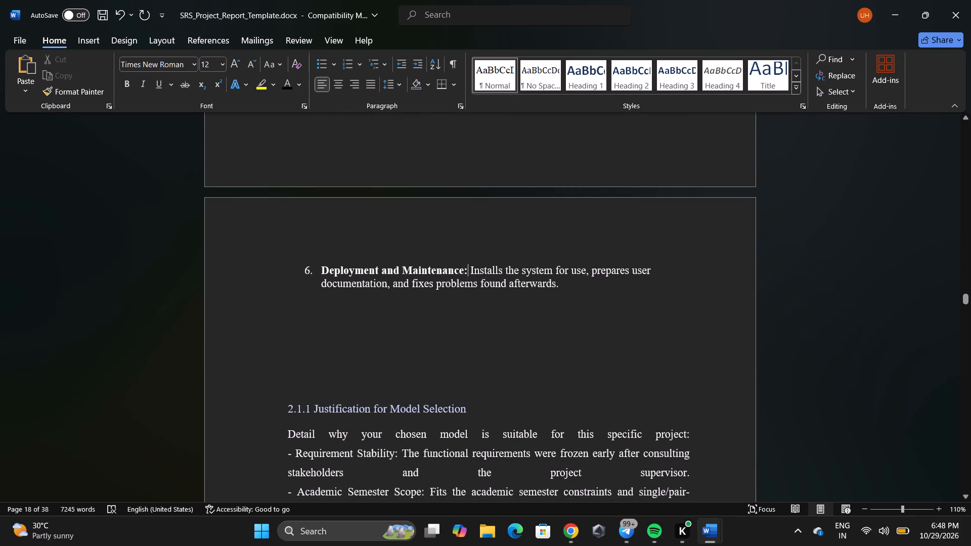
{"action": "key", "text": "Return"}
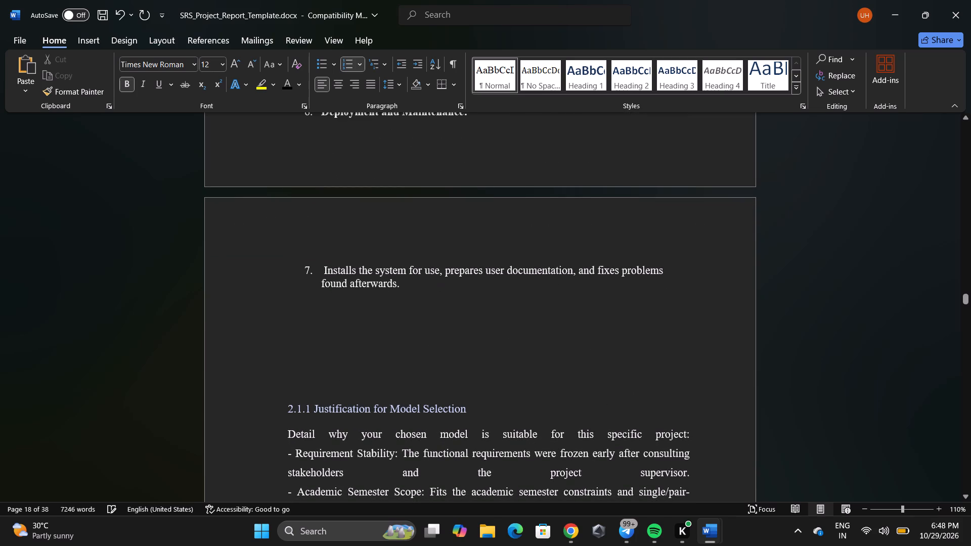
{"action": "key", "text": "BackSpace"}
{"action": "scroll", "coordinate": [387, 206], "scroll_direction": "right", "scroll_amount": 1}
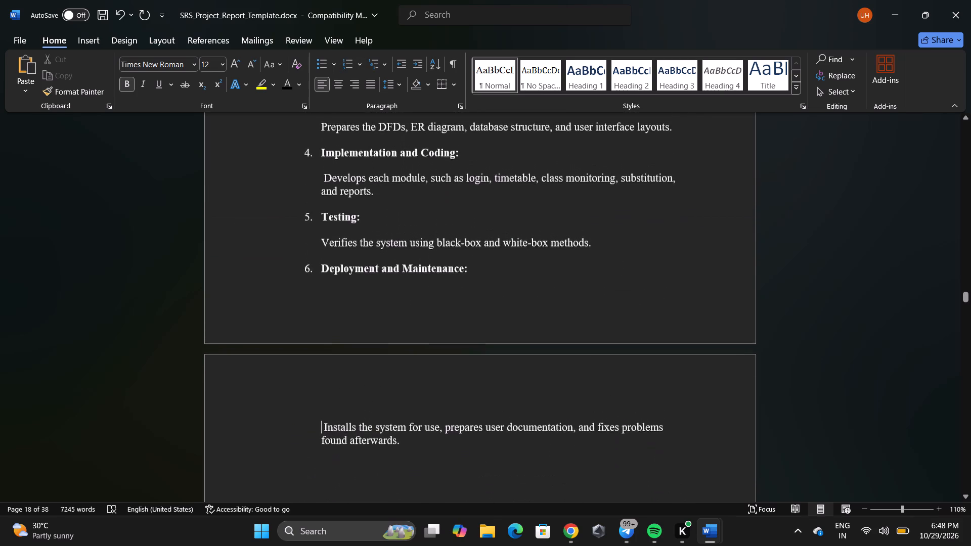
{"action": "scroll", "coordinate": [387, 206], "scroll_direction": "right", "scroll_amount": 1}
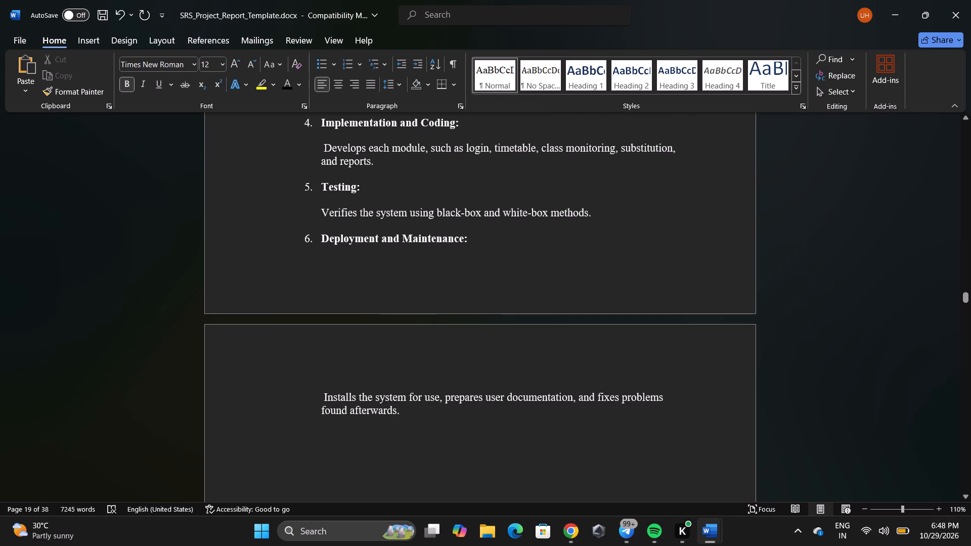
{"action": "scroll", "coordinate": [474, 243], "scroll_direction": "up", "scroll_amount": 1}
{"action": "scroll", "coordinate": [474, 243], "scroll_direction": "right", "scroll_amount": 1}
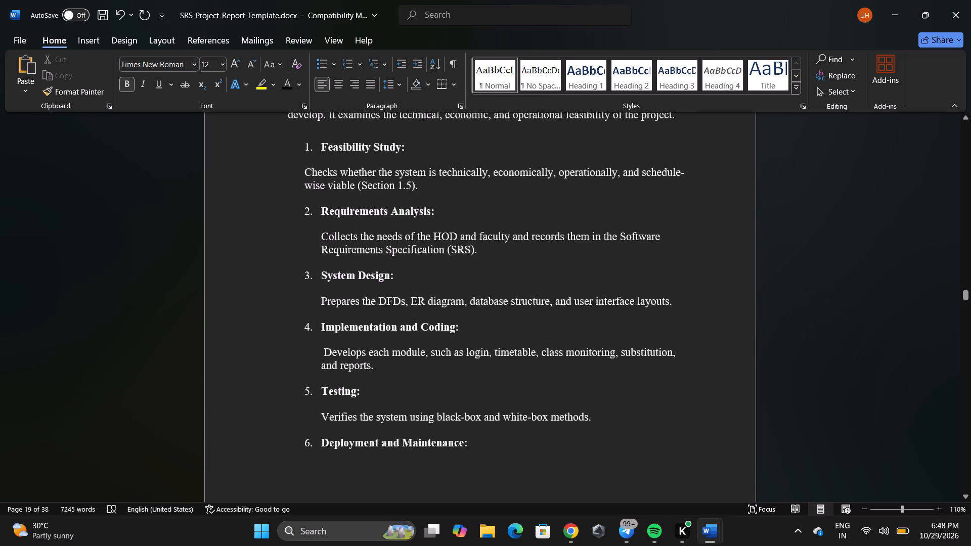
{"action": "scroll", "coordinate": [474, 243], "scroll_direction": "right", "scroll_amount": 1}
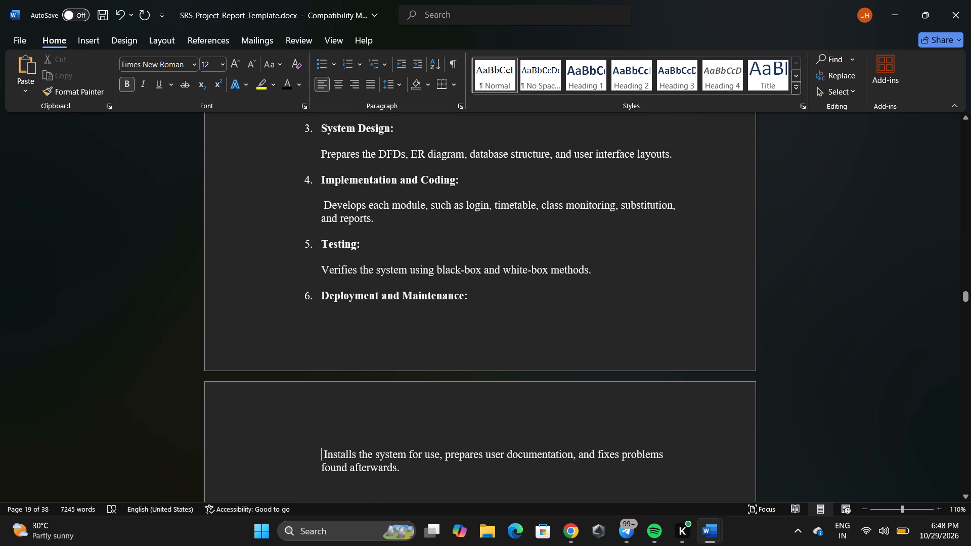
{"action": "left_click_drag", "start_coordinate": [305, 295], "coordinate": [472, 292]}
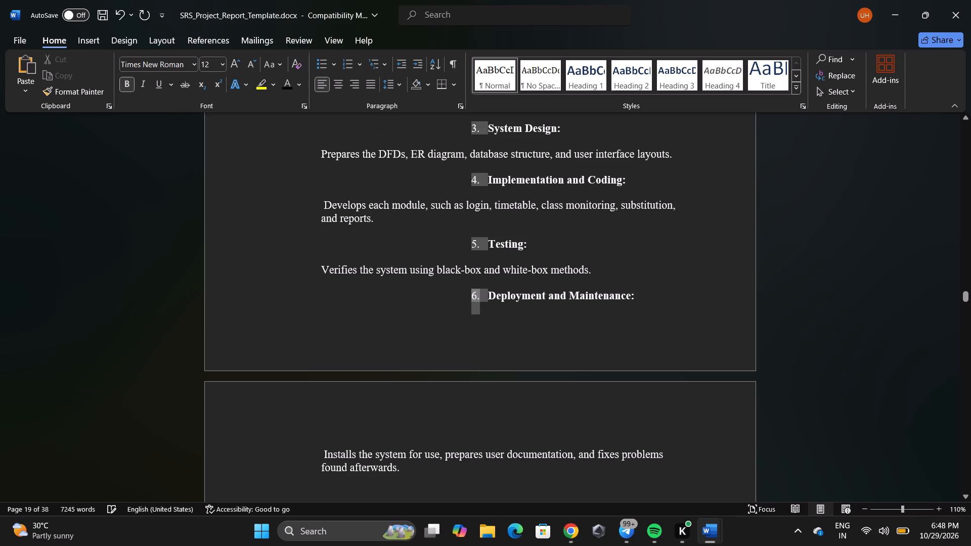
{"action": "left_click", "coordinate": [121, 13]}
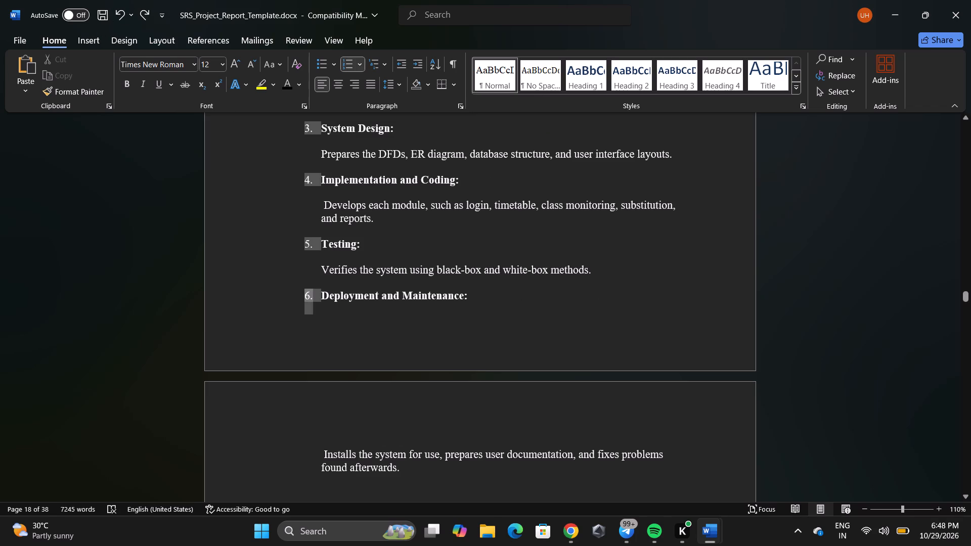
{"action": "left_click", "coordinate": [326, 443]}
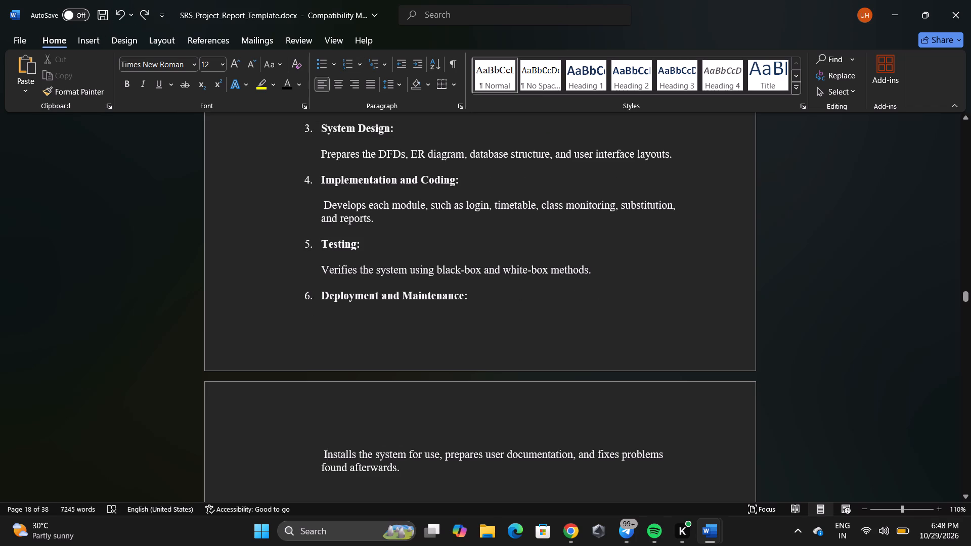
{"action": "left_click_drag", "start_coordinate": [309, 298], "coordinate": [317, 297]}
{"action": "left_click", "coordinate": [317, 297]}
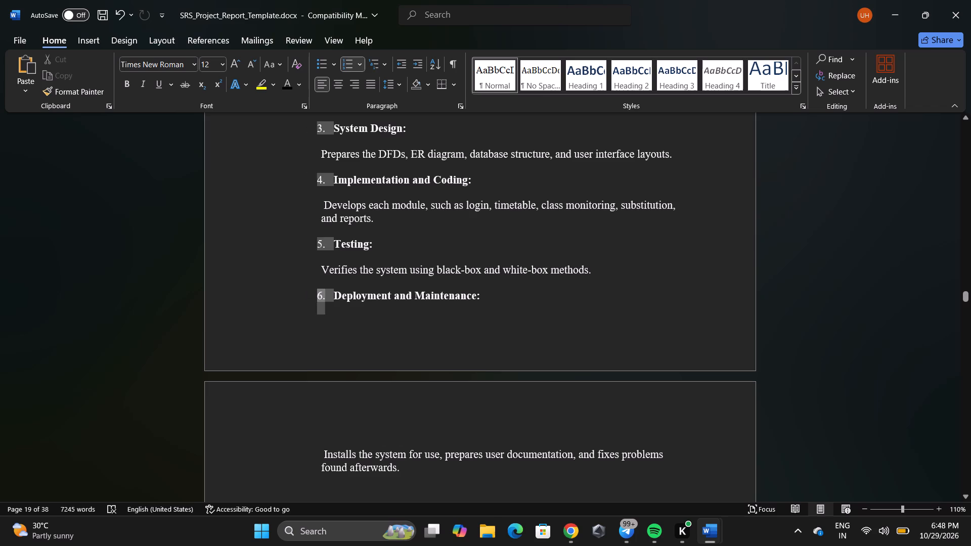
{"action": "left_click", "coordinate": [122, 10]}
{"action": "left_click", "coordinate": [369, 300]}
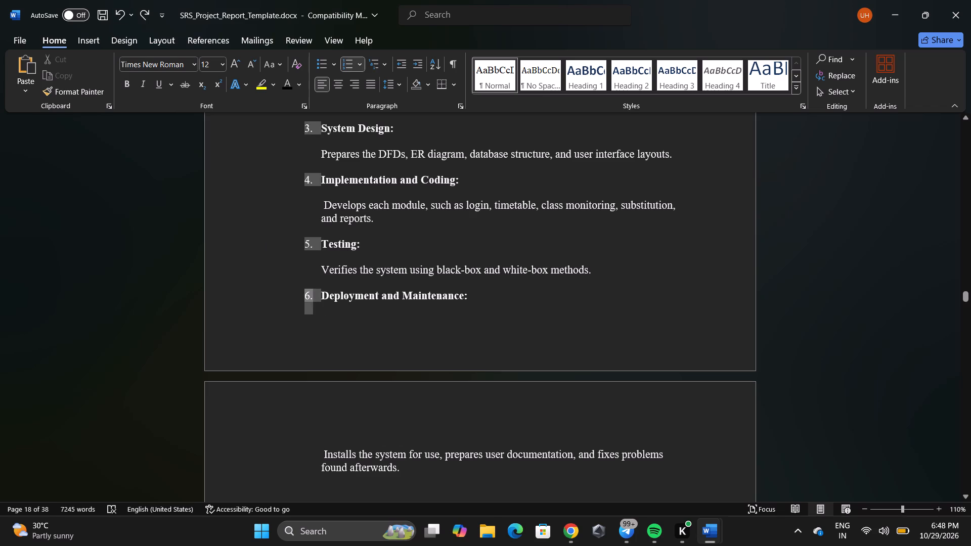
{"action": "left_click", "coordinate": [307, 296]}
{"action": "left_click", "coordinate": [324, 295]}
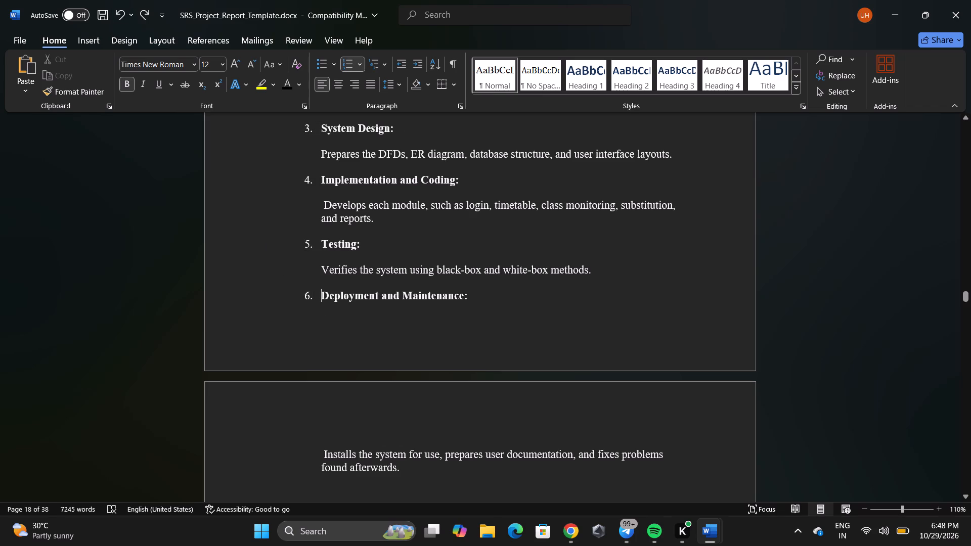
Insert an empty line above the "Installs the system for use" description and try numbering it 6.
{"action": "left_click", "coordinate": [342, 434]}
{"action": "left_click", "coordinate": [323, 450]}
{"action": "key", "text": "Return"}
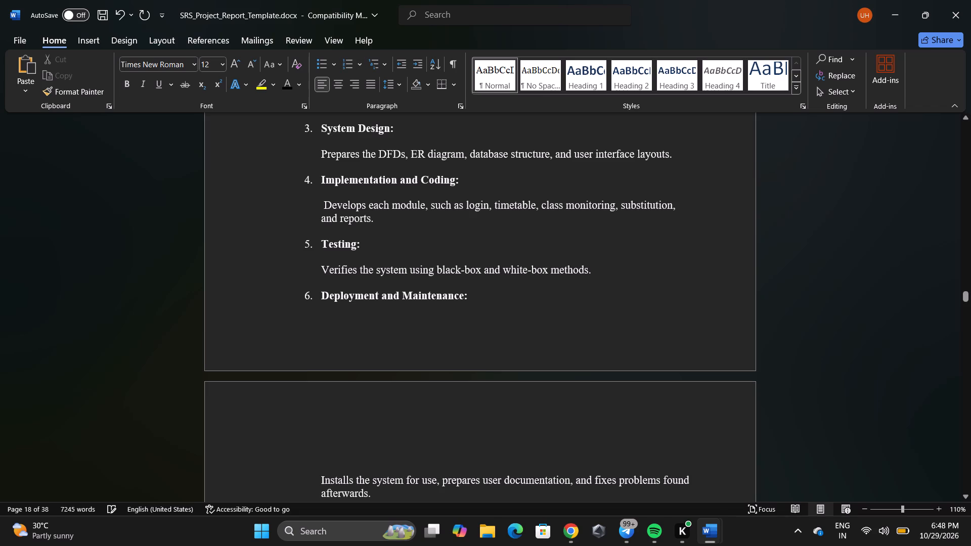
{"action": "left_click", "coordinate": [329, 414]}
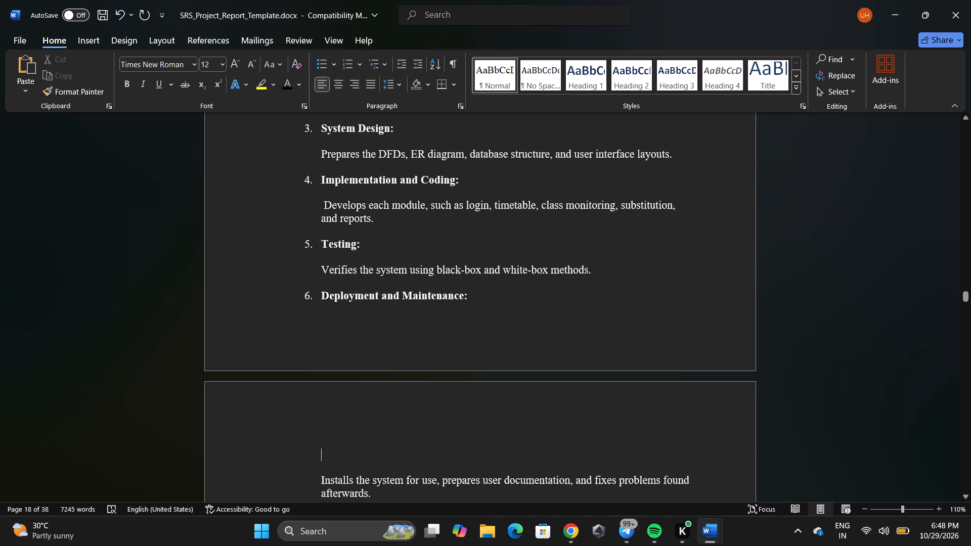
{"action": "key", "text": "6"}
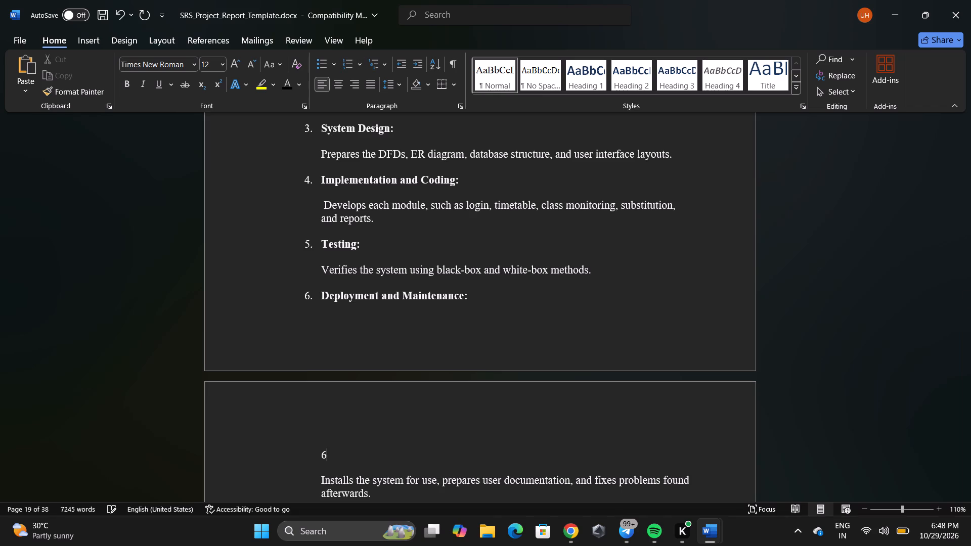
{"action": "type", "text": "."}
{"action": "key", "text": "space"}
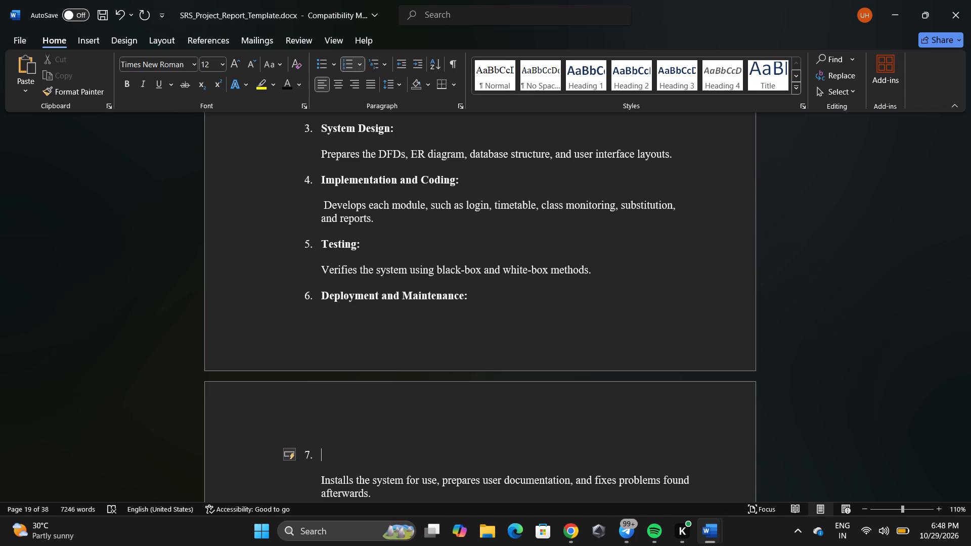
{"action": "key", "text": "BackSpace"}
Delete the numbered Deployment and Maintenance heading below the Testing description, including its number.
{"action": "left_click", "coordinate": [474, 296]}
{"action": "key", "text": "BackSpace"}
{"action": "key", "text": "BackSpace"}
{"action": "key", "text": "BackSpace"}
{"action": "key", "text": "BackSpace"}
{"action": "key", "text": "BackSpace"}
{"action": "key", "text": "BackSpace"}
{"action": "key", "text": "BackSpace"}
{"action": "key", "text": "BackSpace"}
{"action": "key", "text": "BackSpace"}
{"action": "key", "text": "BackSpace"}
{"action": "key", "text": "BackSpace"}
{"action": "key", "text": "BackSpace"}
{"action": "key", "text": "BackSpace"}
{"action": "key", "text": "BackSpace"}
{"action": "key", "text": "BackSpace"}
{"action": "key", "text": "BackSpace"}
{"action": "key", "text": "BackSpace"}
{"action": "key", "text": "BackSpace"}
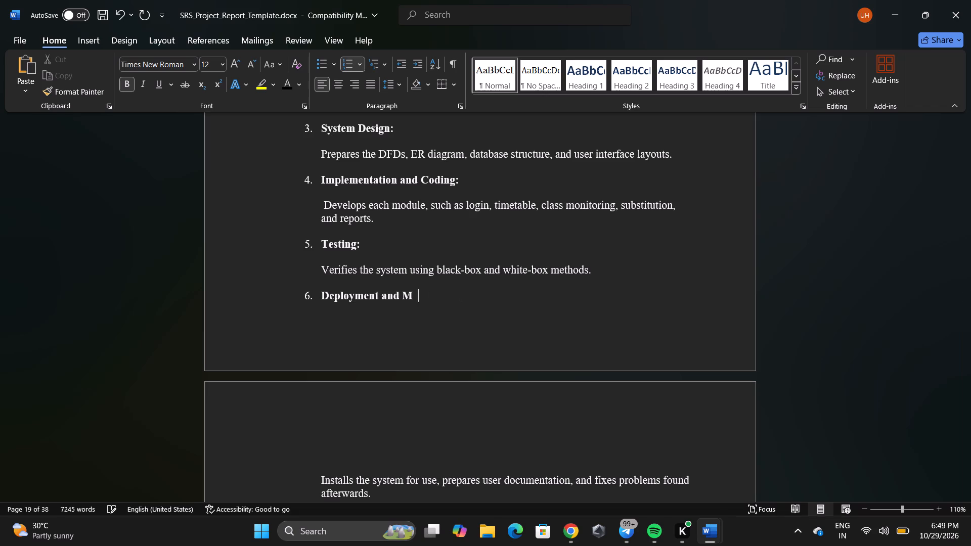
{"action": "key", "text": "BackSpace"}
{"action": "key", "text": "BackSpace"}
{"action": "key", "text": "BackSpace"}
{"action": "key", "text": "BackSpace"}
{"action": "key", "text": "BackSpace"}
{"action": "key", "text": "BackSpace"}
{"action": "key", "text": "BackSpace"}
{"action": "key", "text": "BackSpace"}
{"action": "key", "text": "BackSpace"}
{"action": "key", "text": "BackSpace"}
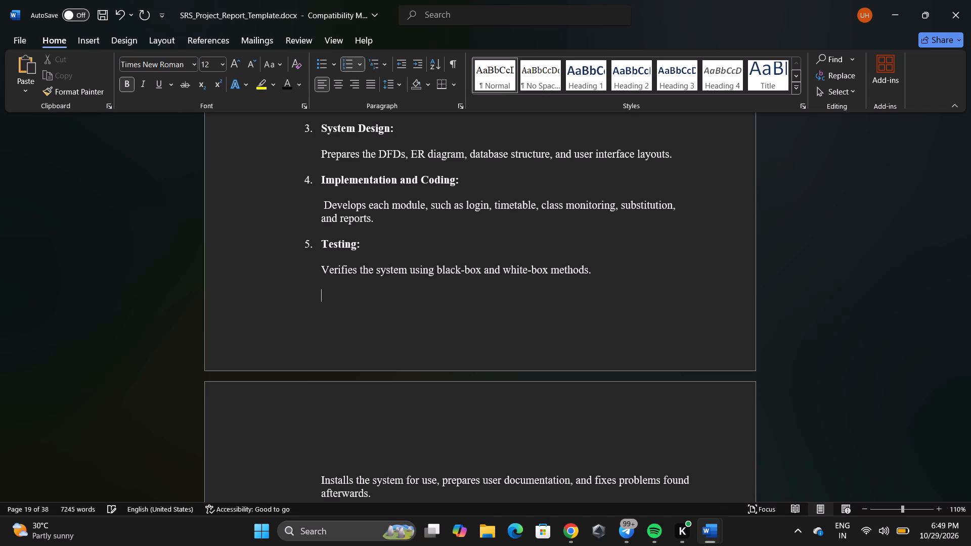
{"action": "key", "text": "BackSpace"}
{"action": "left_click", "coordinate": [387, 442]}
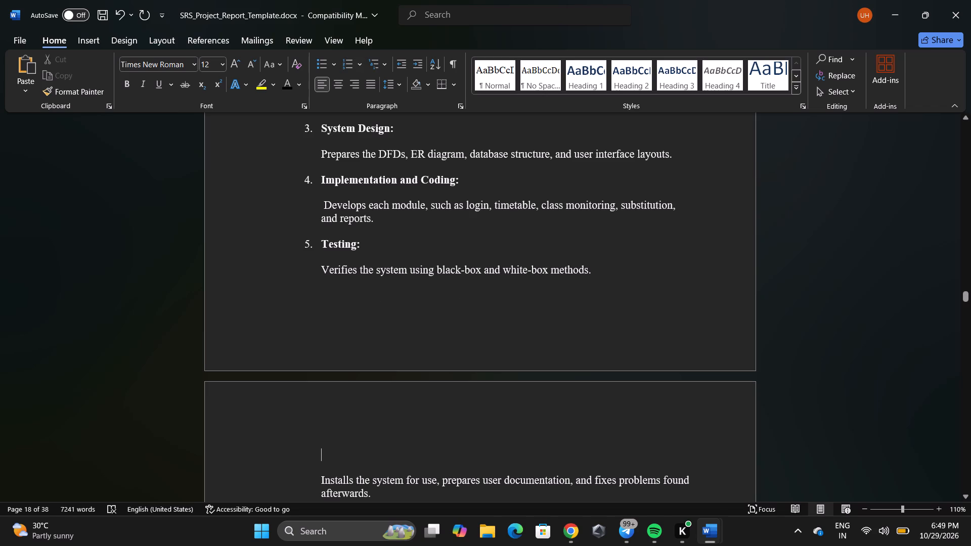
{"action": "key", "text": "6"}
{"action": "key", "text": "period"}
{"action": "key", "text": "space"}
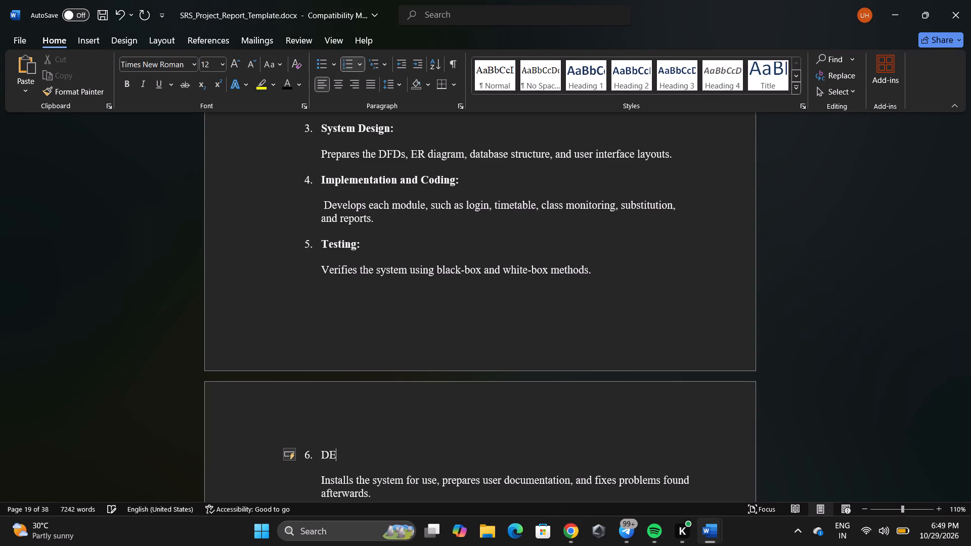
{"action": "key", "text": "l"}
{"action": "key", "text": "BackSpace"}
{"action": "type", "text": "pl"}
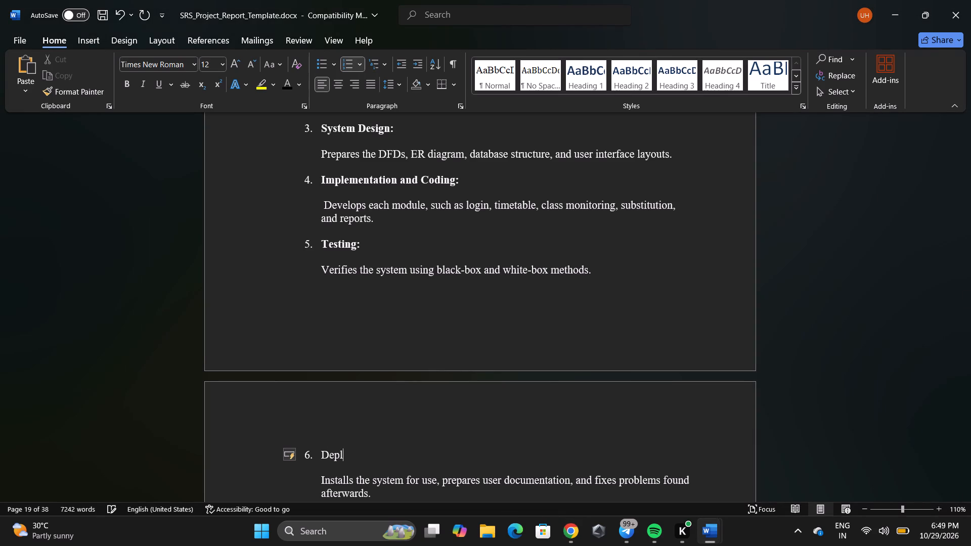
{"action": "key", "text": "y"}
{"action": "key", "text": "BackSpace"}
{"action": "type", "text": "oy"}
{"action": "type", "text": "ment"}
{"action": "key", "text": "space"}
{"action": "type", "text": "and"}
{"action": "key", "text": "space"}
{"action": "key", "text": "i"}
{"action": "key", "text": "BackSpace"}
{"action": "type", "text": "aintance"}
{"action": "key", "text": "space"}
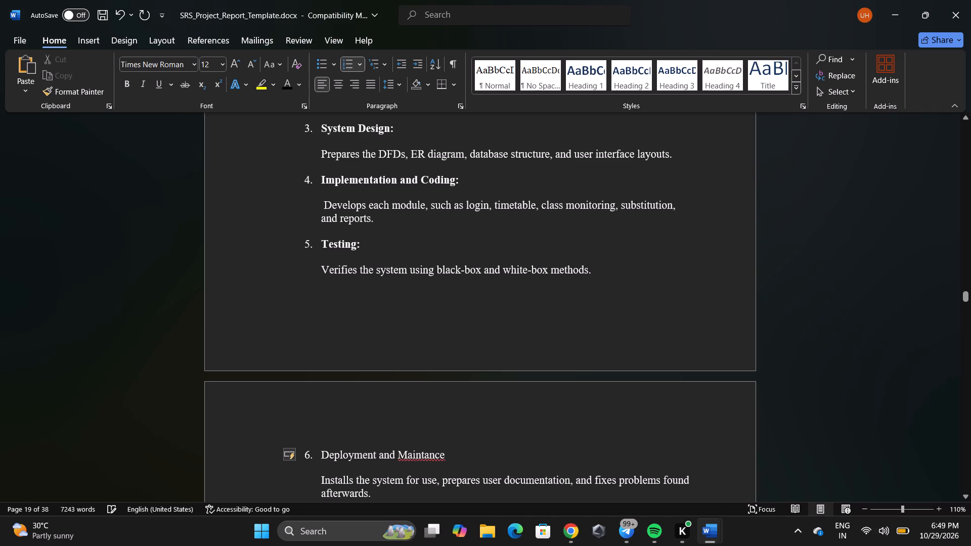
Correct the misspelled word in the numbered phase 6 heading so it reads "Deployment and Maintenance:", ending with a colon.
{"action": "left_click", "coordinate": [436, 454]}
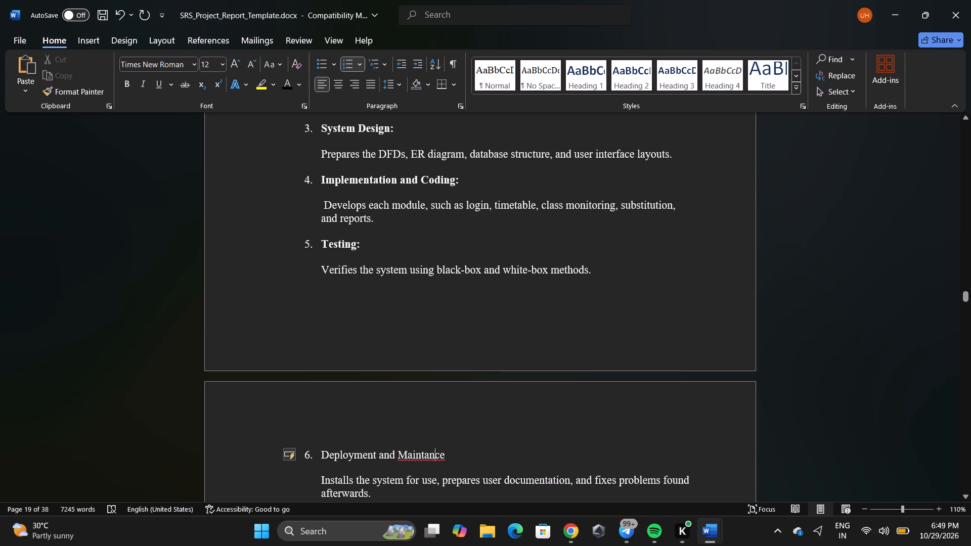
{"action": "double_click", "coordinate": [428, 453]}
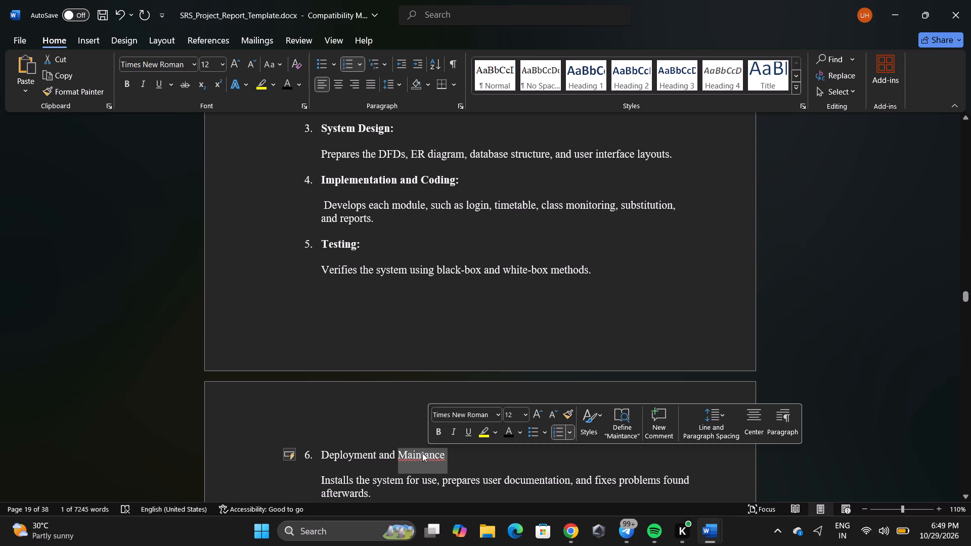
{"action": "right_click", "coordinate": [422, 453]}
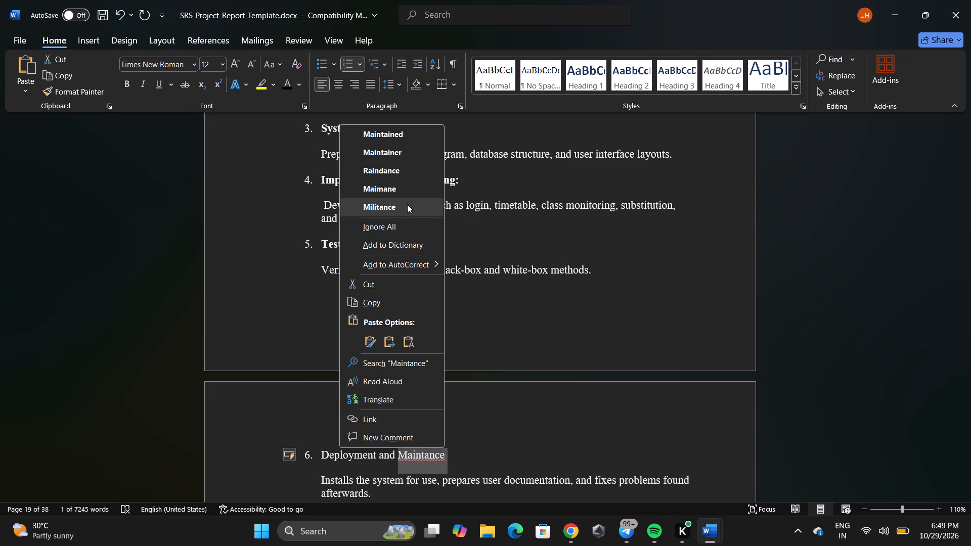
{"action": "left_click", "coordinate": [546, 318]}
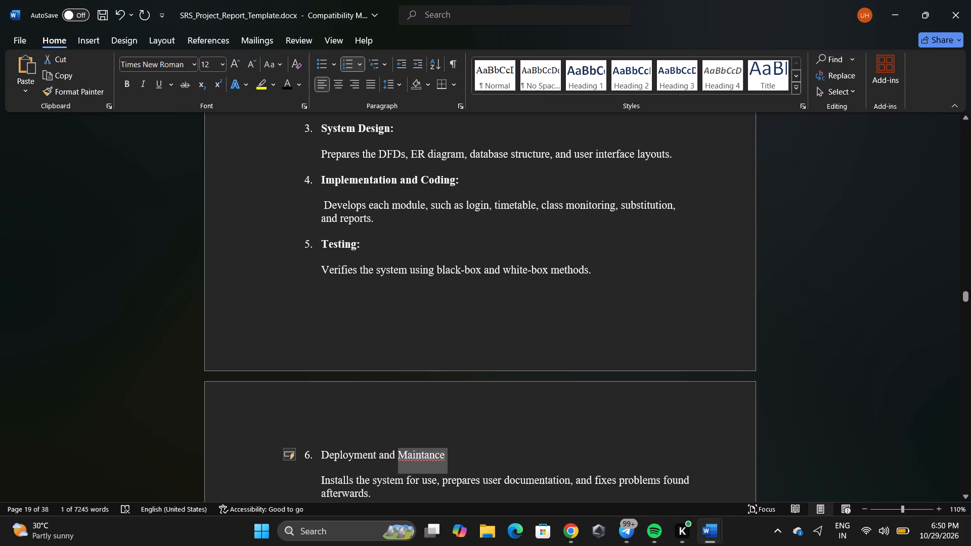
{"action": "left_click", "coordinate": [465, 451]}
{"action": "key", "text": "BackSpace"}
{"action": "key", "text": "BackSpace"}
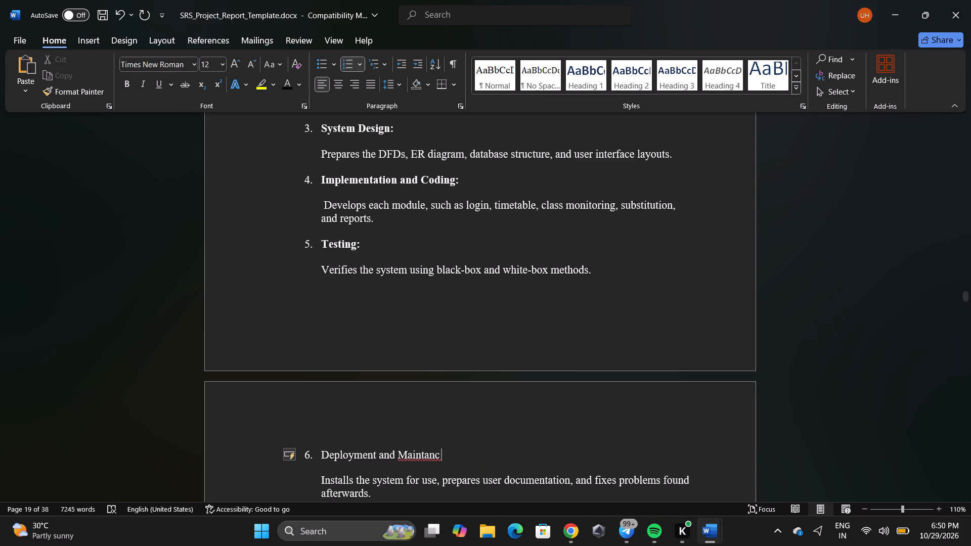
{"action": "key", "text": "BackSpace"}
{"action": "key", "text": "BackSpace"}
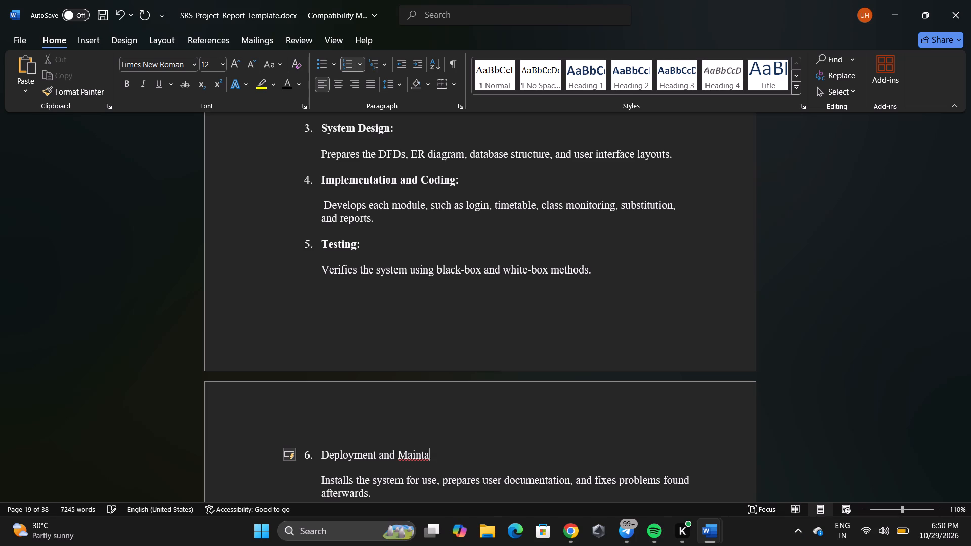
{"action": "key", "text": "BackSpace"}
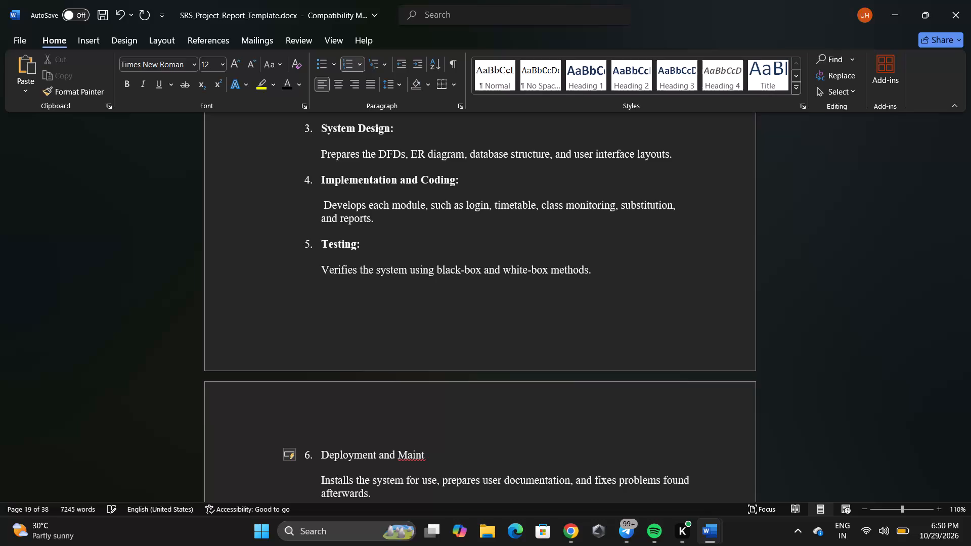
{"action": "type", "text": "en"}
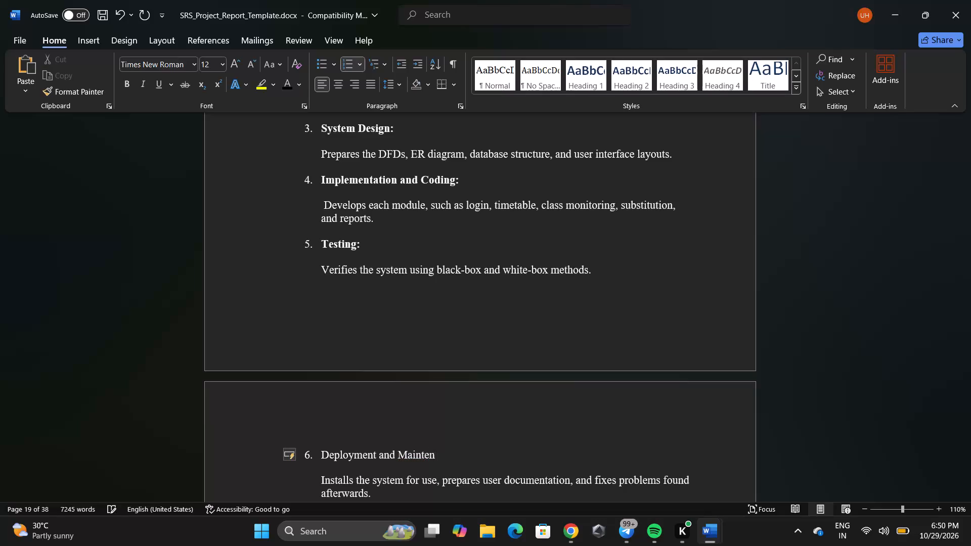
{"action": "type", "text": "ance"}
{"action": "key", "text": "shift+colon"}
Add the caption "Figure 2.1: Waterfall Model Phases with Feedback Loops" on a new line below the Deployment and Maintenance description.
{"action": "scroll", "coordinate": [580, 322], "scroll_direction": "down", "scroll_amount": 1}
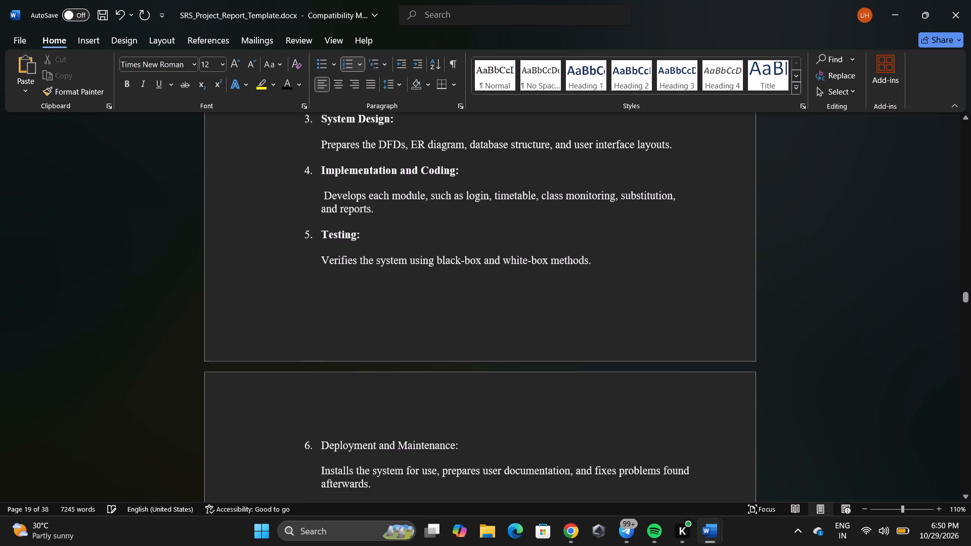
{"action": "scroll", "coordinate": [580, 322], "scroll_direction": "down", "scroll_amount": 1}
{"action": "scroll", "coordinate": [580, 322], "scroll_direction": "up", "scroll_amount": 1}
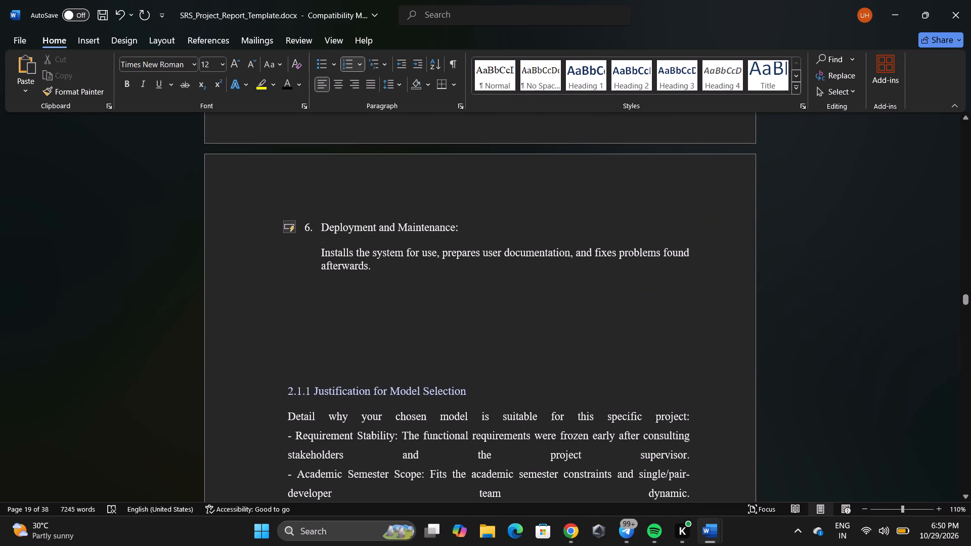
{"action": "left_click", "coordinate": [400, 282]}
{"action": "key", "text": "Return"}
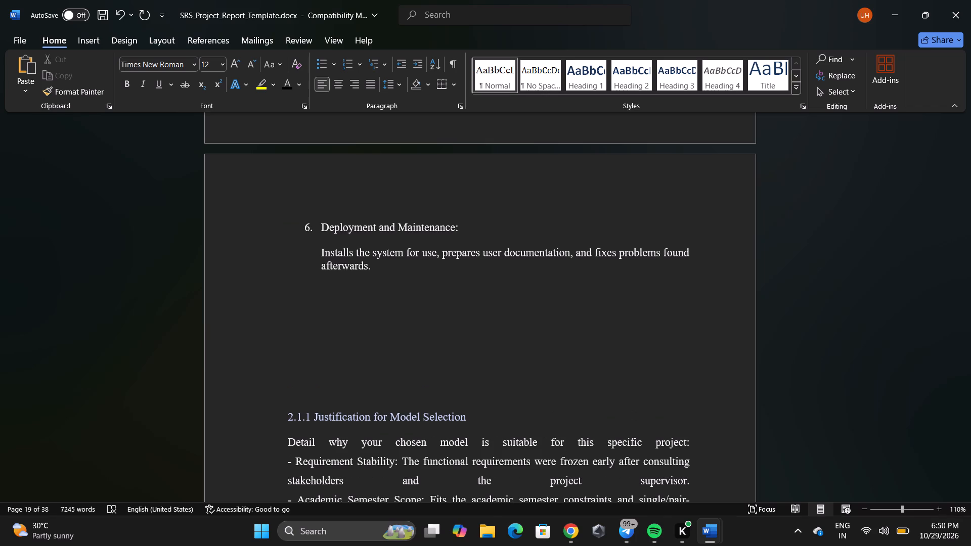
{"action": "type", "text": "figure"}
{"action": "key", "text": "BackSpace"}
{"action": "key", "text": "BackSpace"}
{"action": "key", "text": "BackSpace"}
{"action": "key", "text": "BackSpace"}
{"action": "key", "text": "BackSpace"}
{"action": "key", "text": "BackSpace"}
{"action": "key", "text": "f"}
{"action": "key", "text": "i"}
{"action": "type", "text": "gure"}
{"action": "key", "text": "space"}
{"action": "type", "text": "2"}
{"action": "type", "text": ".1"}
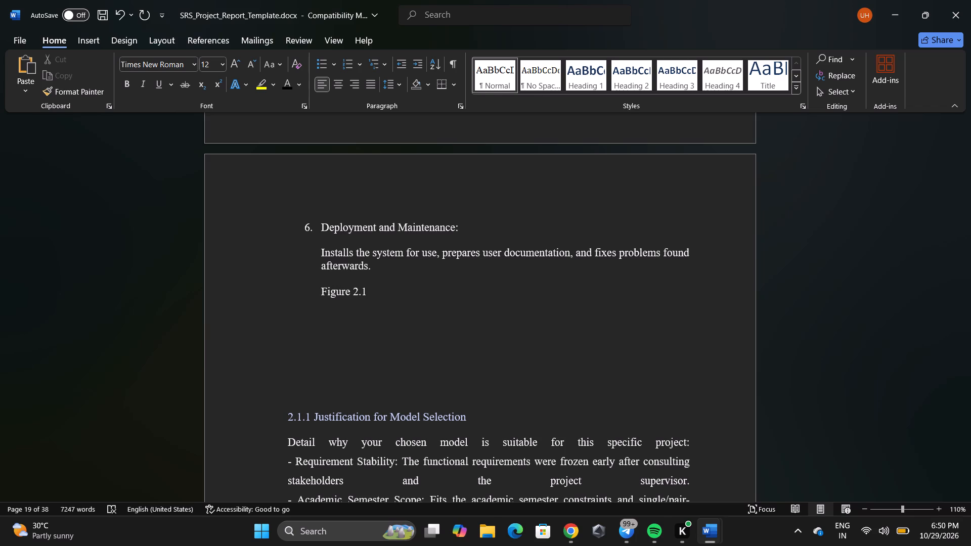
{"action": "key", "text": "shift+colon"}
{"action": "key", "text": "space"}
{"action": "type", "text": "fall"}
{"action": "key", "text": "space"}
{"action": "type", "text": "odel"}
{"action": "key", "text": "space"}
{"action": "type", "text": "pha"}
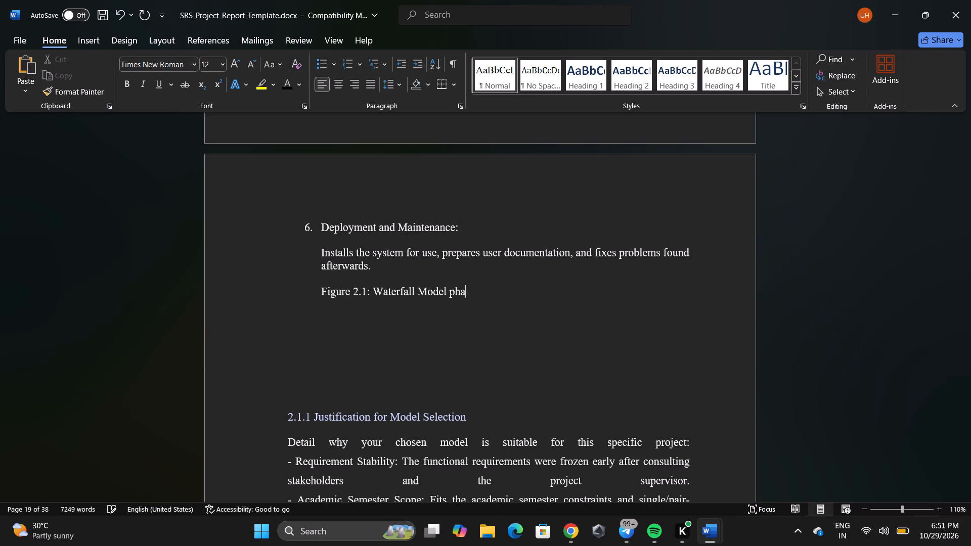
{"action": "key", "text": "BackSpace"}
{"action": "key", "text": "BackSpace"}
{"action": "key", "text": "BackSpace"}
{"action": "type", "text": "hases"}
{"action": "key", "text": "space"}
{"action": "type", "text": "with"}
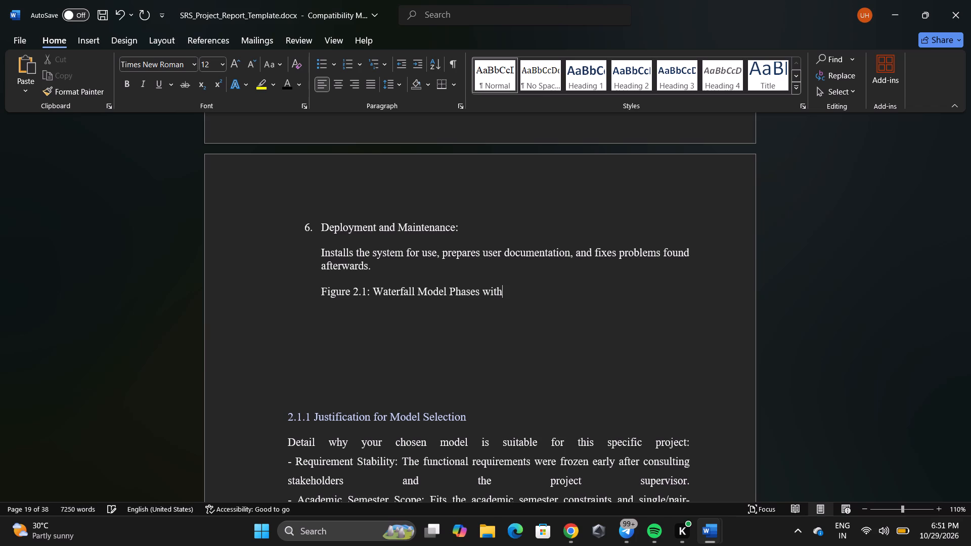
{"action": "key", "text": "space"}
{"action": "key", "text": "f"}
{"action": "type", "text": "back"}
{"action": "key", "text": "space"}
{"action": "type", "text": "oops"}
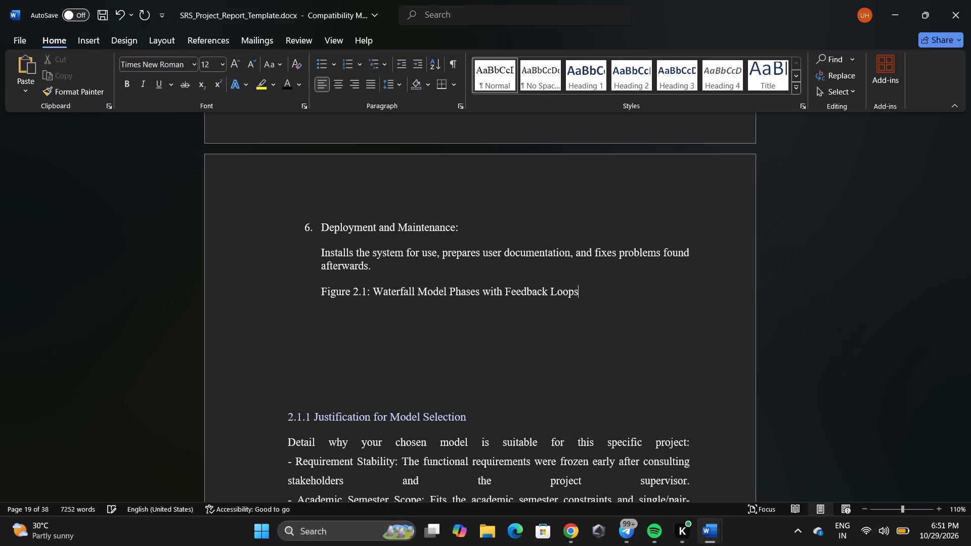
Add four empty lines between the Figure 2.1 caption and the 2.1.1 Justification for Model Selection heading.
{"action": "key", "text": "Return"}
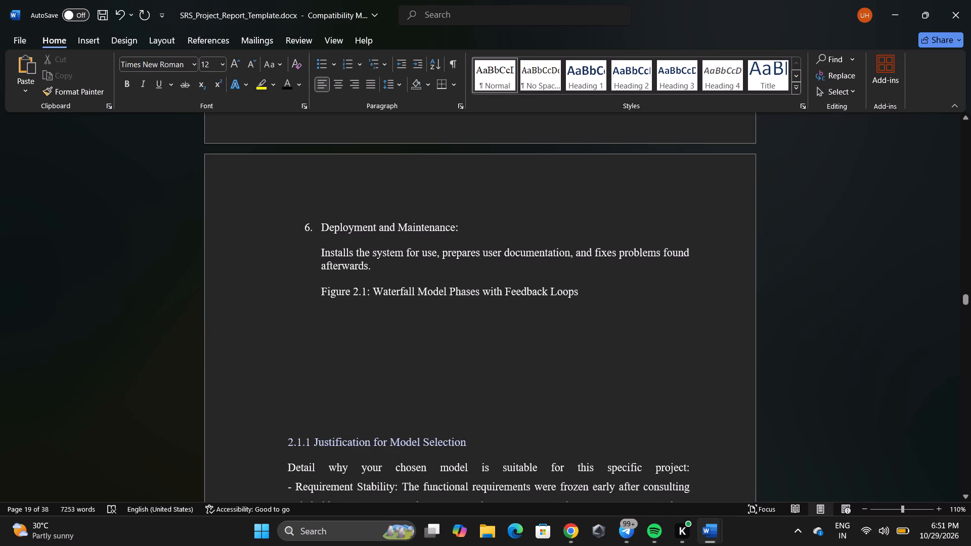
{"action": "key", "text": "Return"}
{"action": "key", "text": "Return"}
{"action": "key", "text": "Return"}
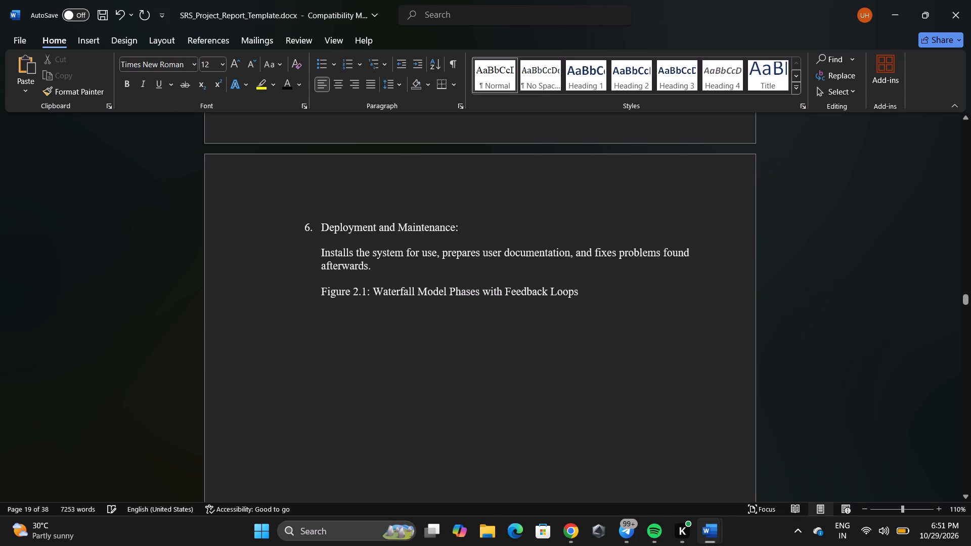
Examine the SmartArt layouts for one suited to the Figure 2.1 waterfall diagram, selecting Step Down Process for preview.
{"action": "left_click", "coordinate": [336, 321]}
{"action": "left_click", "coordinate": [155, 38]}
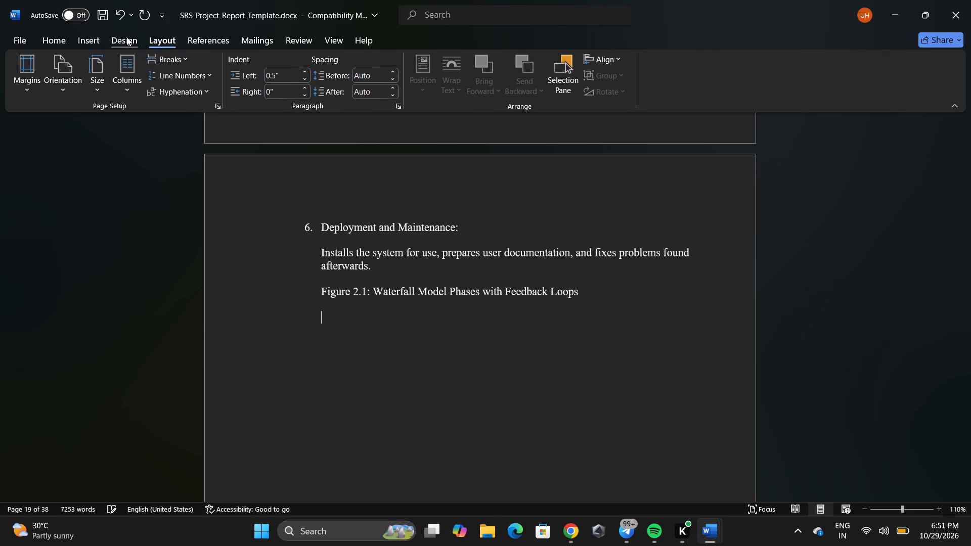
{"action": "left_click", "coordinate": [126, 37]}
{"action": "left_click", "coordinate": [98, 37]}
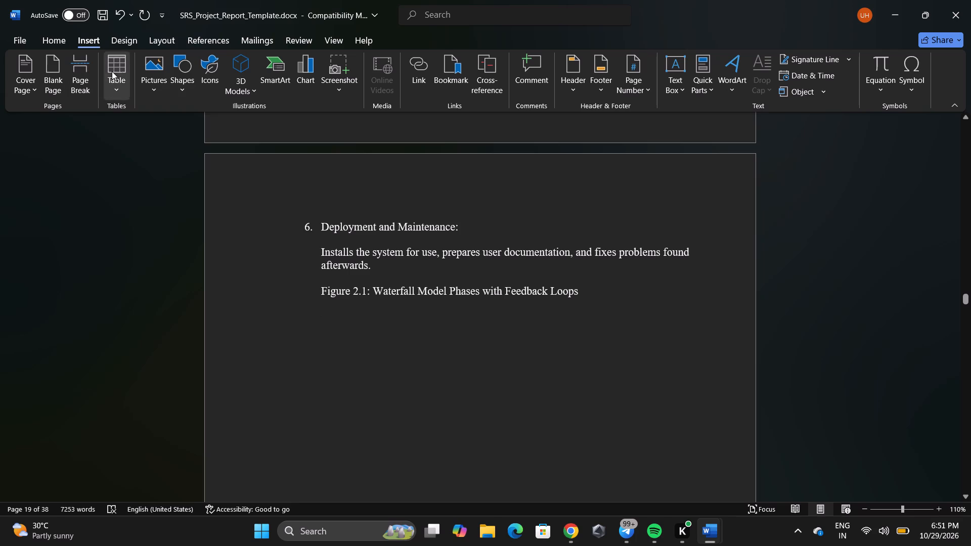
{"action": "left_click", "coordinate": [279, 66]}
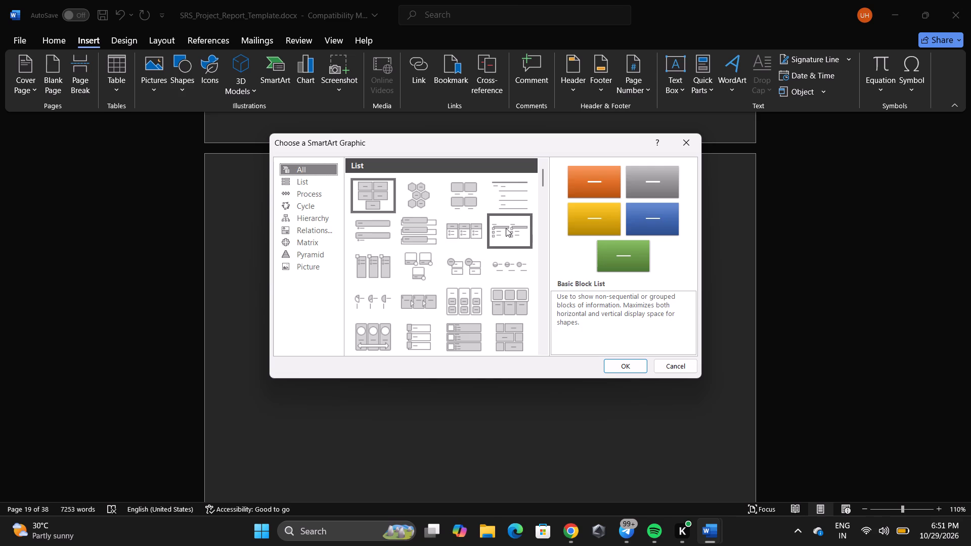
{"action": "scroll", "coordinate": [492, 265], "scroll_direction": "down", "scroll_amount": 1}
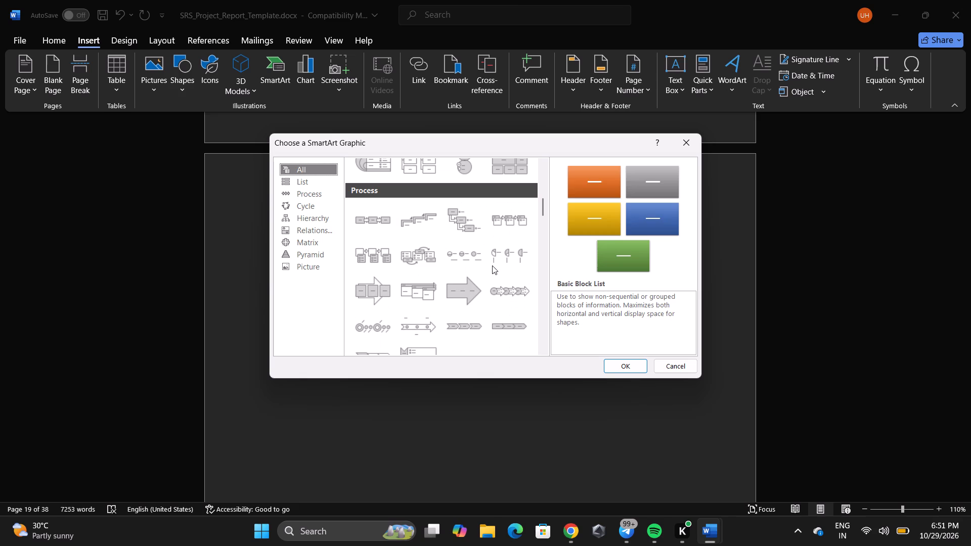
{"action": "left_click", "coordinate": [458, 218]}
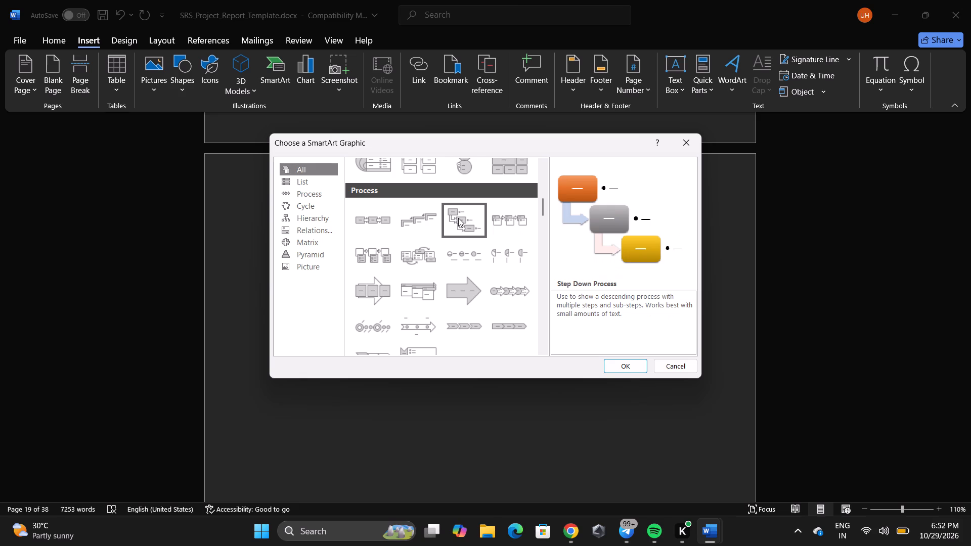
{"action": "scroll", "coordinate": [472, 266], "scroll_direction": "down", "scroll_amount": 1}
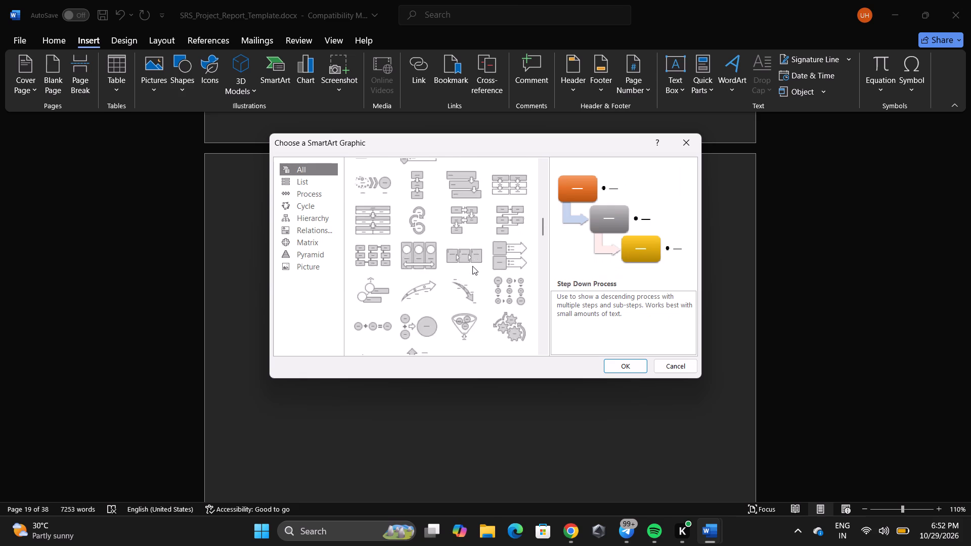
{"action": "scroll", "coordinate": [472, 266], "scroll_direction": "down", "scroll_amount": 2}
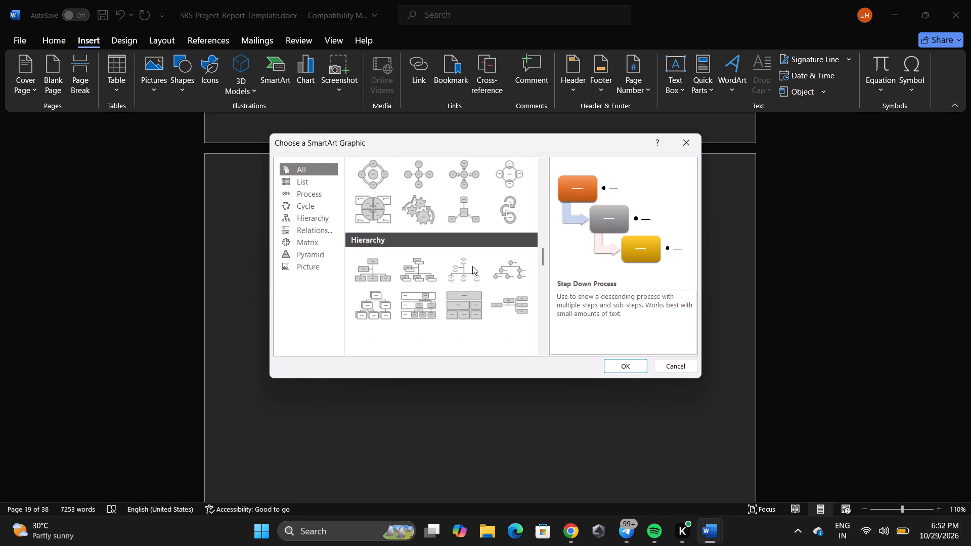
{"action": "scroll", "coordinate": [472, 266], "scroll_direction": "down", "scroll_amount": 1}
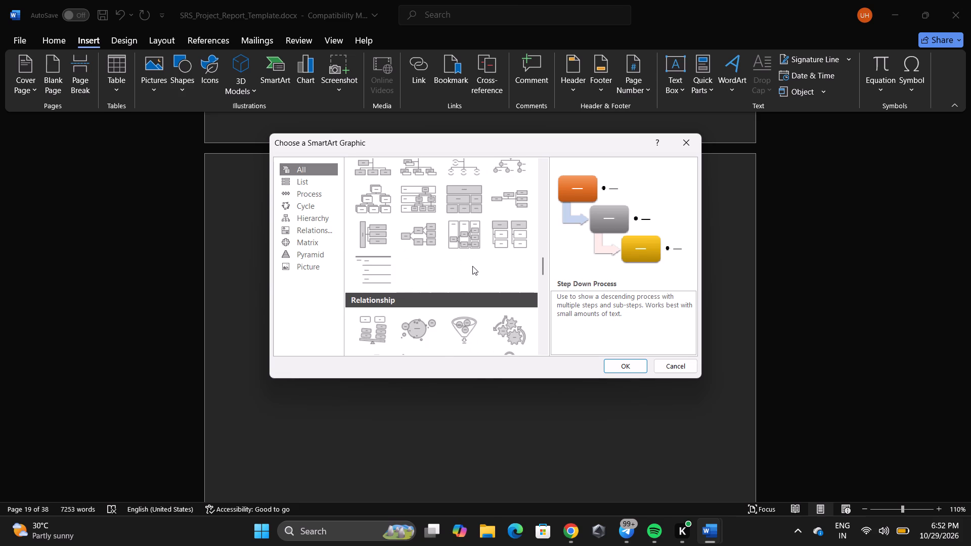
{"action": "scroll", "coordinate": [472, 266], "scroll_direction": "down", "scroll_amount": 2}
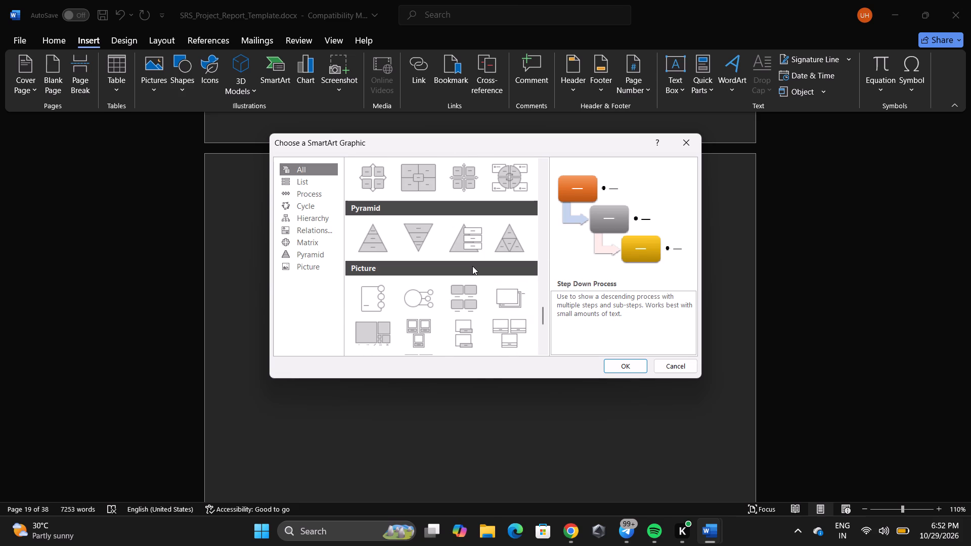
{"action": "scroll", "coordinate": [472, 266], "scroll_direction": "down", "scroll_amount": 1}
{"action": "scroll", "coordinate": [472, 266], "scroll_direction": "up", "scroll_amount": 2}
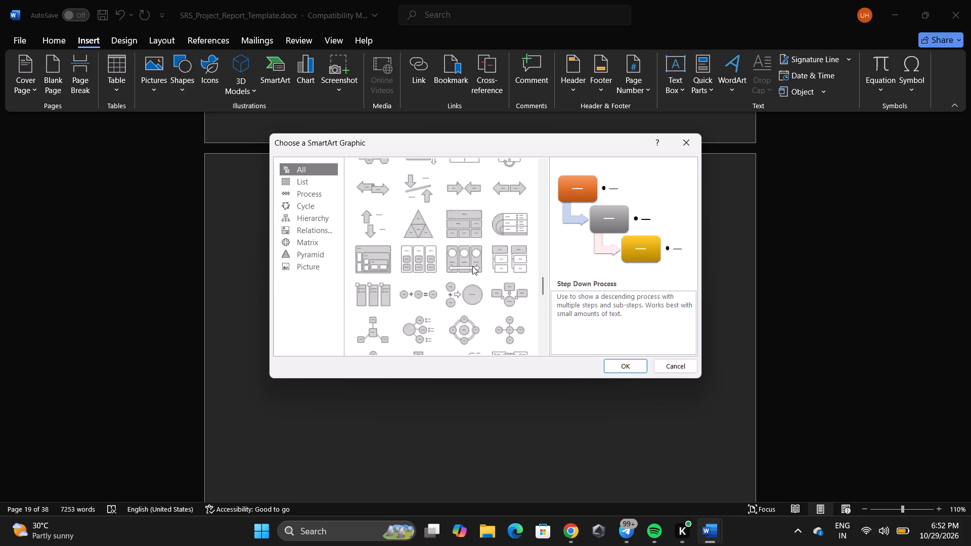
{"action": "scroll", "coordinate": [472, 266], "scroll_direction": "up", "scroll_amount": 3}
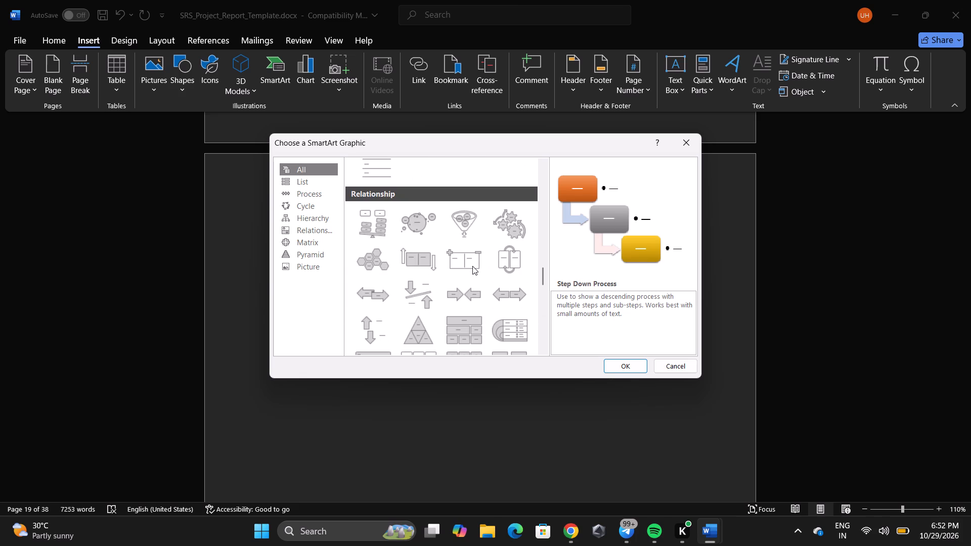
{"action": "scroll", "coordinate": [472, 266], "scroll_direction": "up", "scroll_amount": 2}
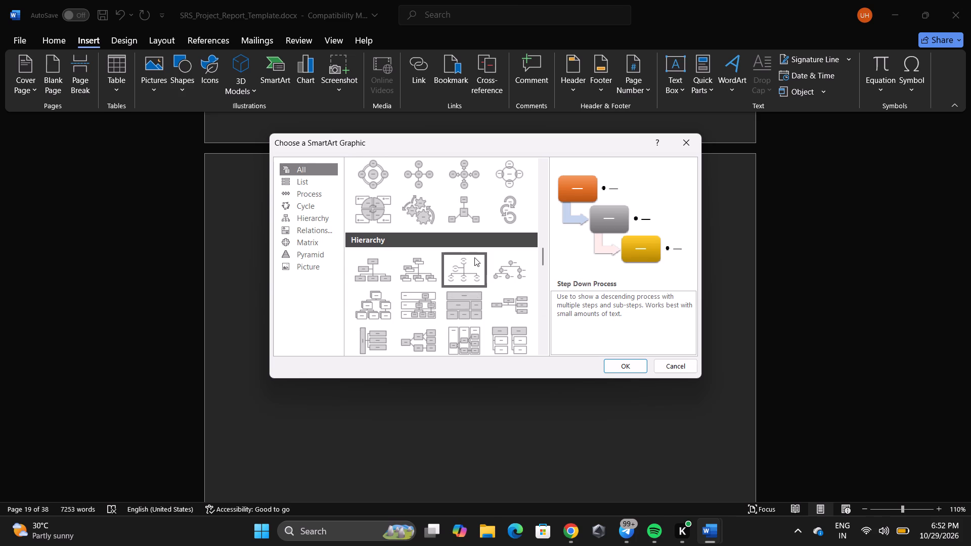
{"action": "scroll", "coordinate": [474, 257], "scroll_direction": "down", "scroll_amount": 1, "text": "ctrl"}
{"action": "scroll", "coordinate": [474, 257], "scroll_direction": "up", "scroll_amount": 1, "text": "ctrl"}
{"action": "scroll", "coordinate": [474, 257], "scroll_direction": "down", "scroll_amount": 1, "text": "ctrl"}
{"action": "scroll", "coordinate": [474, 257], "scroll_direction": "down", "scroll_amount": 1}
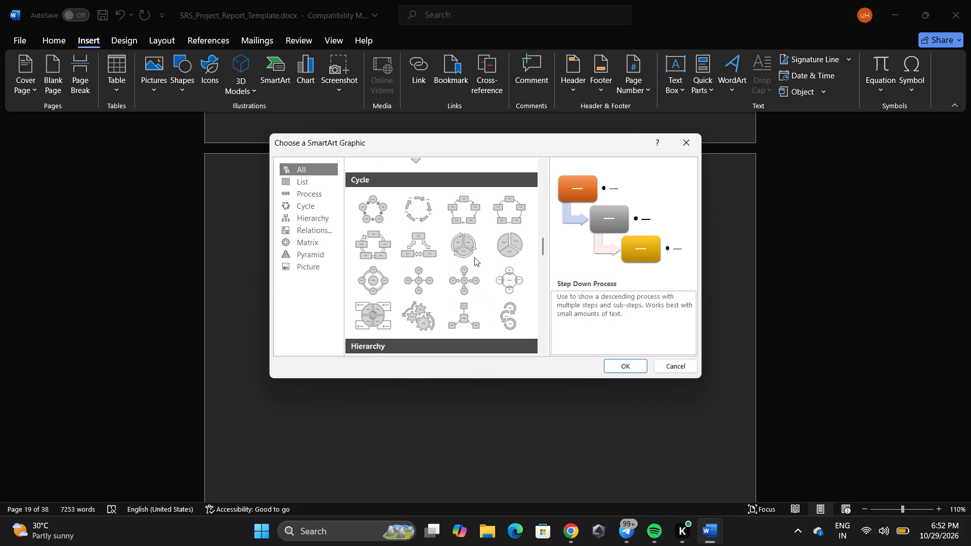
{"action": "scroll", "coordinate": [474, 257], "scroll_direction": "down", "scroll_amount": 2}
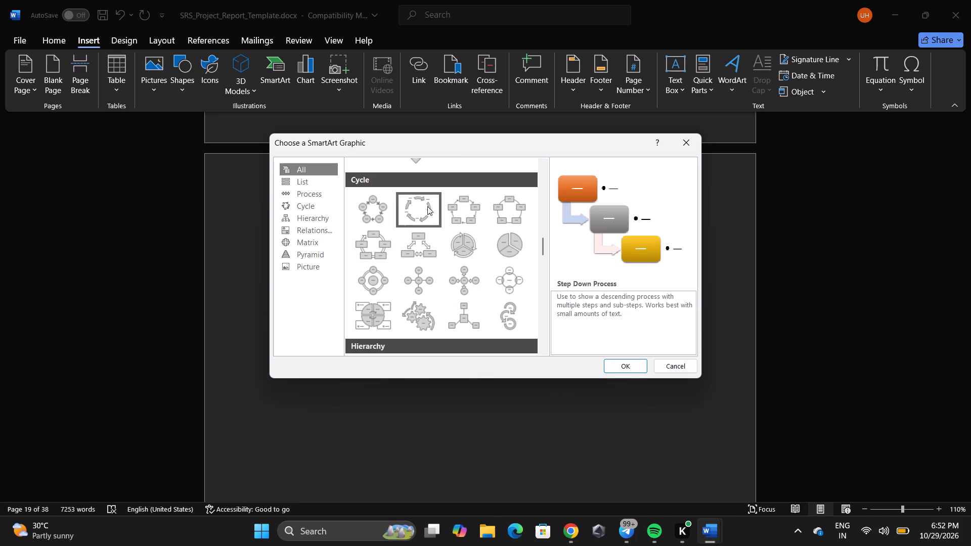
{"action": "scroll", "coordinate": [474, 300], "scroll_direction": "down", "scroll_amount": 1}
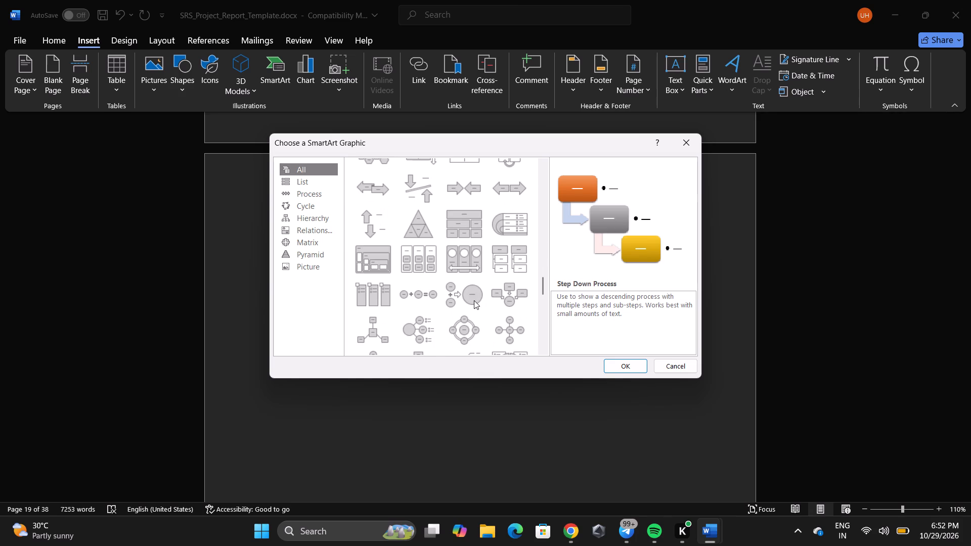
{"action": "scroll", "coordinate": [401, 263], "scroll_direction": "down", "scroll_amount": 1}
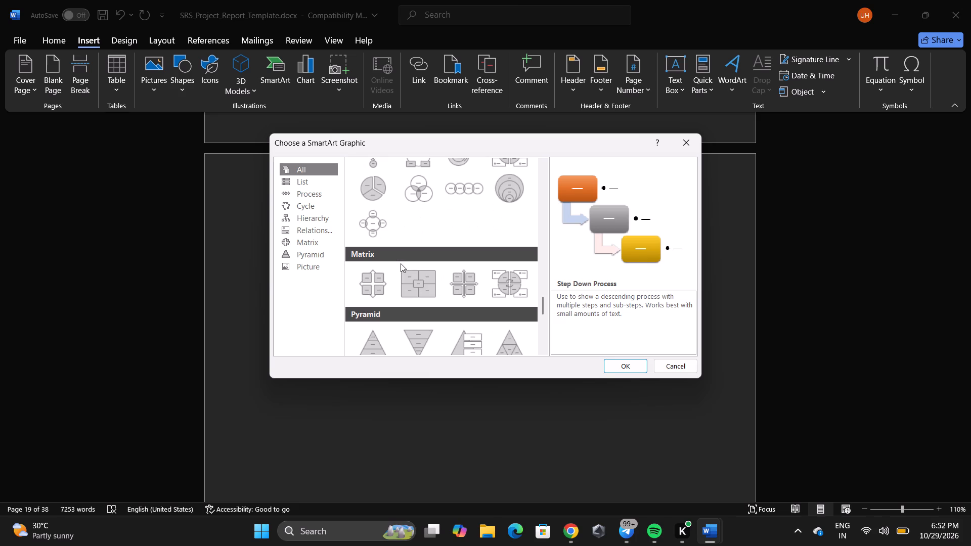
{"action": "scroll", "coordinate": [401, 263], "scroll_direction": "down", "scroll_amount": 3}
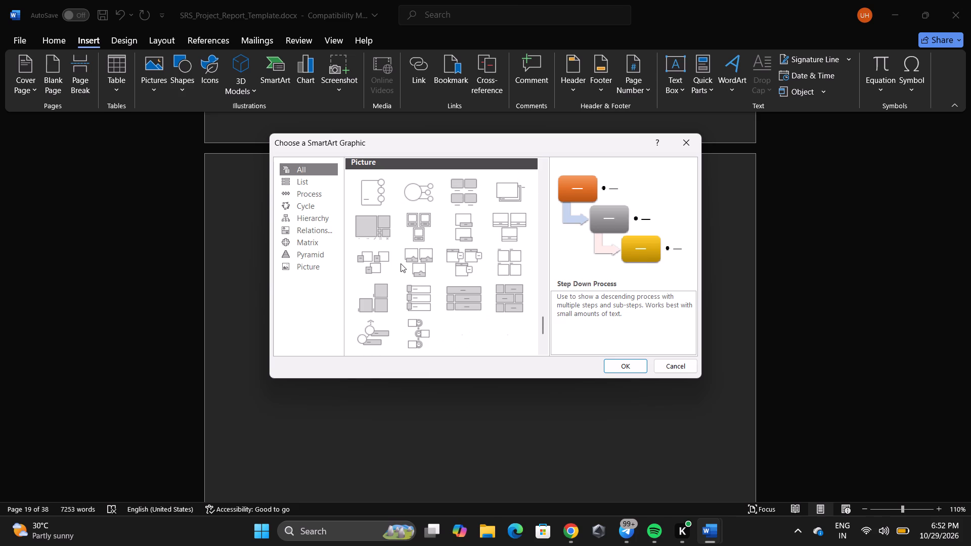
{"action": "scroll", "coordinate": [401, 263], "scroll_direction": "down", "scroll_amount": 2}
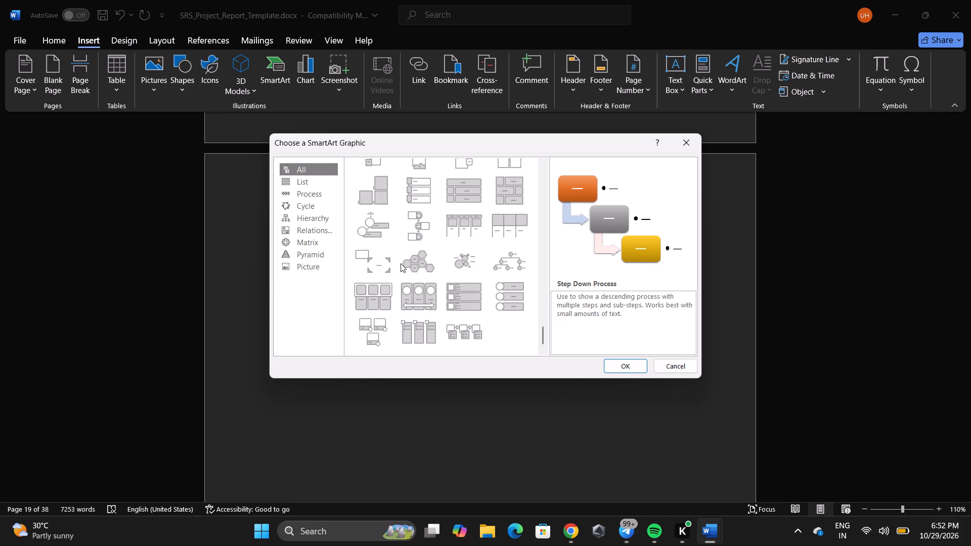
{"action": "scroll", "coordinate": [401, 263], "scroll_direction": "down", "scroll_amount": 1}
{"action": "scroll", "coordinate": [401, 263], "scroll_direction": "up", "scroll_amount": 4}
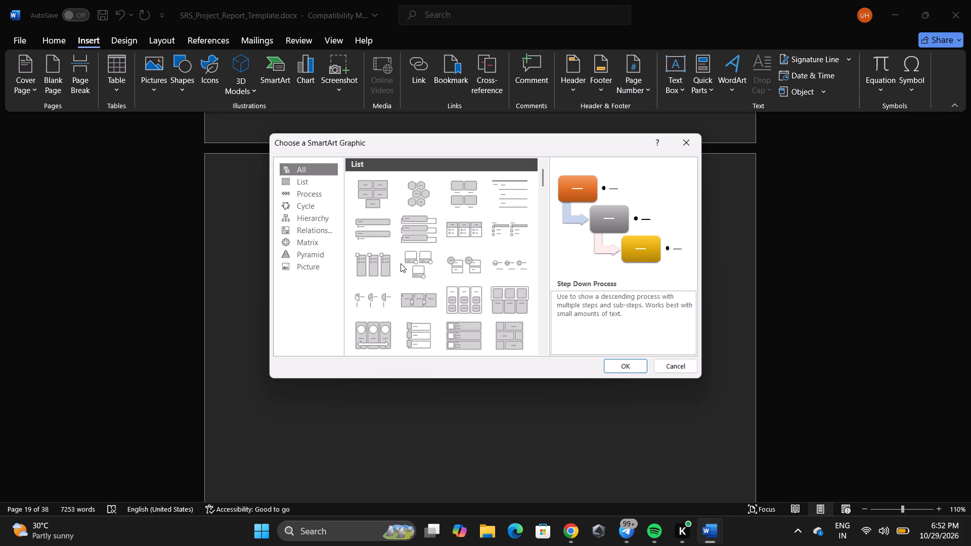
{"action": "scroll", "coordinate": [401, 263], "scroll_direction": "up", "scroll_amount": 1}
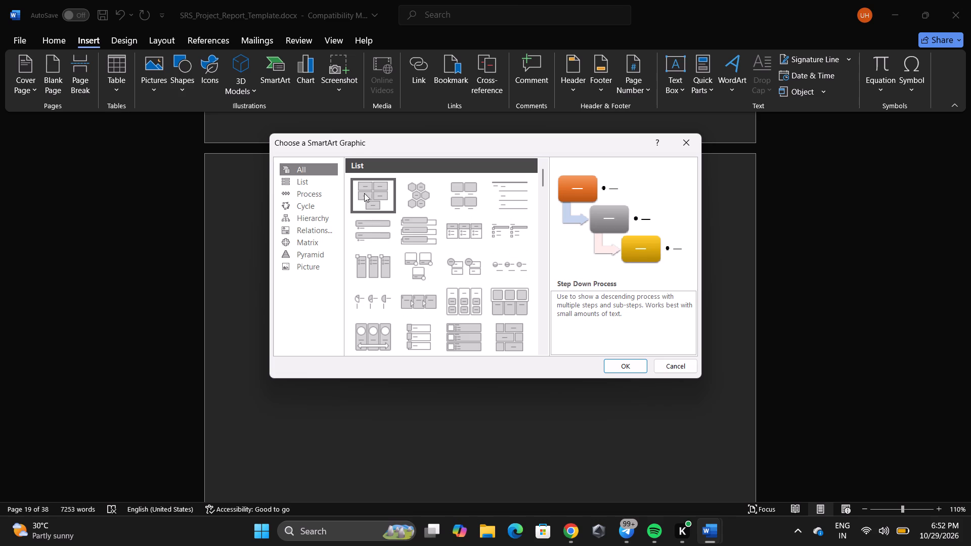
{"action": "scroll", "coordinate": [435, 323], "scroll_direction": "down", "scroll_amount": 2}
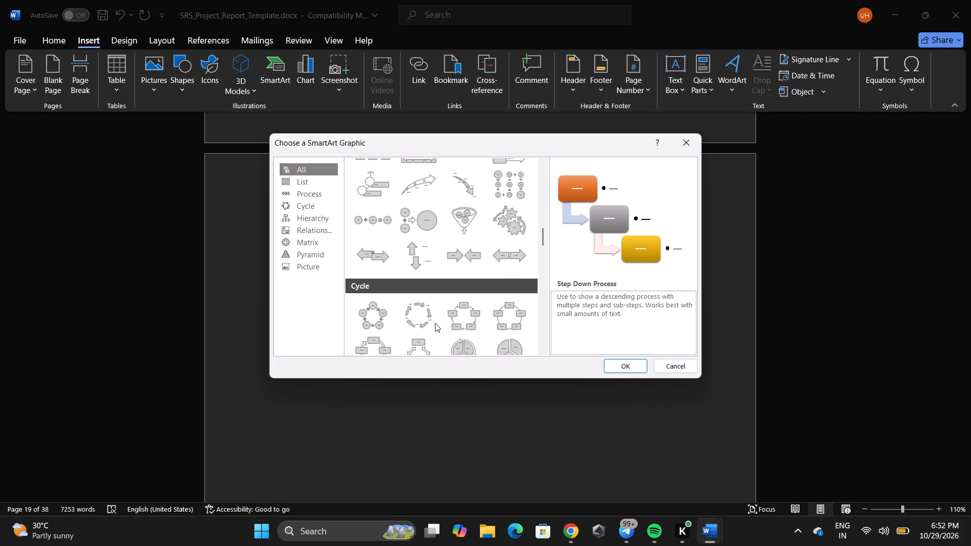
{"action": "scroll", "coordinate": [435, 323], "scroll_direction": "up", "scroll_amount": 1}
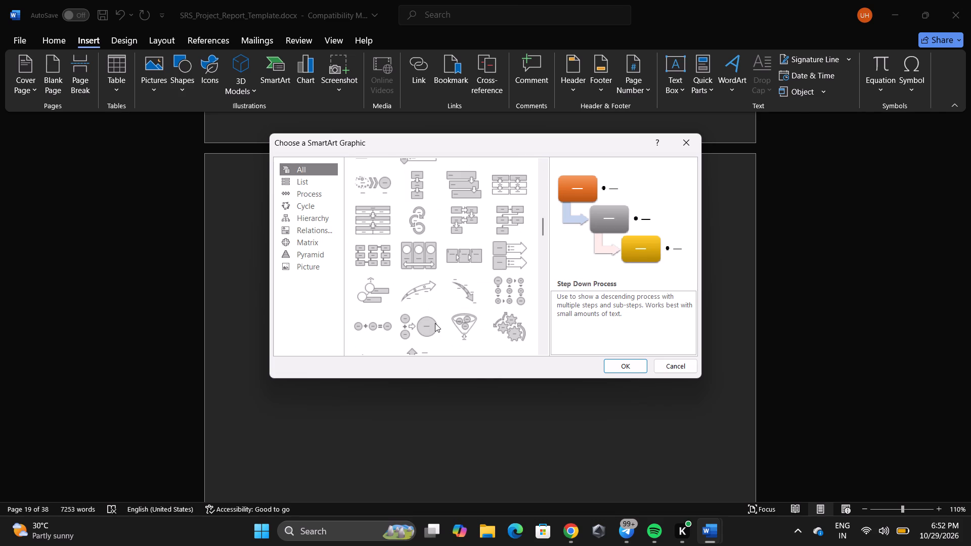
{"action": "scroll", "coordinate": [435, 323], "scroll_direction": "up", "scroll_amount": 1}
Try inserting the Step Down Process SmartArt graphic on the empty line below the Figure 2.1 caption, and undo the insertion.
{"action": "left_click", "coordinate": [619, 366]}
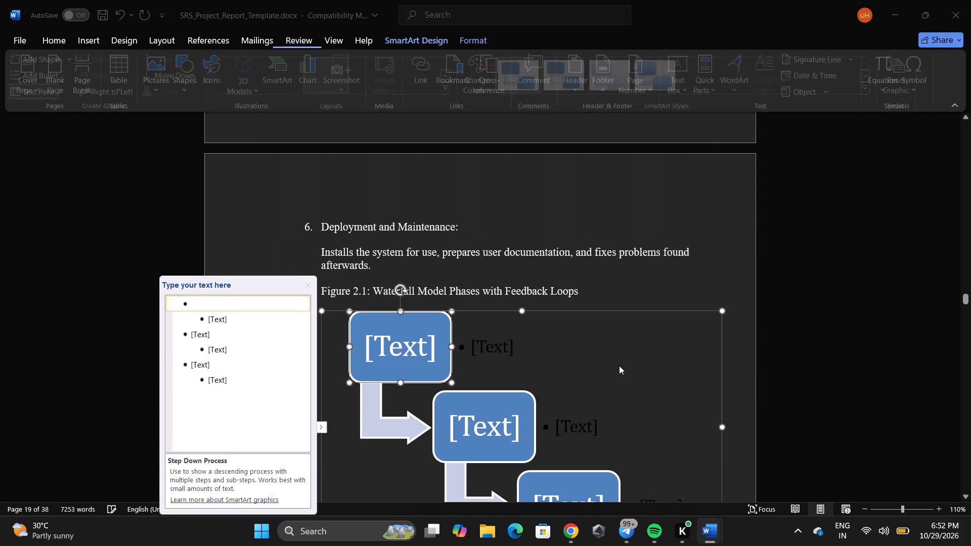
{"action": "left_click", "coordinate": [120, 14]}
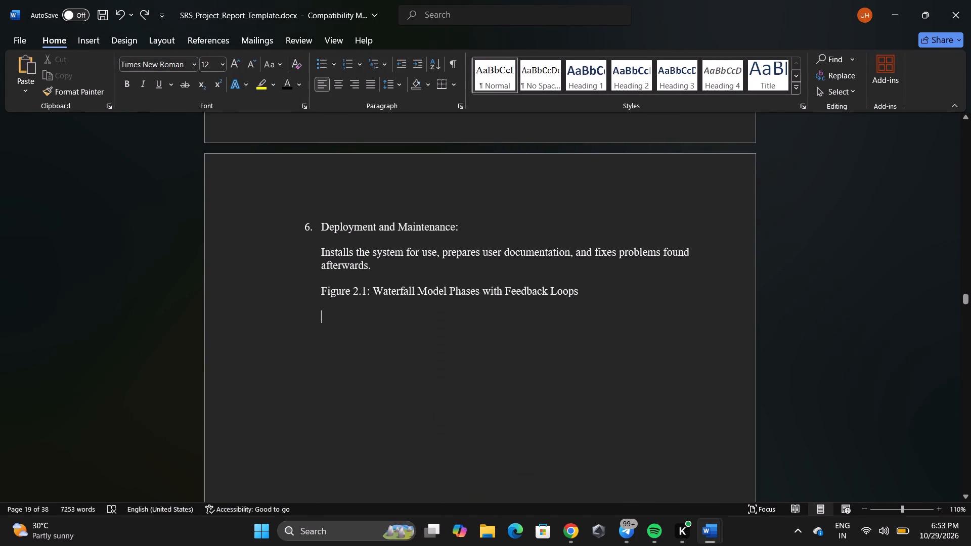
{"action": "left_click", "coordinate": [578, 531]}
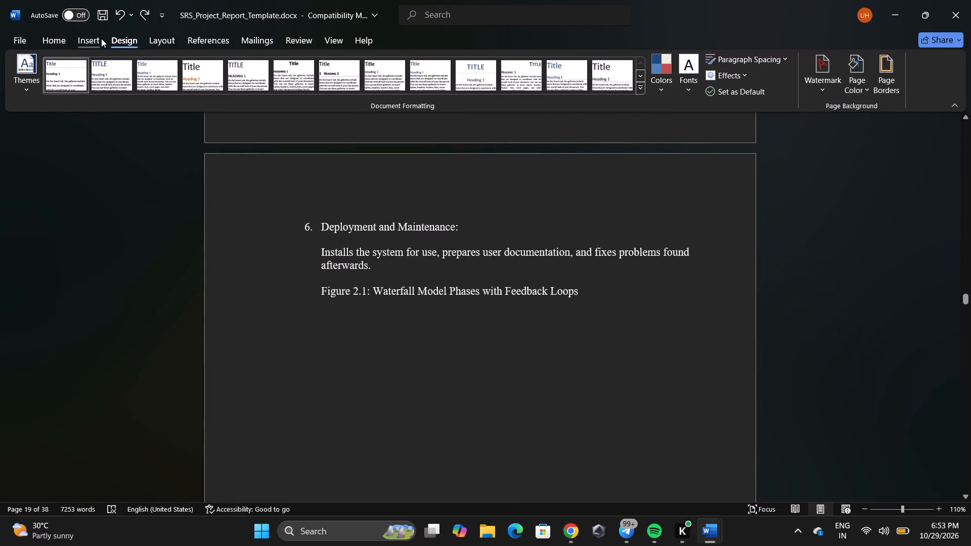
{"action": "left_click", "coordinate": [101, 38]}
{"action": "left_click", "coordinate": [192, 70]}
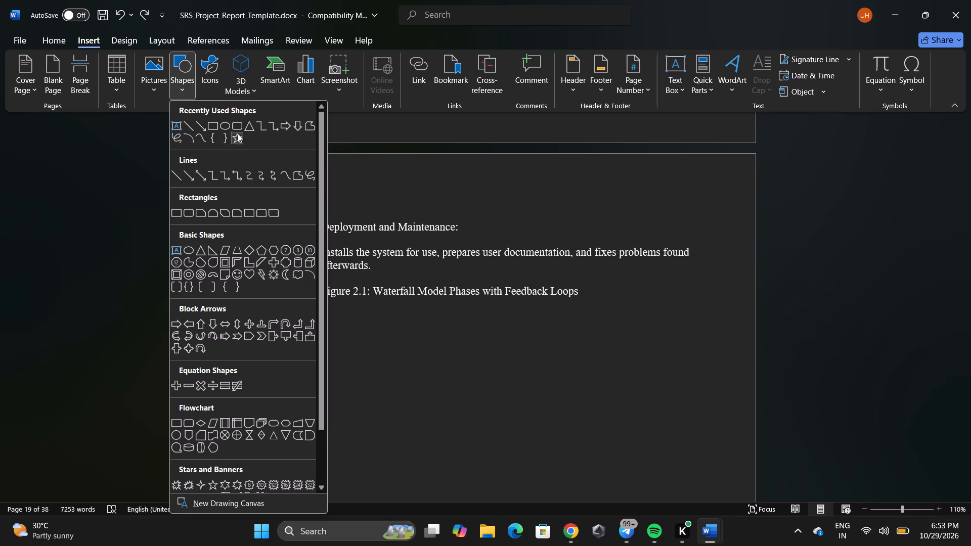
{"action": "left_click", "coordinate": [215, 125]}
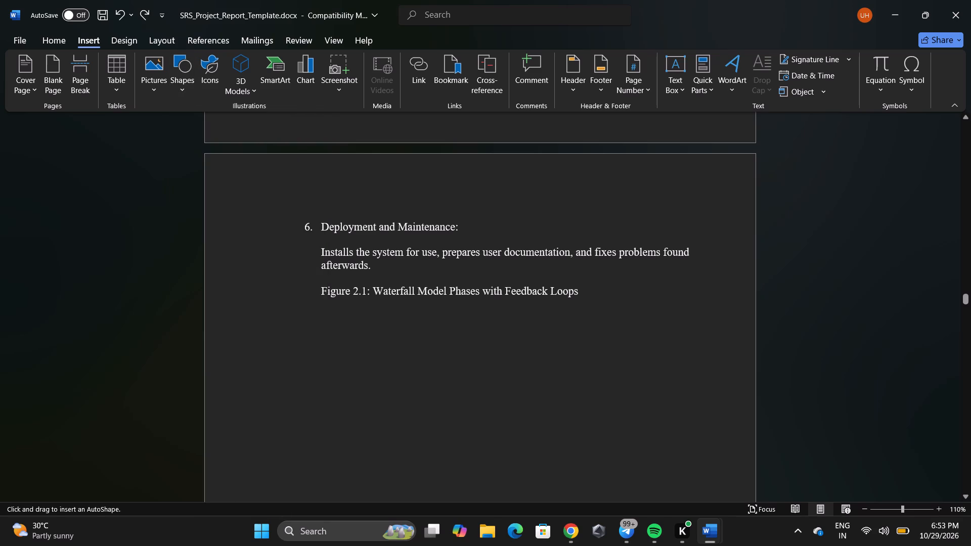
{"action": "left_click_drag", "start_coordinate": [323, 314], "coordinate": [422, 346]}
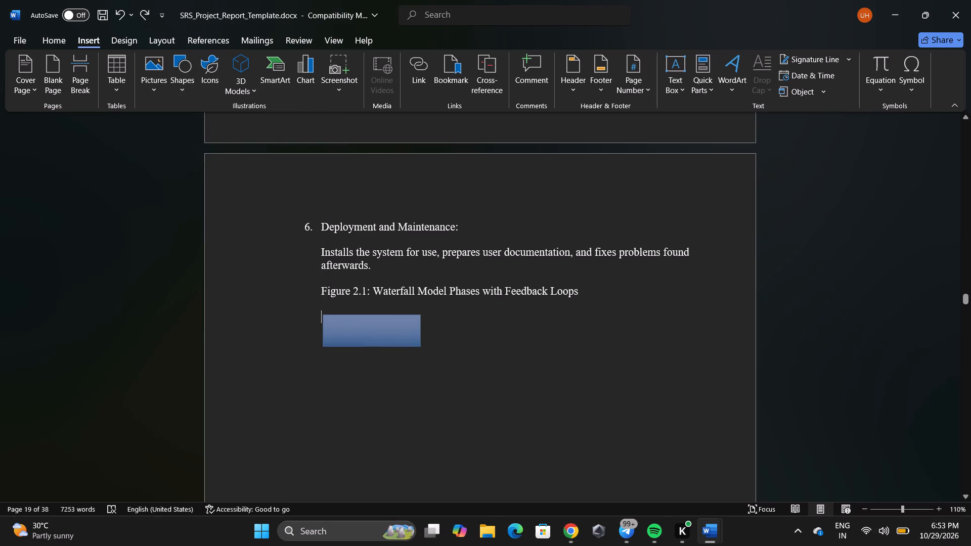
{"action": "left_click_drag", "start_coordinate": [422, 346], "coordinate": [453, 349]}
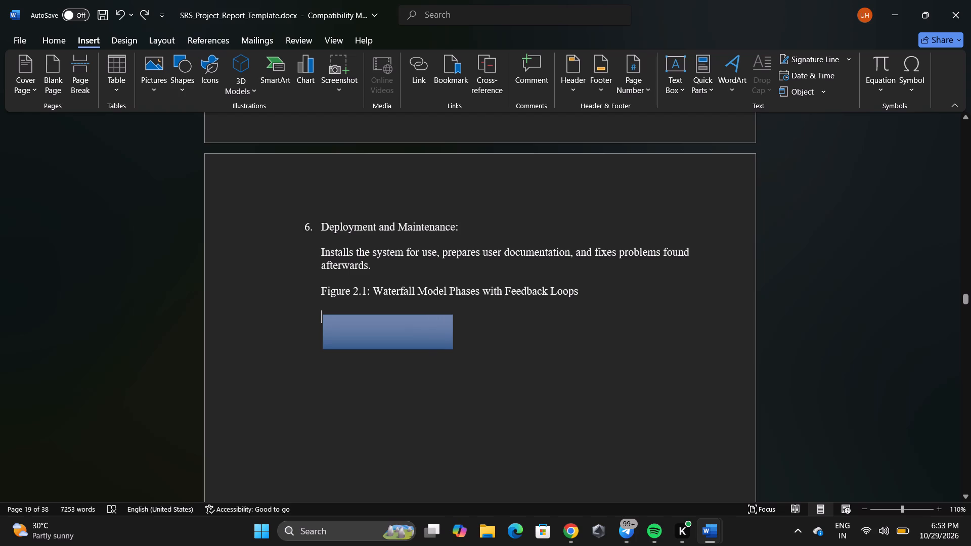
{"action": "left_click_drag", "start_coordinate": [453, 349], "coordinate": [472, 347]}
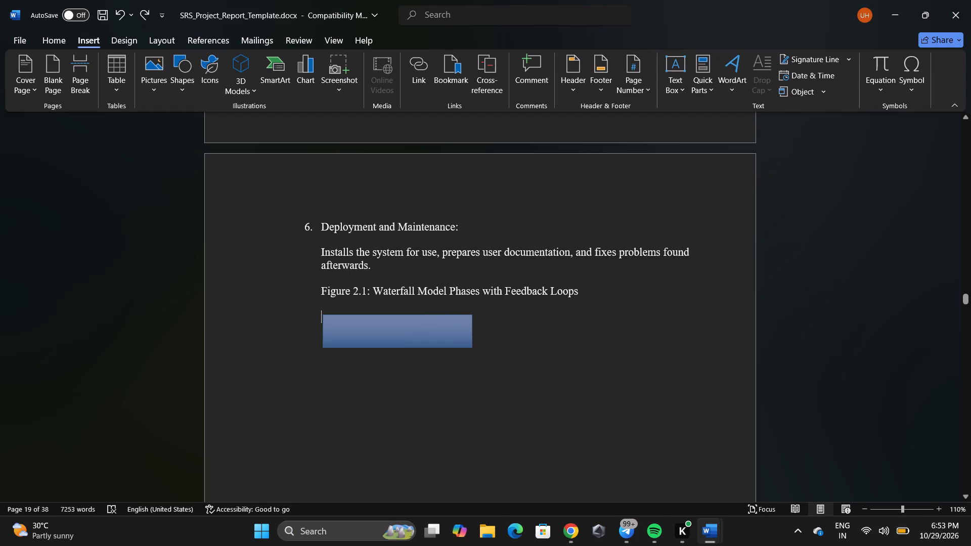
{"action": "left_click_drag", "start_coordinate": [472, 347], "coordinate": [450, 346]}
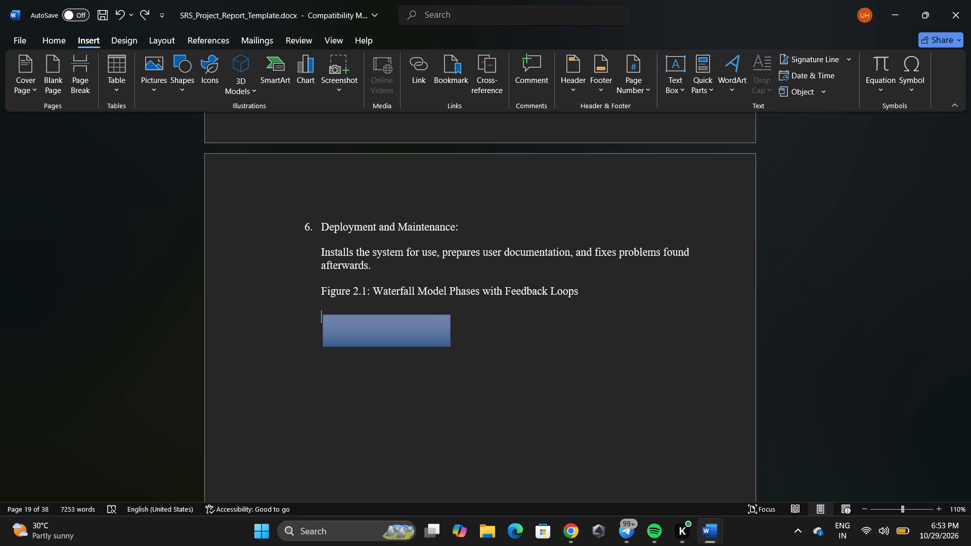
{"action": "left_click_drag", "start_coordinate": [450, 346], "coordinate": [465, 347]}
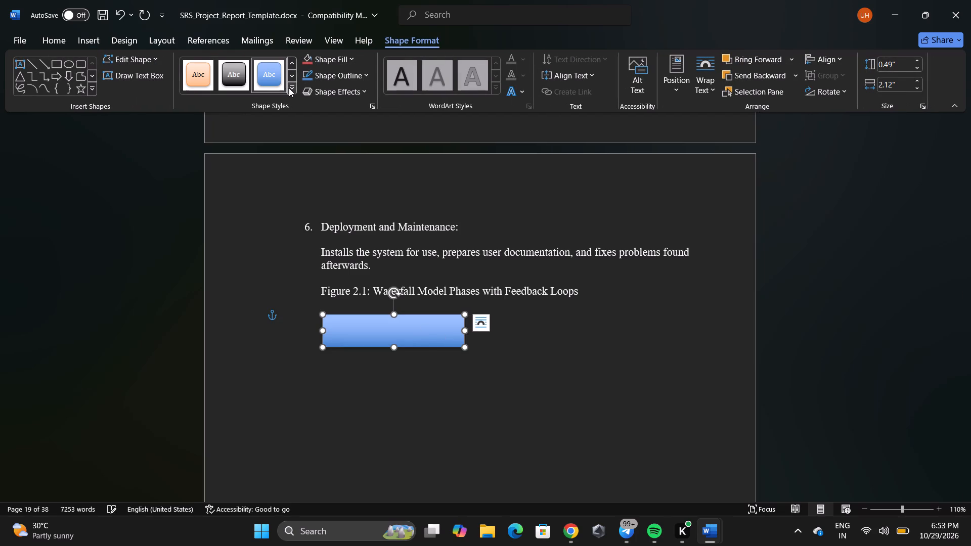
Apply the theme shape style with white fill and blue outline to the rectangle.
{"action": "left_click", "coordinate": [295, 88]}
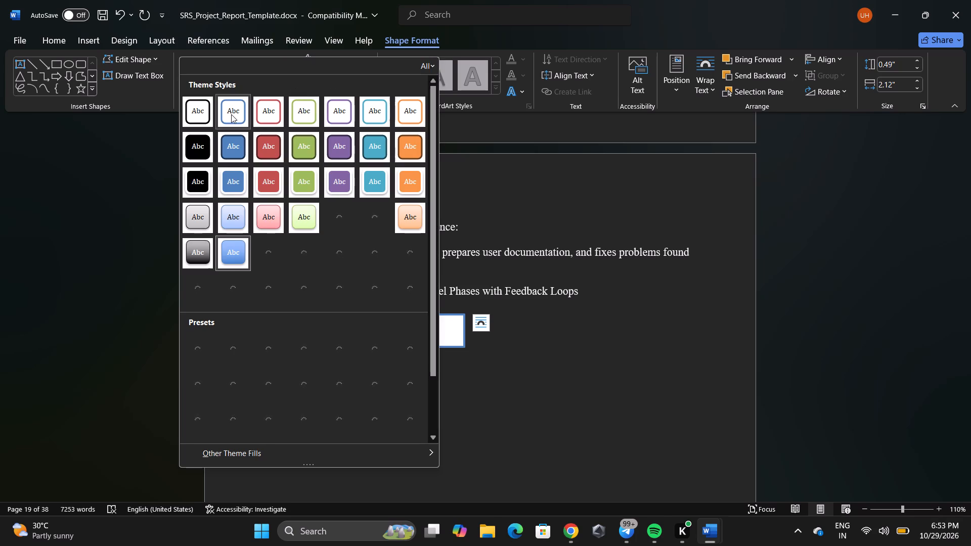
{"action": "left_click", "coordinate": [231, 114]}
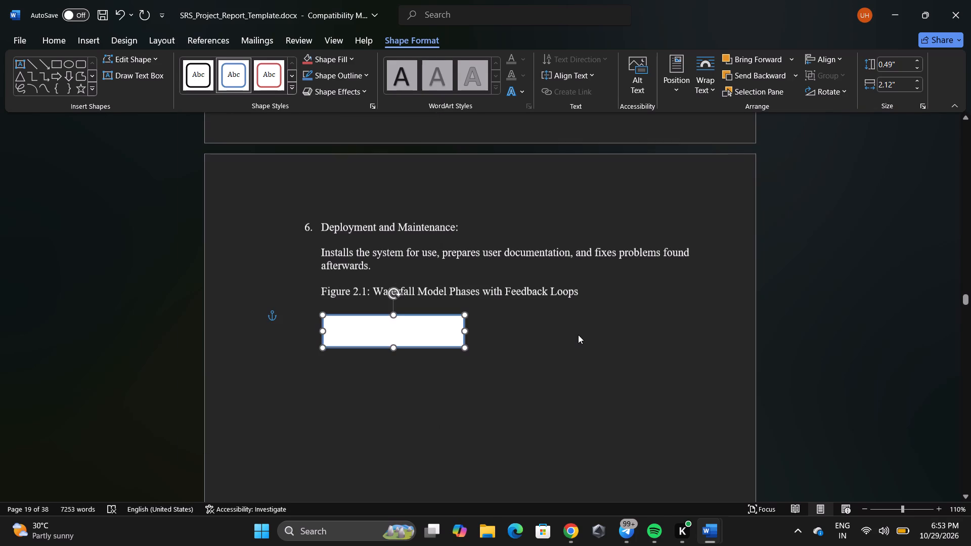
{"action": "left_click", "coordinate": [578, 335]}
Move the rectangle horizontally to the left, into the page's left margin below the Figure 2.1 caption.
{"action": "left_click_drag", "start_coordinate": [410, 327], "coordinate": [328, 327]}
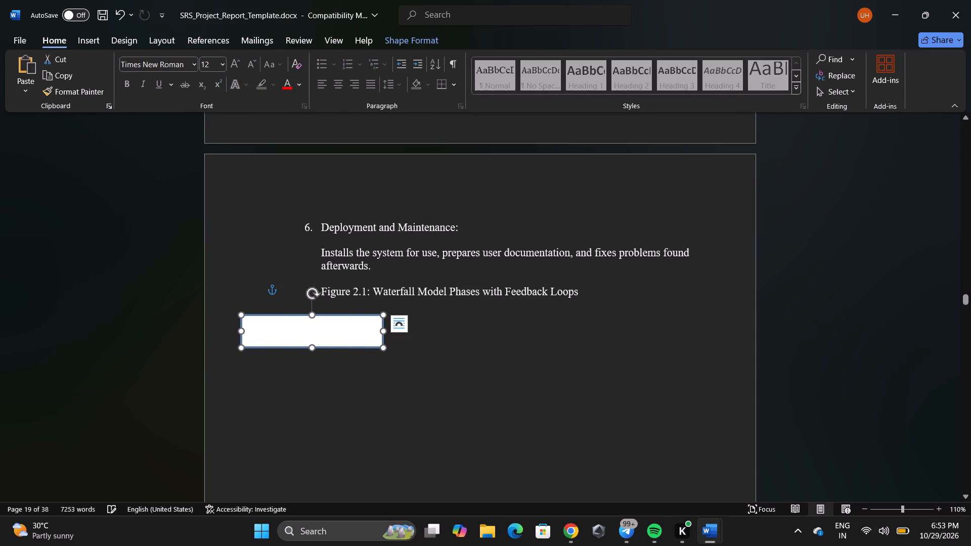
{"action": "left_click", "coordinate": [306, 327]}
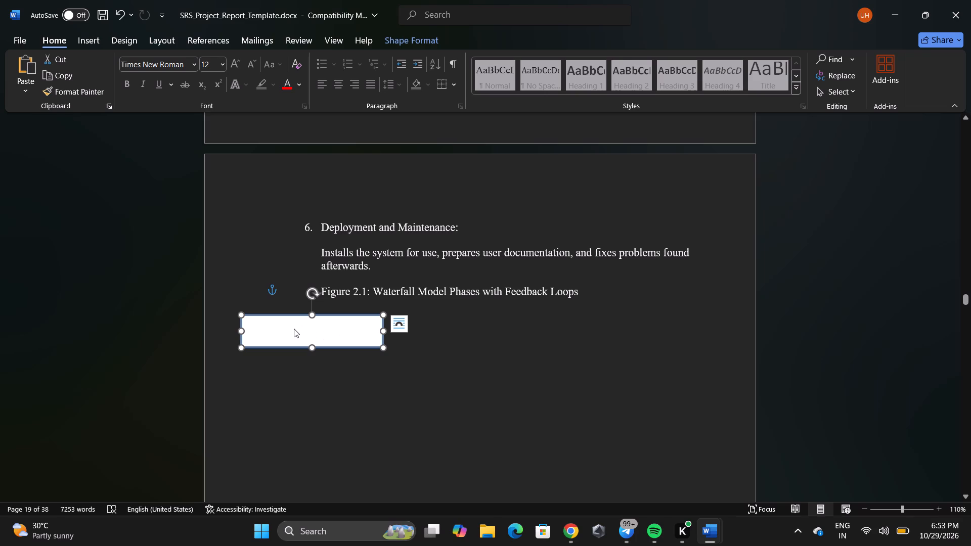
Add the text "Feasibility Study" inside the rectangle.
{"action": "right_click", "coordinate": [294, 329]}
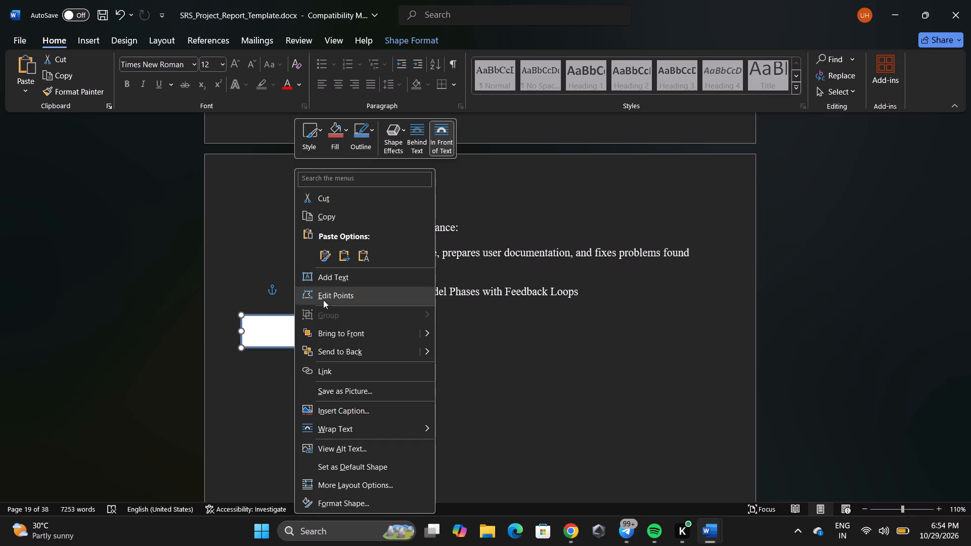
{"action": "left_click", "coordinate": [340, 282]}
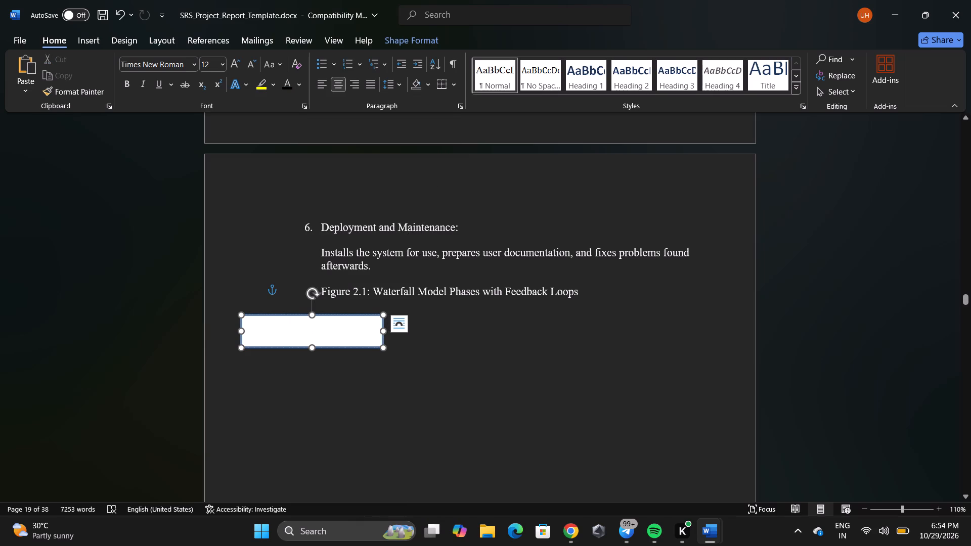
{"action": "key", "text": "h"}
{"action": "key", "text": "BackSpace"}
{"action": "key", "text": "e"}
{"action": "type", "text": "as"}
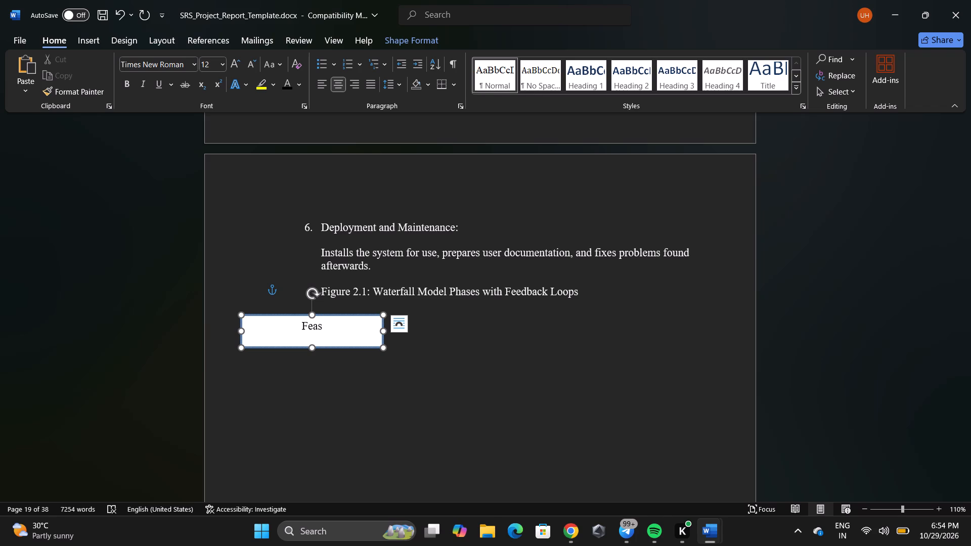
{"action": "key", "text": "u"}
{"action": "key", "text": "BackSpace"}
{"action": "type", "text": "ibility"}
{"action": "key", "text": "space"}
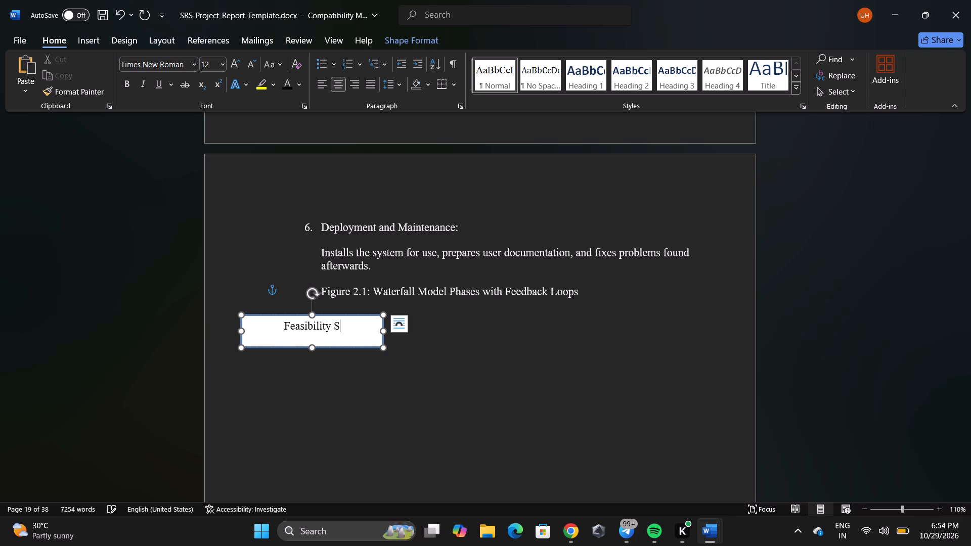
{"action": "type", "text": "TUDY"}
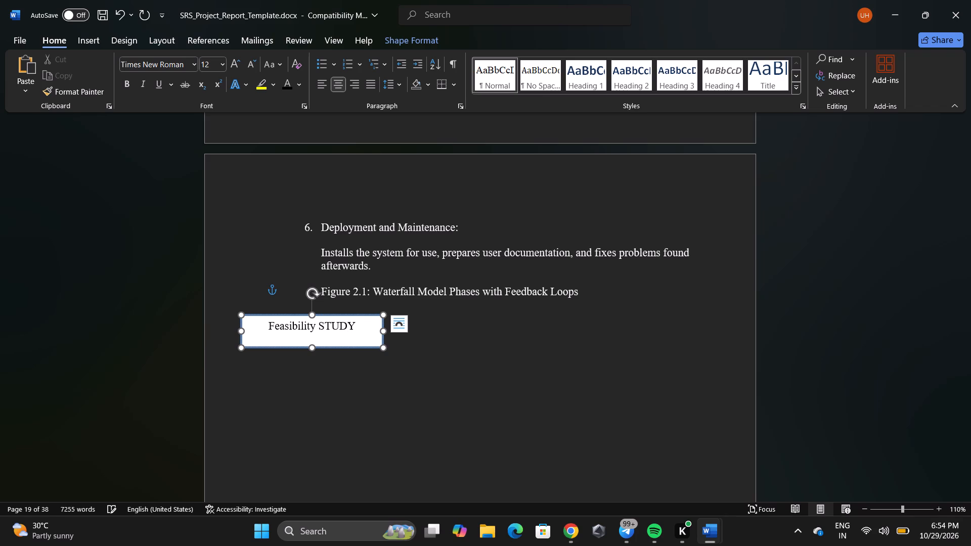
{"action": "key", "text": "BackSpace"}
{"action": "key", "text": "BackSpace"}
{"action": "key", "text": "BackSpace"}
{"action": "key", "text": "BackSpace"}
{"action": "type", "text": "tudy"}
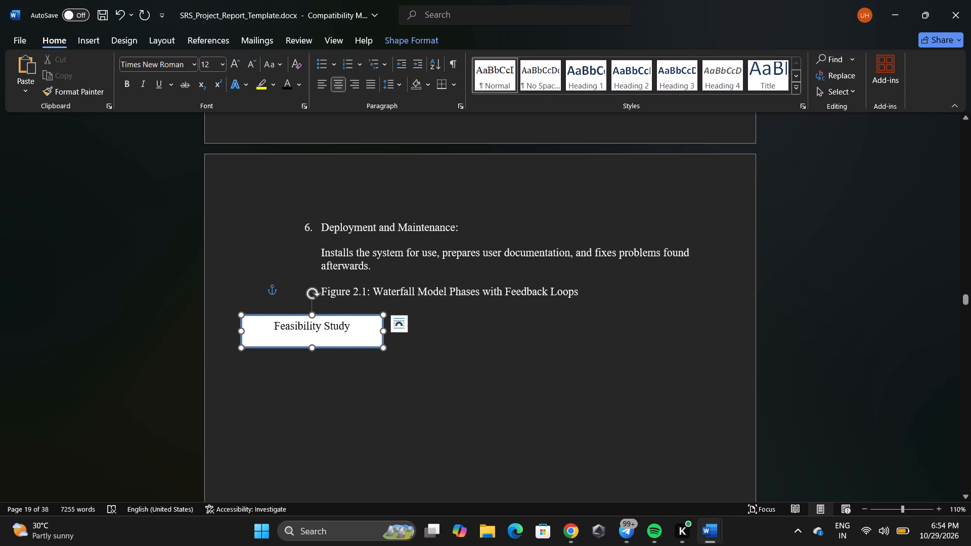
Make the "Feasibility Study" text in the rectangle bold.
{"action": "left_click_drag", "start_coordinate": [273, 325], "coordinate": [362, 323]}
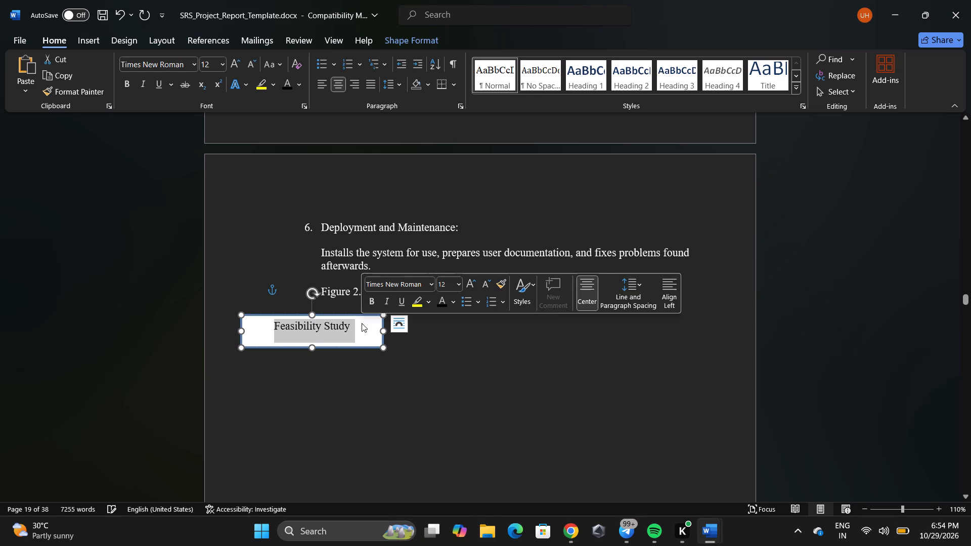
{"action": "left_click", "coordinate": [129, 83]}
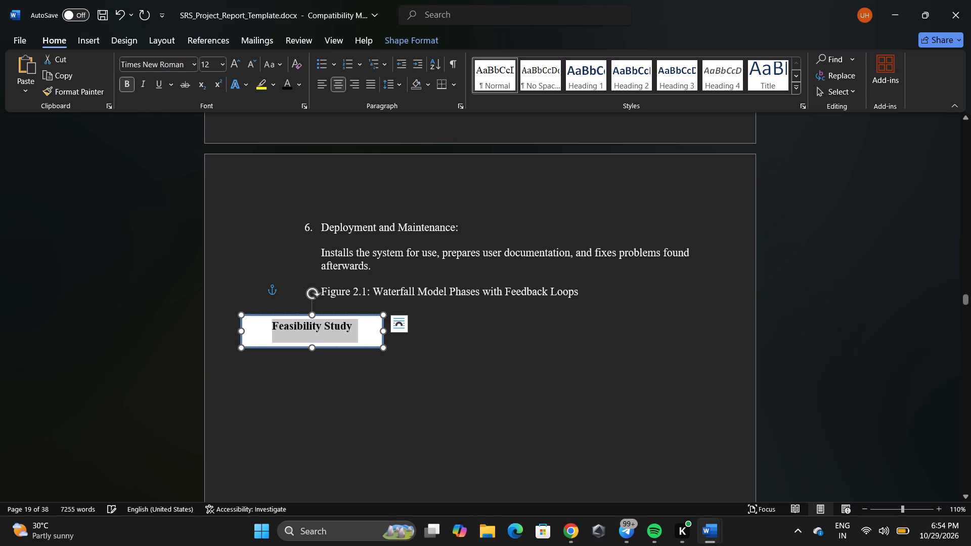
{"action": "left_click", "coordinate": [266, 219]}
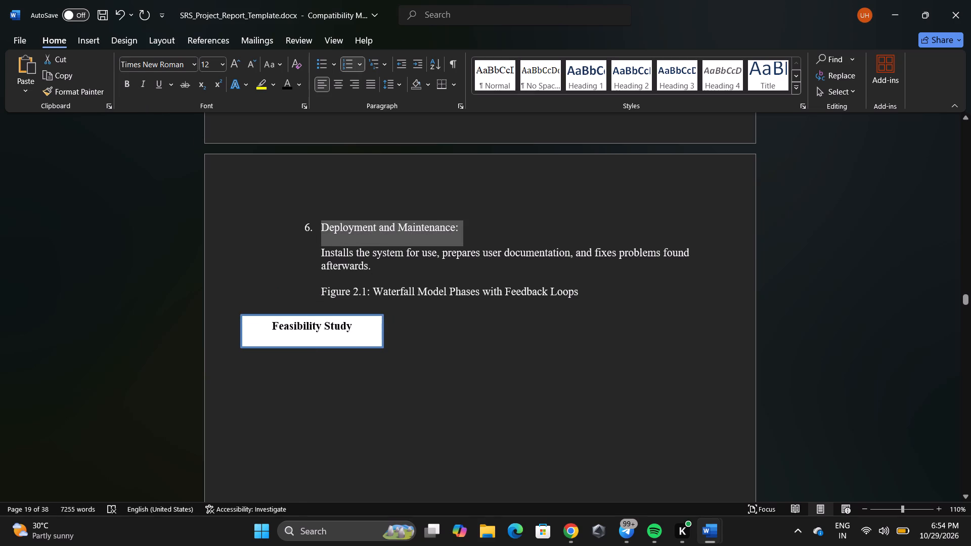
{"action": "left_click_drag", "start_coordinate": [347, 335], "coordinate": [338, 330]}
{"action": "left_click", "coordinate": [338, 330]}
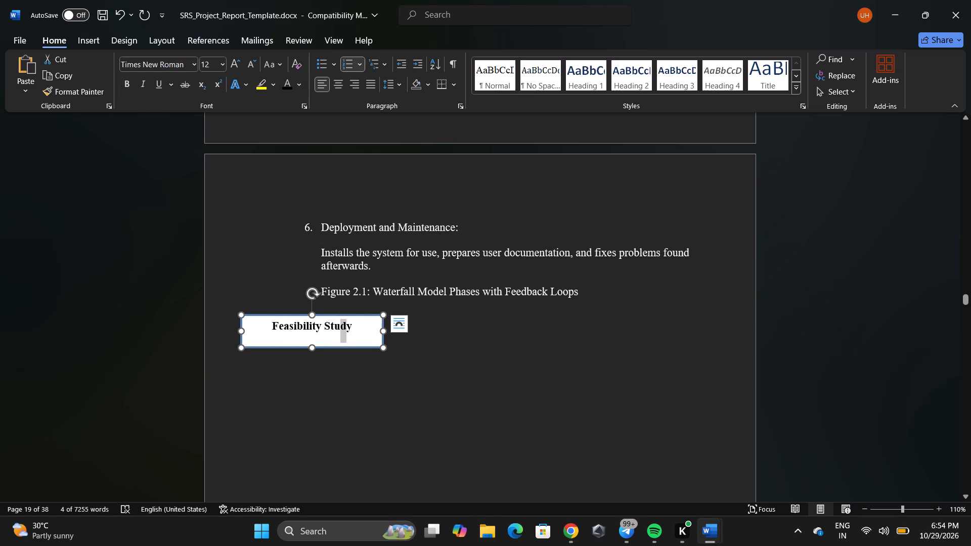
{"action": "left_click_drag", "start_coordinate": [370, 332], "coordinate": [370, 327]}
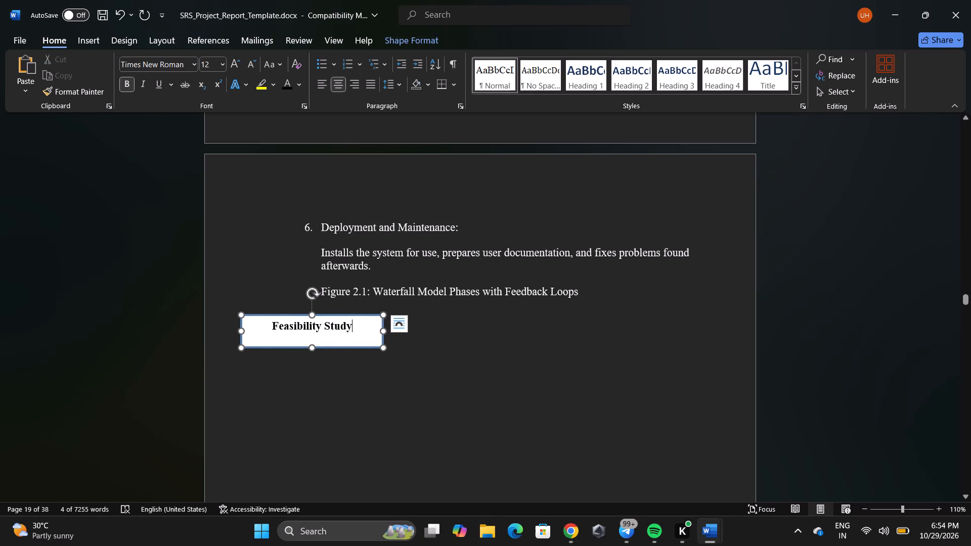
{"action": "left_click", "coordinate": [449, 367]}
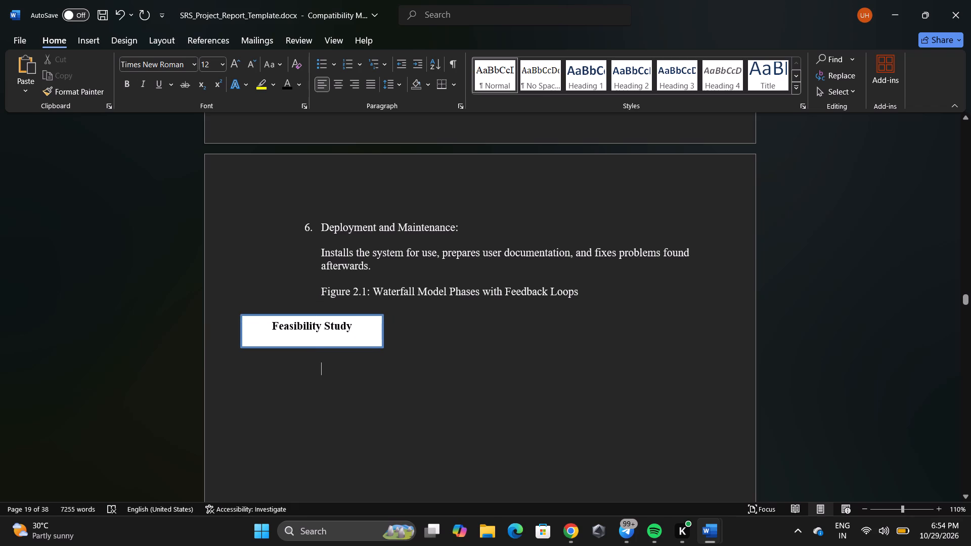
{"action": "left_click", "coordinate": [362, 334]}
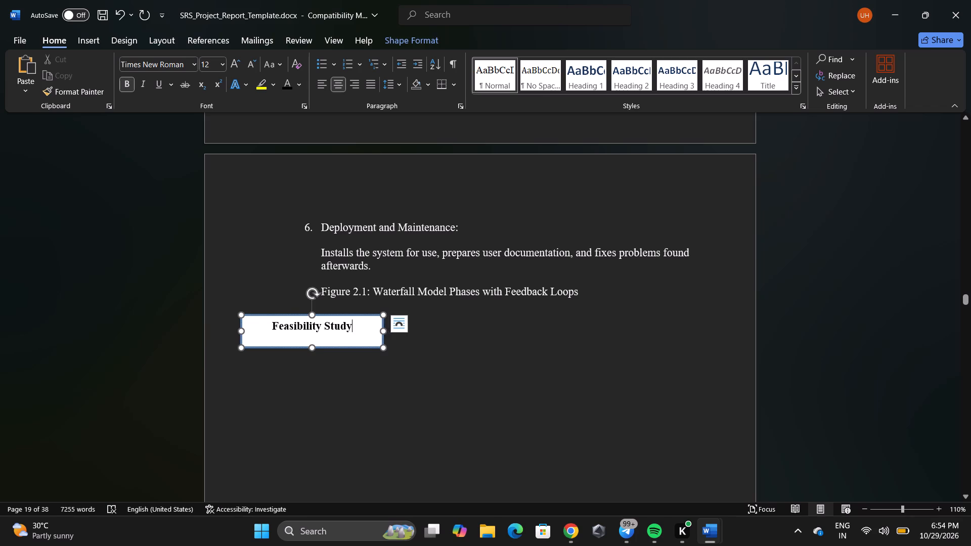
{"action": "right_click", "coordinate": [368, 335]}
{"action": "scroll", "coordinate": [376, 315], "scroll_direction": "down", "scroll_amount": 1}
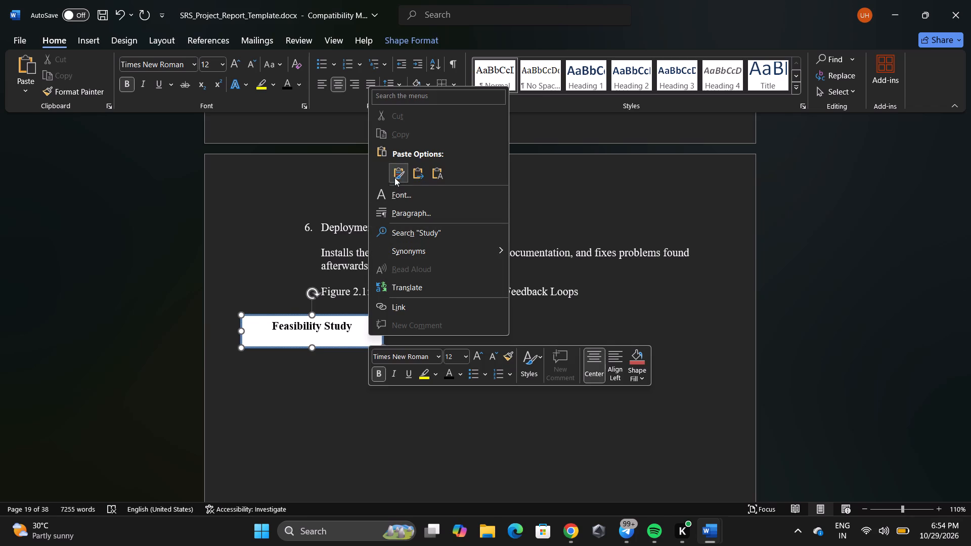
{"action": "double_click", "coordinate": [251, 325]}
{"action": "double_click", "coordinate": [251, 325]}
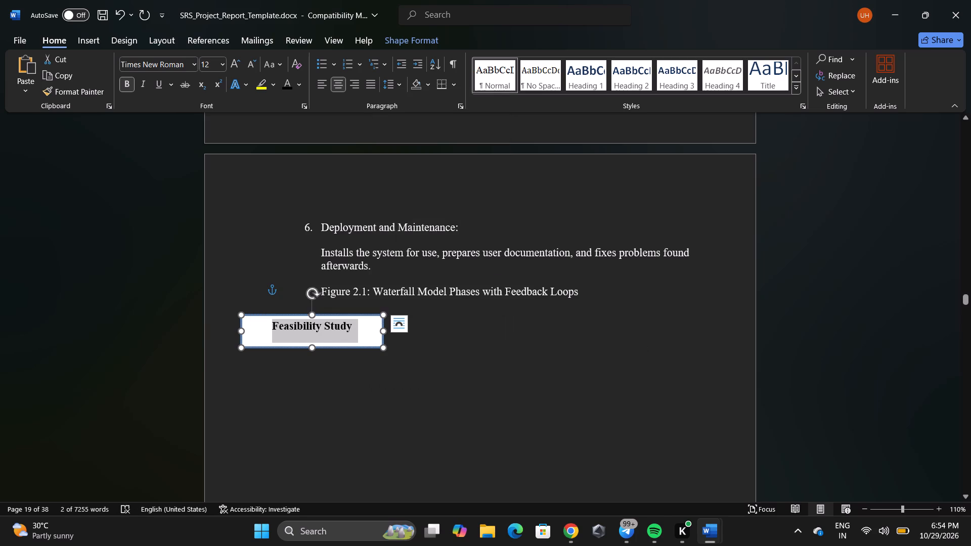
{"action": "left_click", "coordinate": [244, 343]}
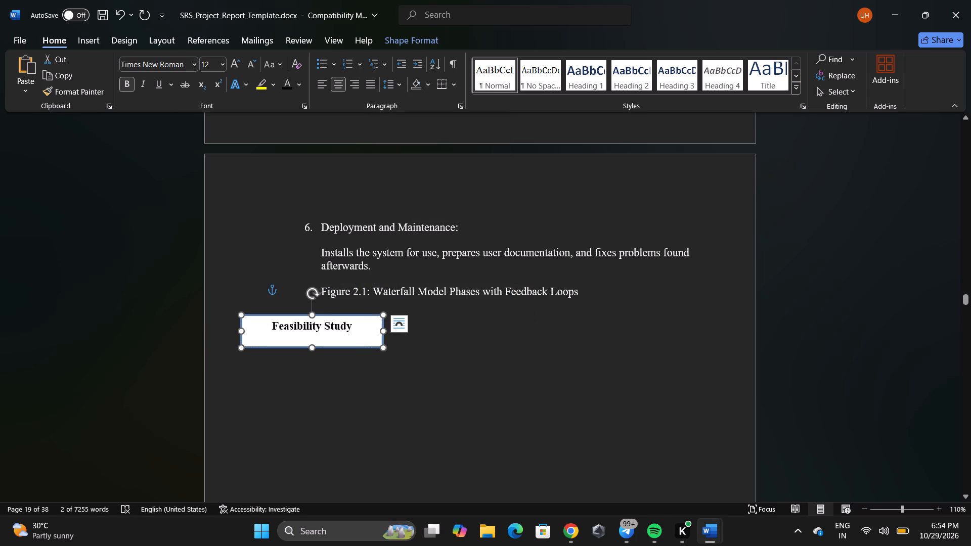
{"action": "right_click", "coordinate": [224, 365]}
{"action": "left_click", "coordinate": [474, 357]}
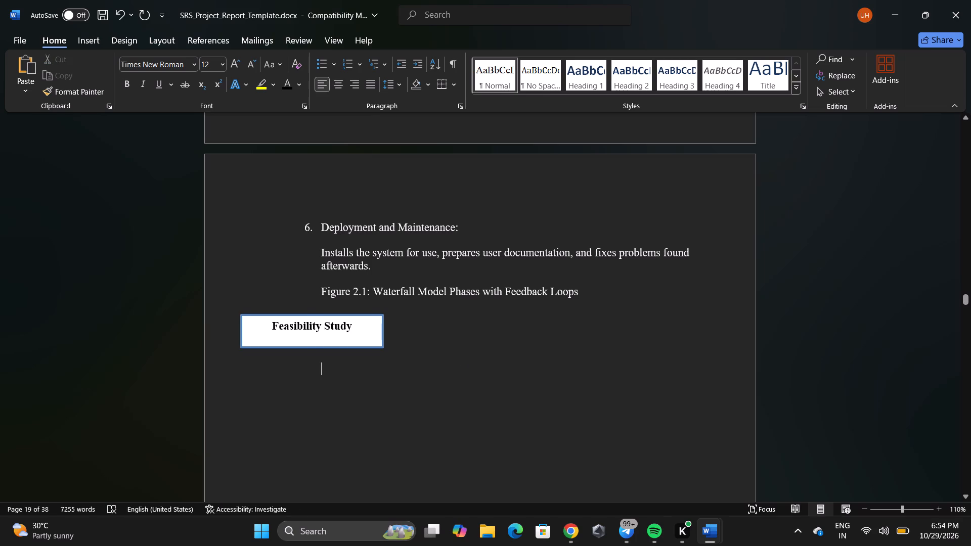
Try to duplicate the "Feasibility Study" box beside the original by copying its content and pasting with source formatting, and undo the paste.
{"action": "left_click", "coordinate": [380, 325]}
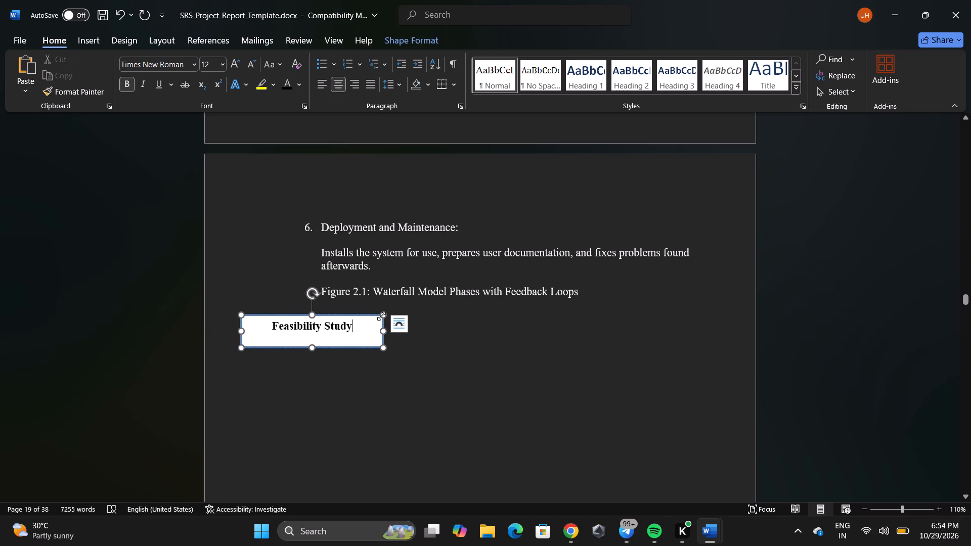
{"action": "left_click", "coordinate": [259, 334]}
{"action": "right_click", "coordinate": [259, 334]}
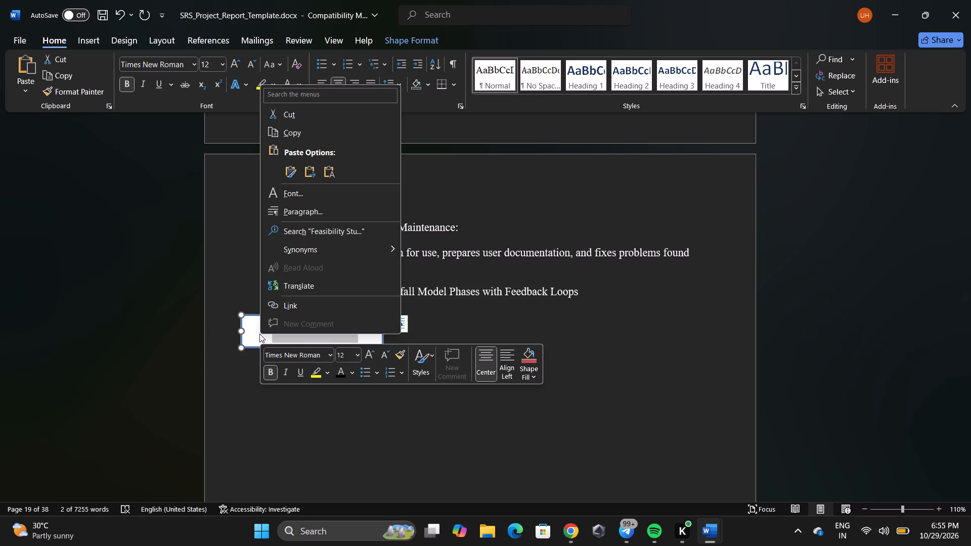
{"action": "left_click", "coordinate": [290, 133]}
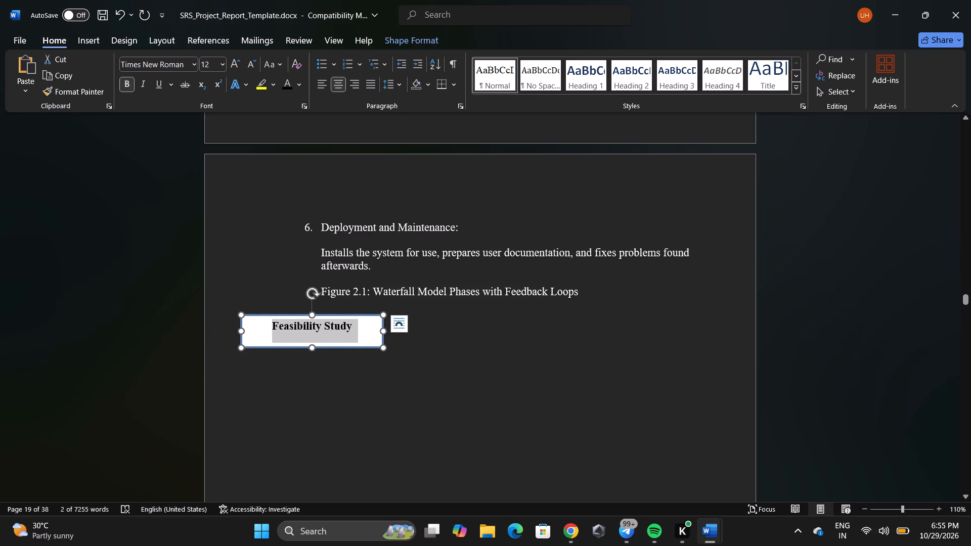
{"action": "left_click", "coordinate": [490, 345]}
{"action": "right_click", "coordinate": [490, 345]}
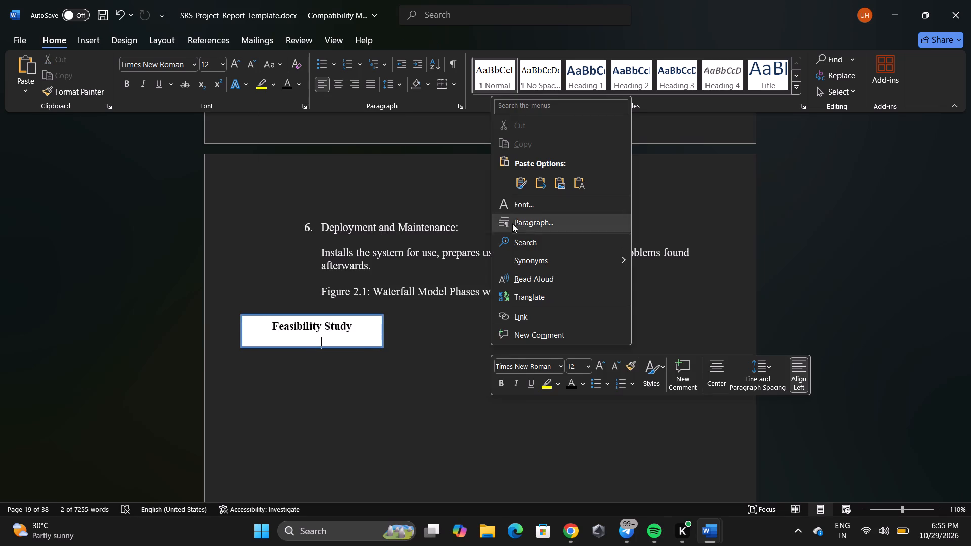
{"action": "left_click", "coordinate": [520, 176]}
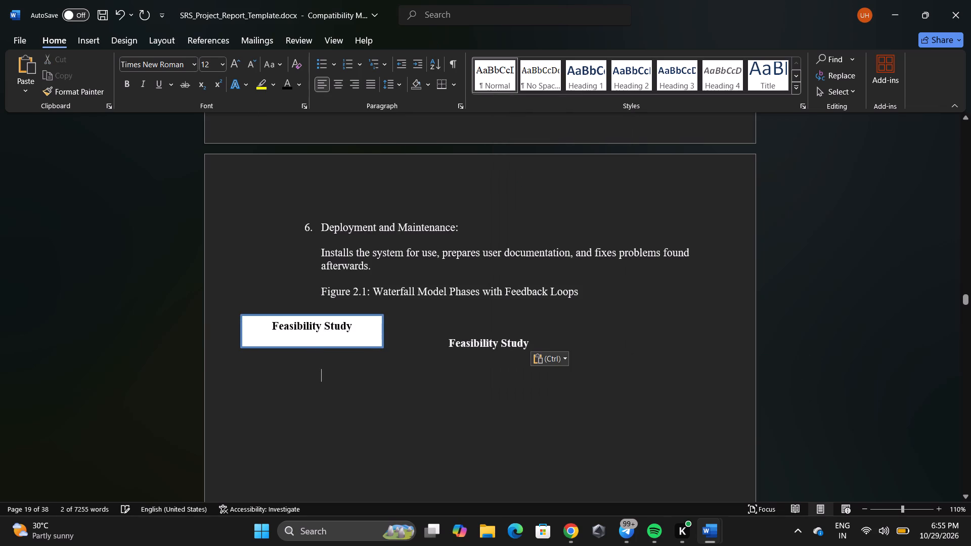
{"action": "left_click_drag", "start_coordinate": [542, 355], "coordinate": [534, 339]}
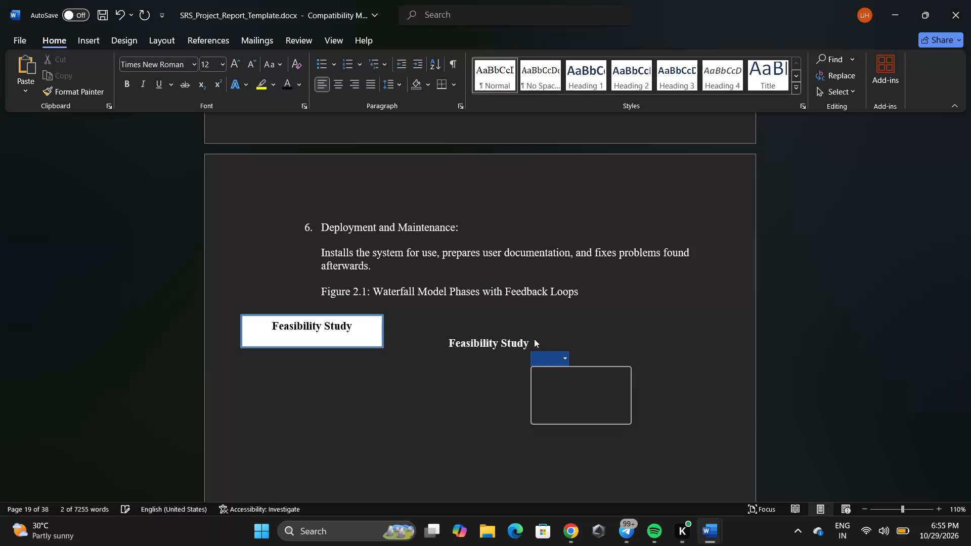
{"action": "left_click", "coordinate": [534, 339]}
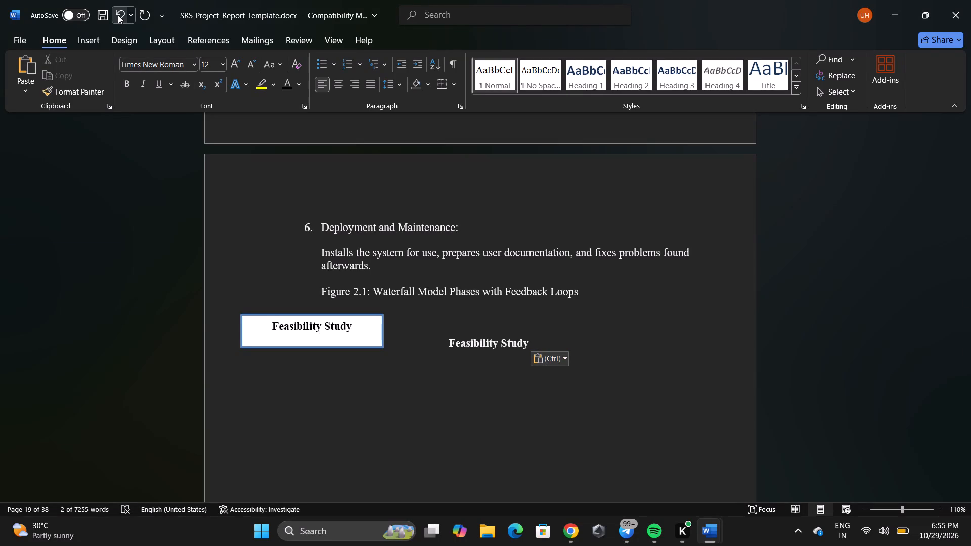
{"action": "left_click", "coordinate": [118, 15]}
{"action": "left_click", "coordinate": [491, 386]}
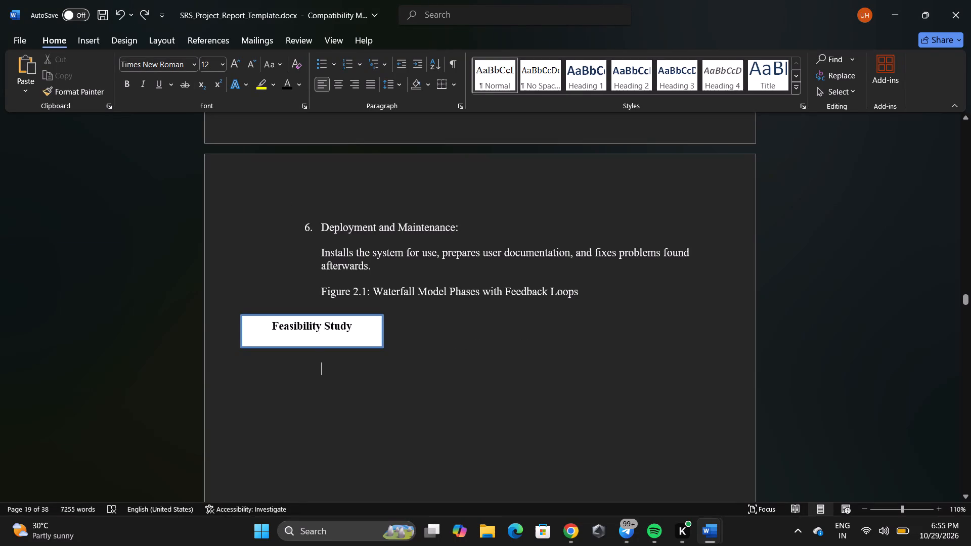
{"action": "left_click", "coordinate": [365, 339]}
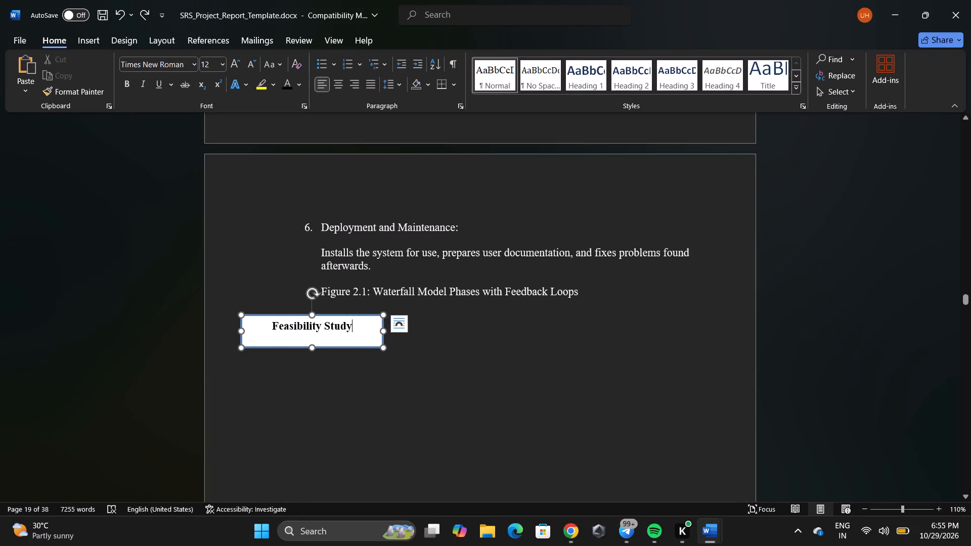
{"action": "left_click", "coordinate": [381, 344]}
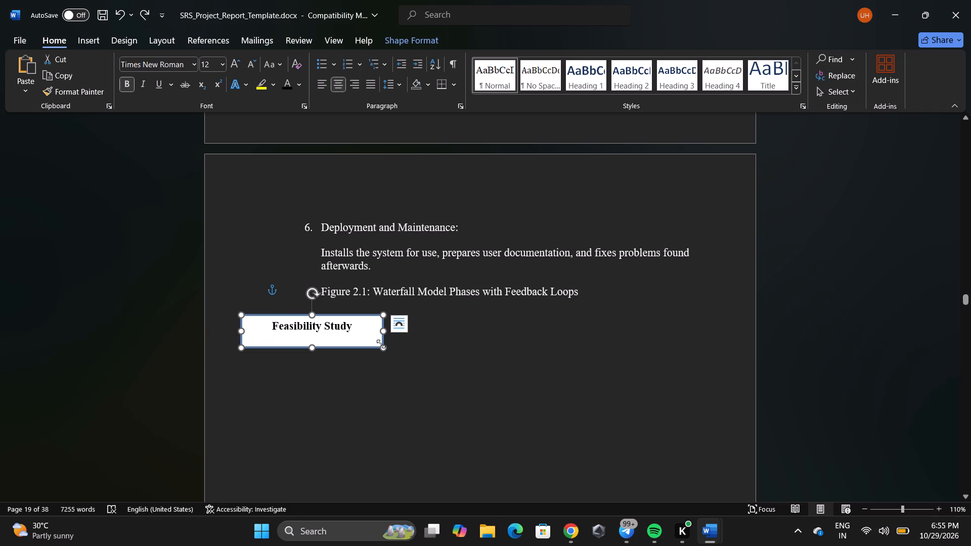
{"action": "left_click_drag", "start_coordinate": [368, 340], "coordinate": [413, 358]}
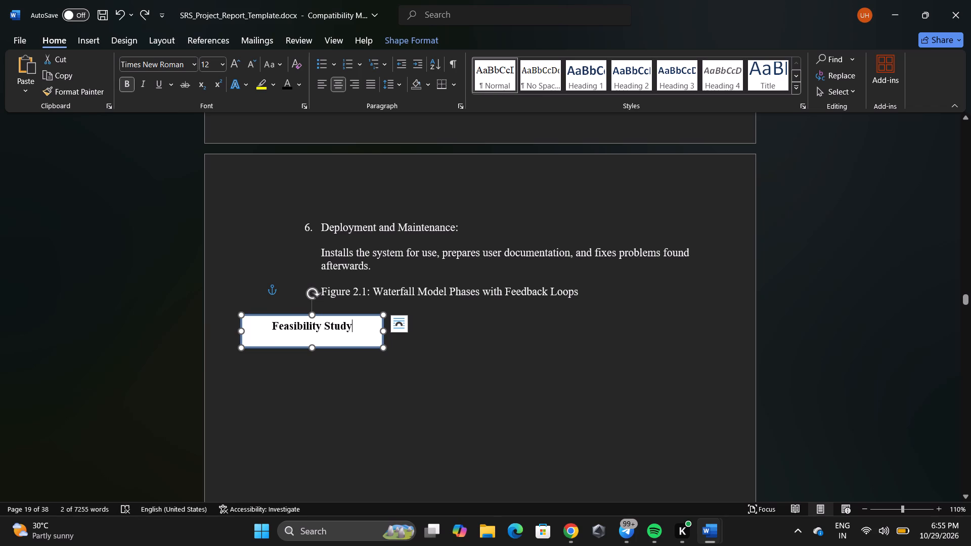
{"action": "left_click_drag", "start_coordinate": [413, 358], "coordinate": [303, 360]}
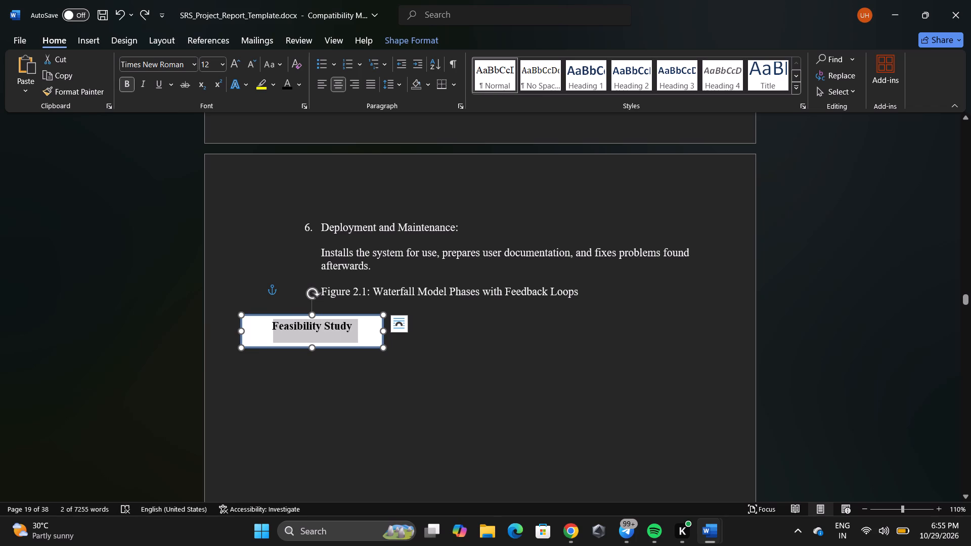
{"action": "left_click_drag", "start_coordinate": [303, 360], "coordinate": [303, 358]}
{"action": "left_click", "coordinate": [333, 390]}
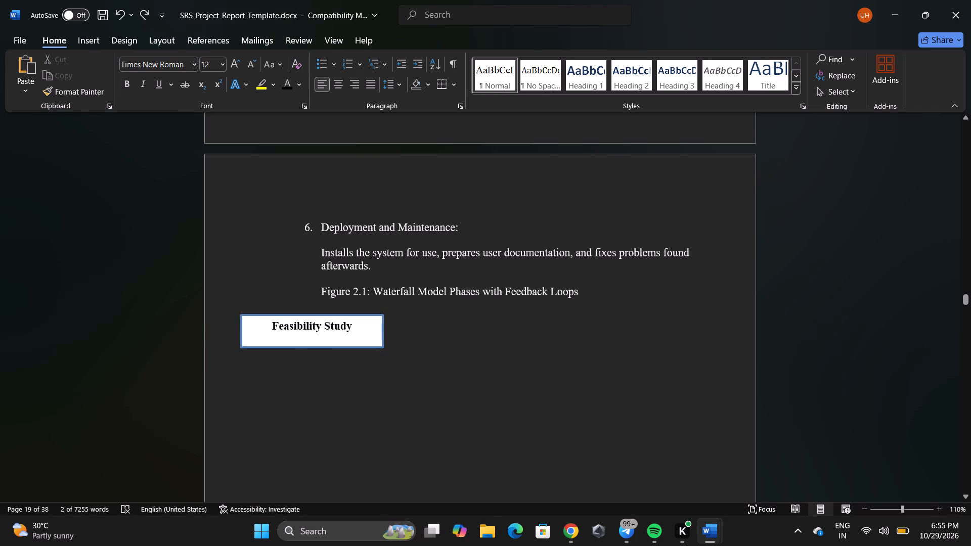
Nudge the "Feasibility Study" box slightly closer to the Figure 2.1 caption and narrow it from both sides.
{"action": "left_click_drag", "start_coordinate": [351, 345], "coordinate": [360, 344]}
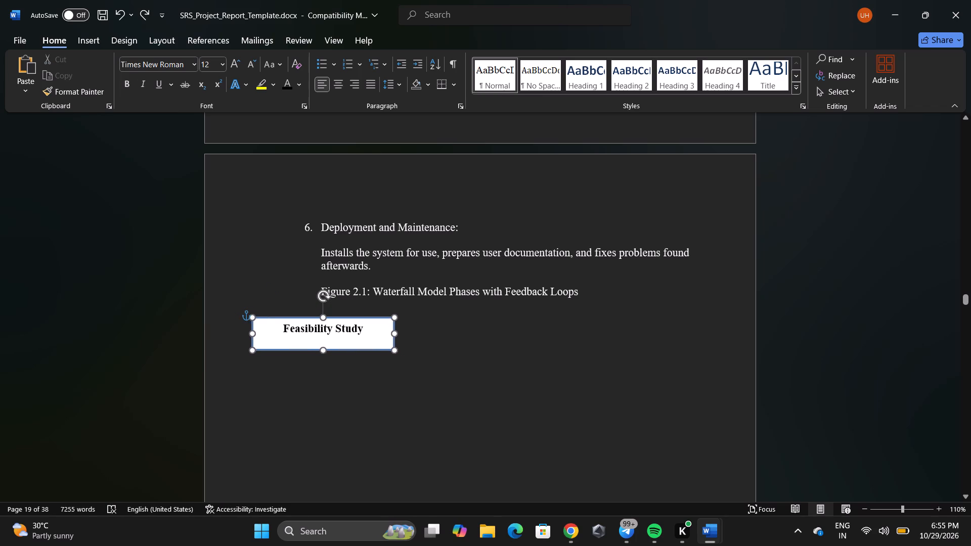
{"action": "left_click_drag", "start_coordinate": [360, 344], "coordinate": [345, 341]}
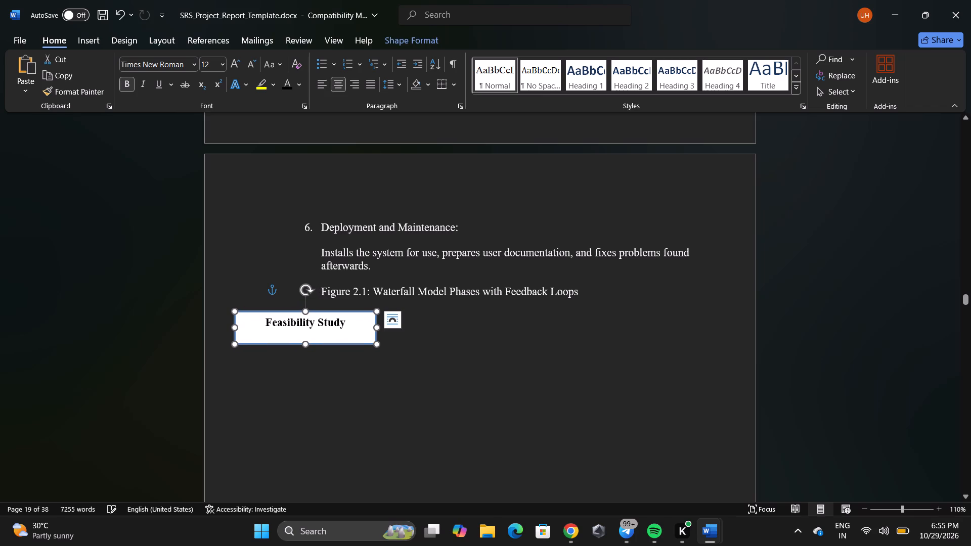
{"action": "left_click_drag", "start_coordinate": [374, 327], "coordinate": [370, 327]}
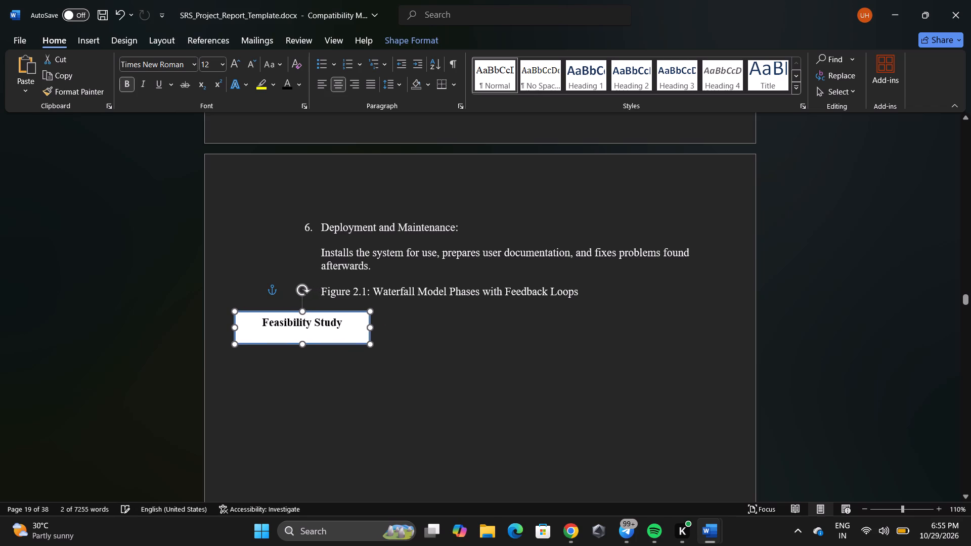
{"action": "left_click_drag", "start_coordinate": [370, 327], "coordinate": [368, 327]}
{"action": "left_click", "coordinate": [421, 339]}
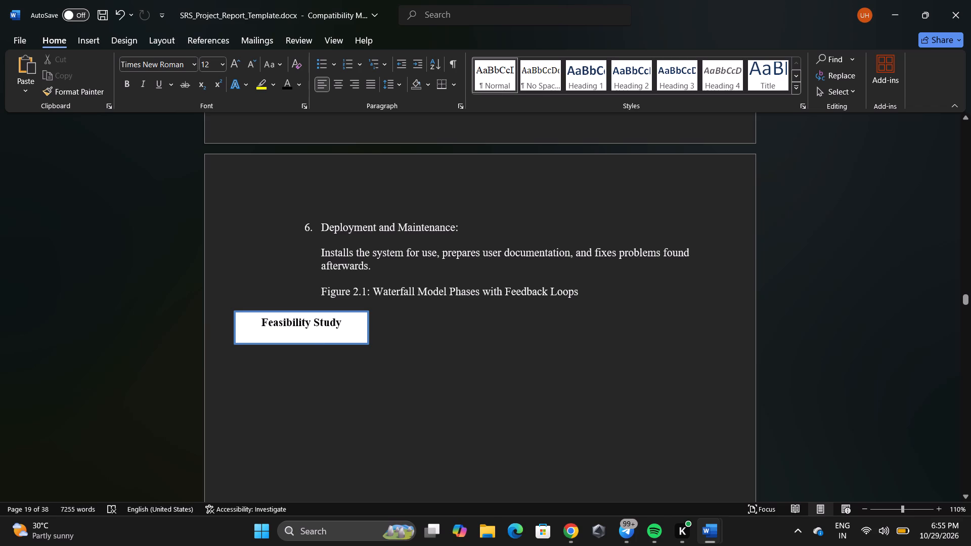
{"action": "left_click_drag", "start_coordinate": [235, 324], "coordinate": [240, 324]}
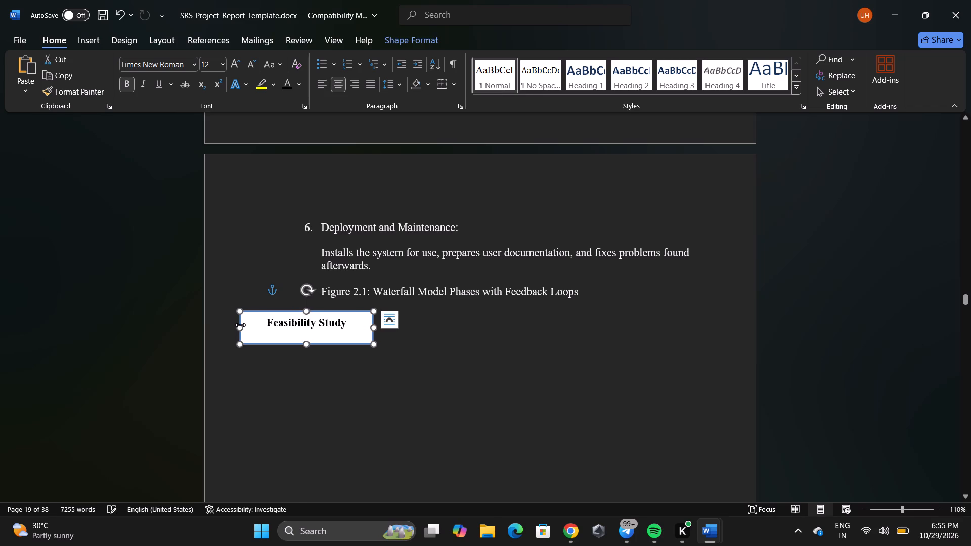
{"action": "left_click_drag", "start_coordinate": [240, 328], "coordinate": [250, 328]}
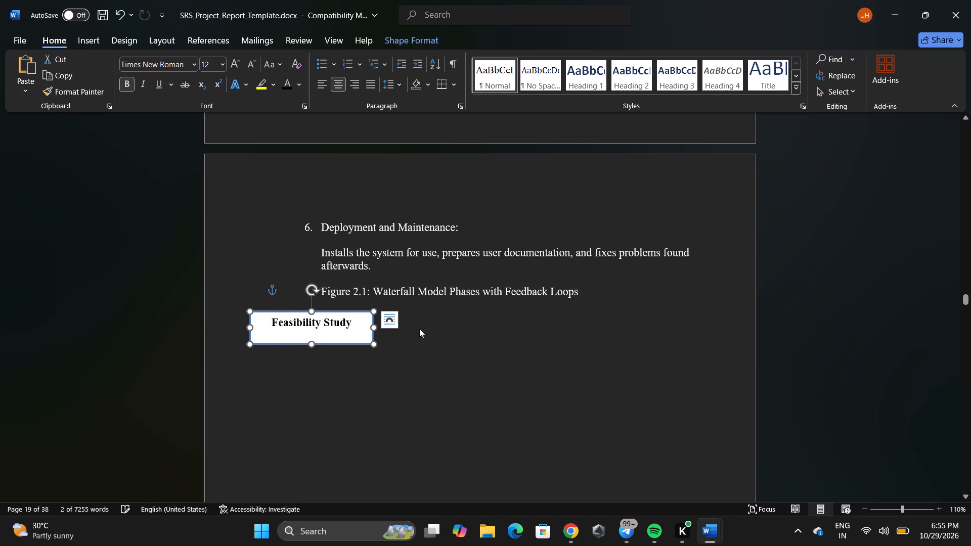
{"action": "left_click", "coordinate": [448, 335]}
{"action": "left_click", "coordinate": [368, 388]}
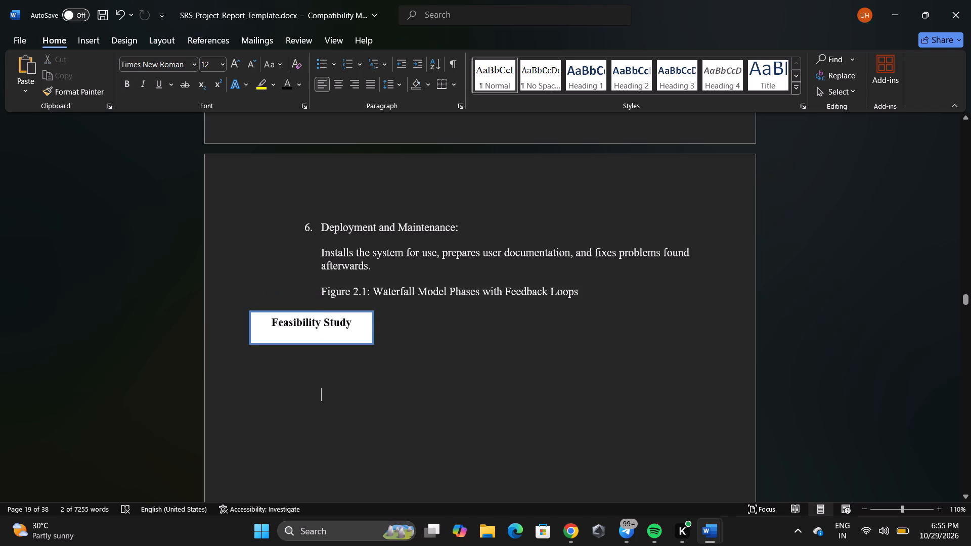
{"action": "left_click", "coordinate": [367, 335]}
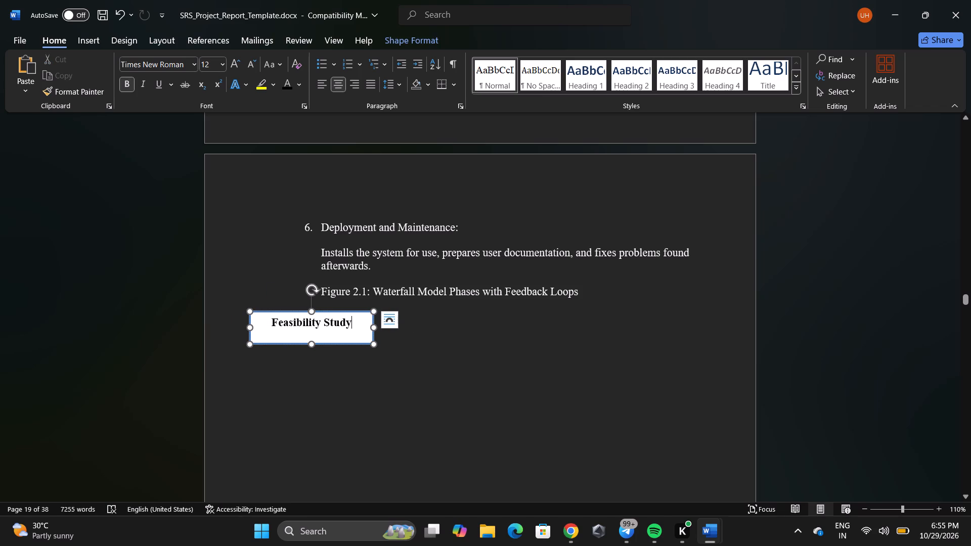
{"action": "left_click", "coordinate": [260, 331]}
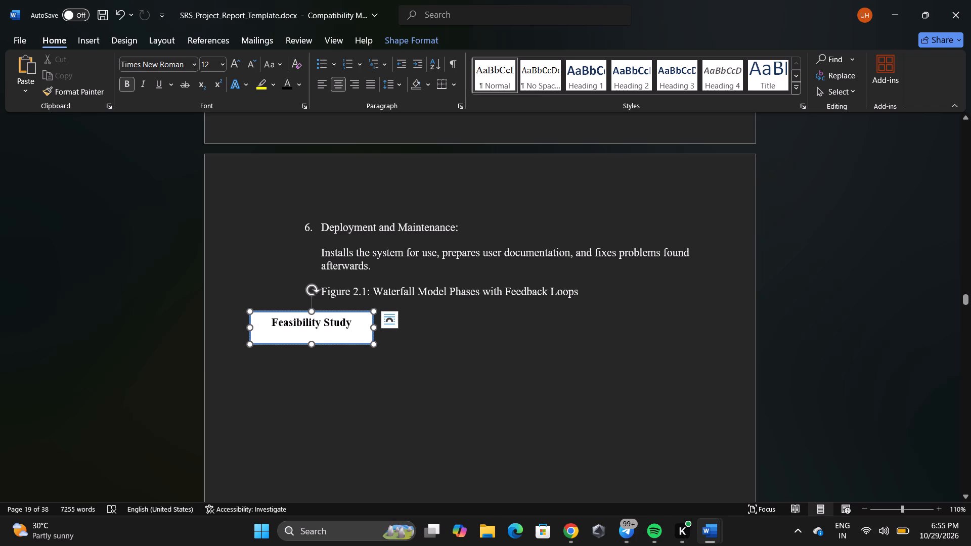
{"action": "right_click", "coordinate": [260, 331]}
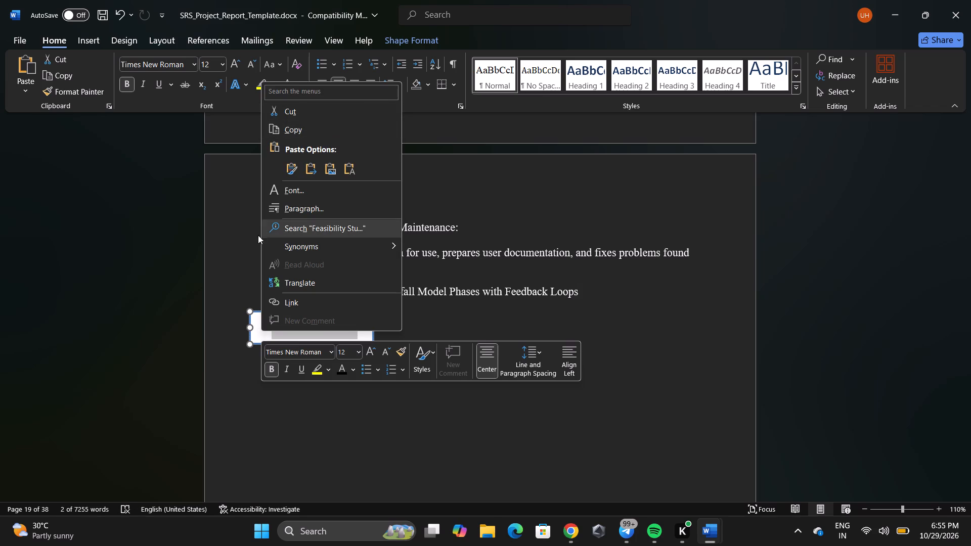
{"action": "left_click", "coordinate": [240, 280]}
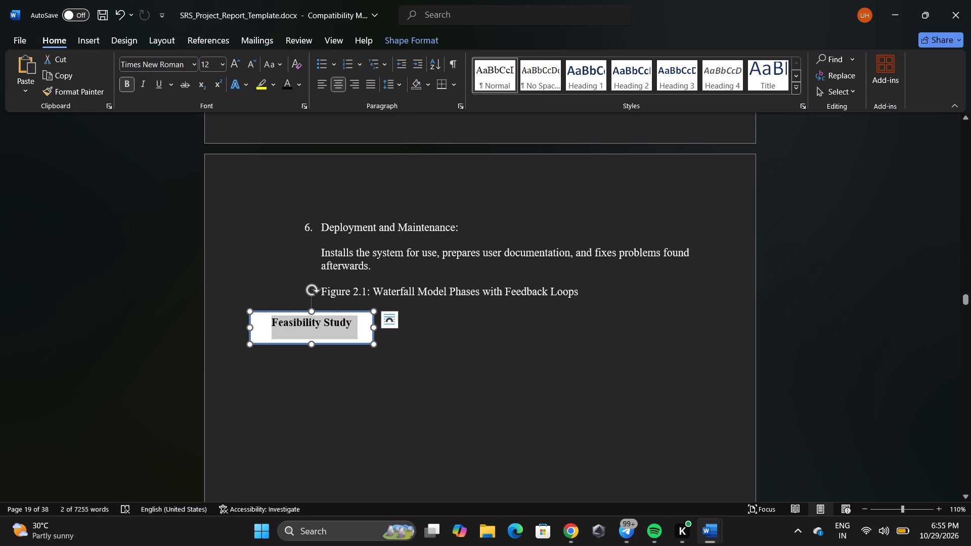
Enlarge the "Feasibility Study" box from its upper-left corner, up to the "Deployment and Maintenance" heading and past the page's left edge.
{"action": "left_click", "coordinate": [250, 314]}
{"action": "left_click", "coordinate": [250, 314]}
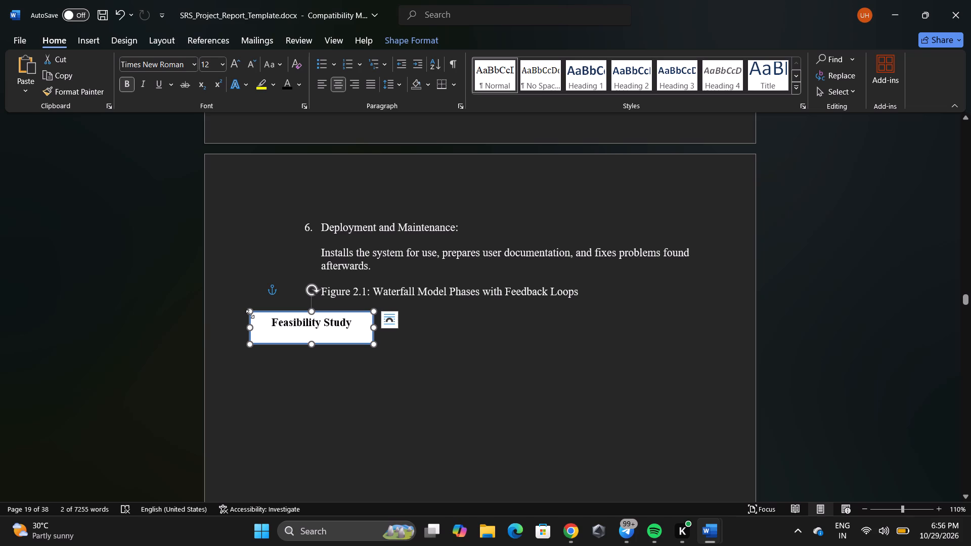
{"action": "left_click_drag", "start_coordinate": [250, 314], "coordinate": [154, 228]}
{"action": "left_click", "coordinate": [340, 330]}
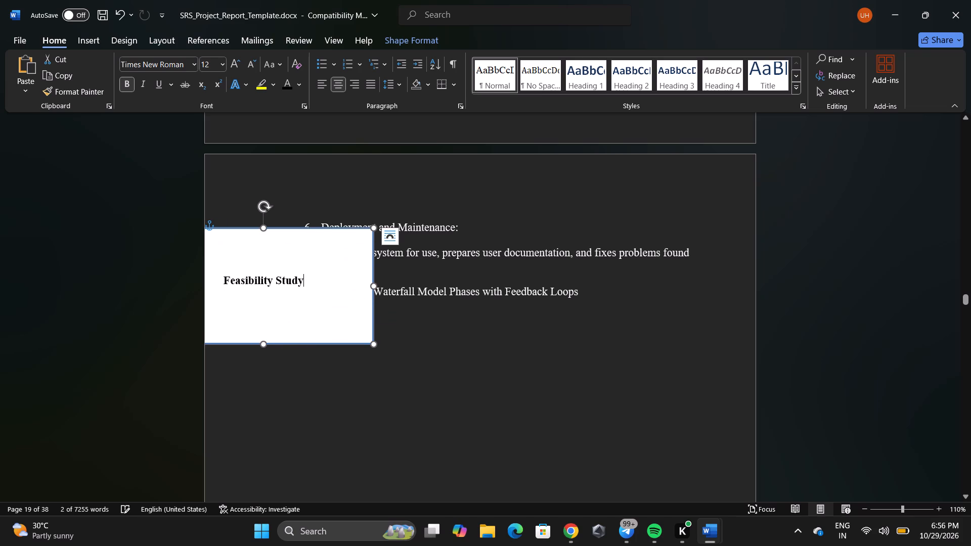
Undo the "Feasibility Study" box's resizing, move, bold formatting and text entry, back to the empty rectangle below the Figure 2.1 caption.
{"action": "double_click", "coordinate": [340, 330]}
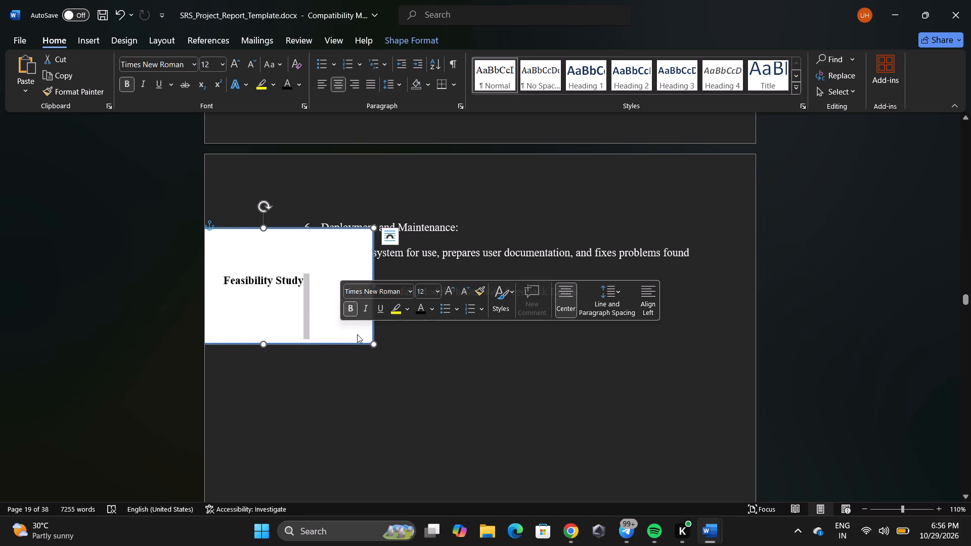
{"action": "left_click", "coordinate": [357, 334]}
{"action": "right_click", "coordinate": [357, 334]}
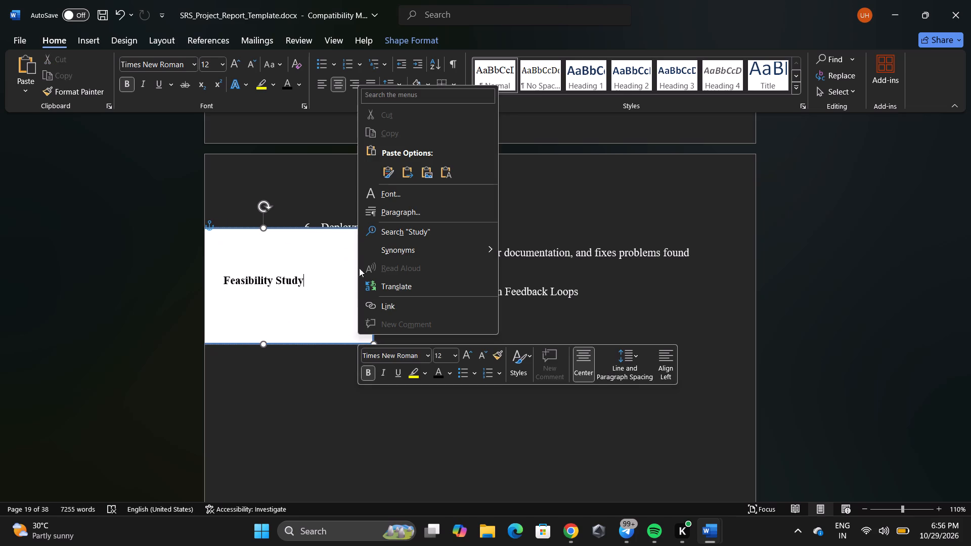
{"action": "left_click", "coordinate": [121, 13]}
{"action": "left_click", "coordinate": [121, 13]}
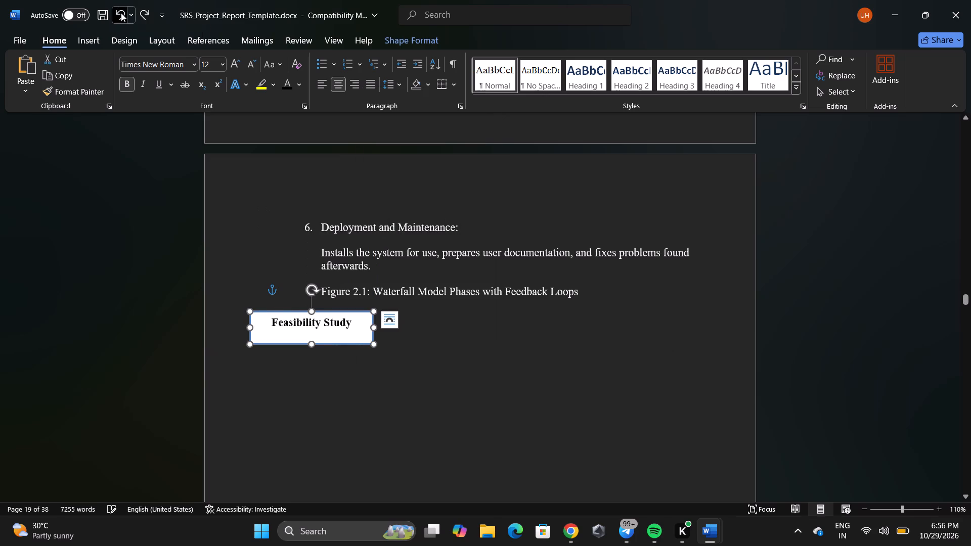
{"action": "triple_click", "coordinate": [121, 13]}
{"action": "triple_click", "coordinate": [121, 13]}
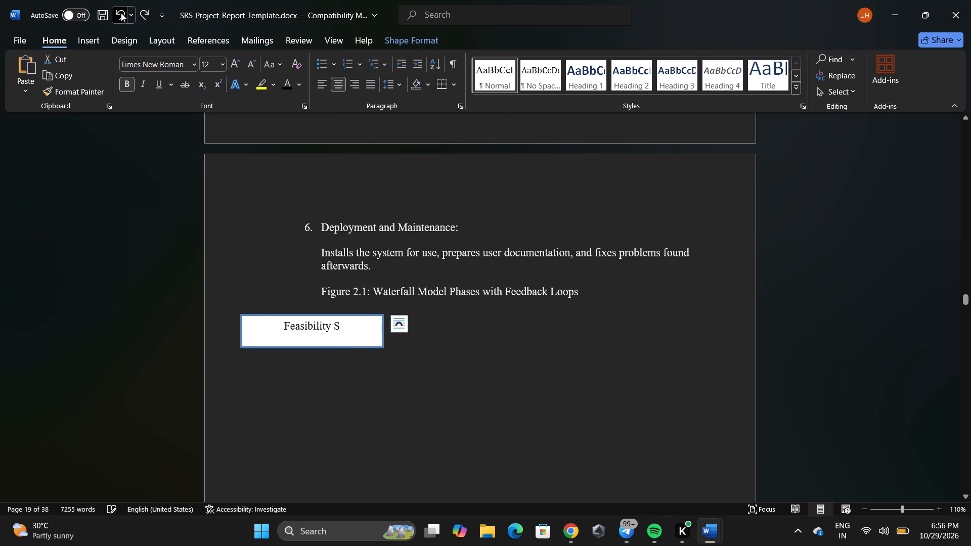
{"action": "triple_click", "coordinate": [121, 13]}
{"action": "triple_click", "coordinate": [121, 13]}
{"action": "double_click", "coordinate": [121, 13]}
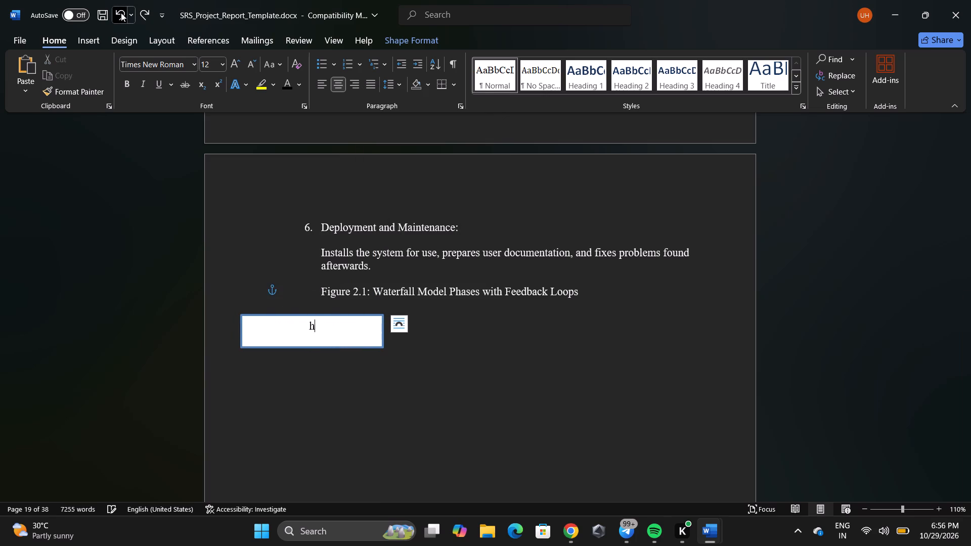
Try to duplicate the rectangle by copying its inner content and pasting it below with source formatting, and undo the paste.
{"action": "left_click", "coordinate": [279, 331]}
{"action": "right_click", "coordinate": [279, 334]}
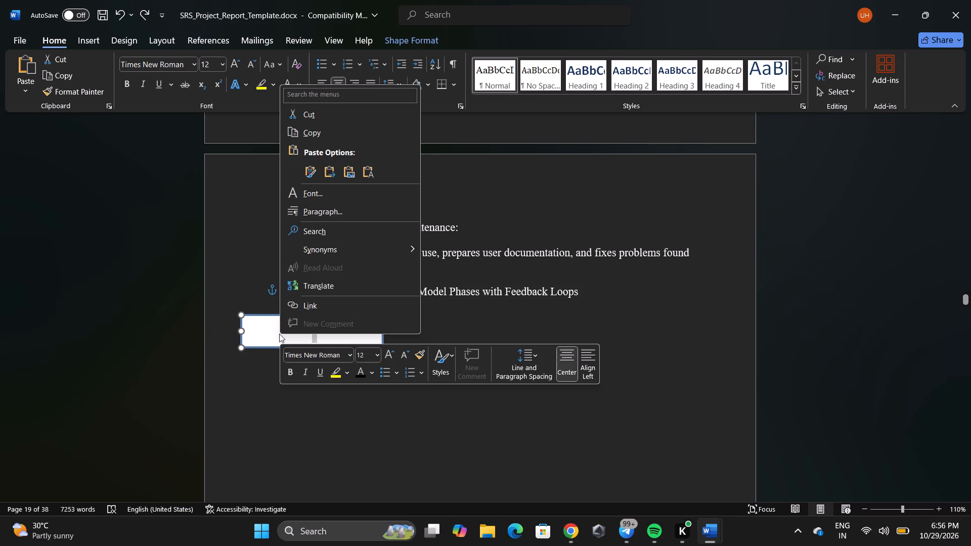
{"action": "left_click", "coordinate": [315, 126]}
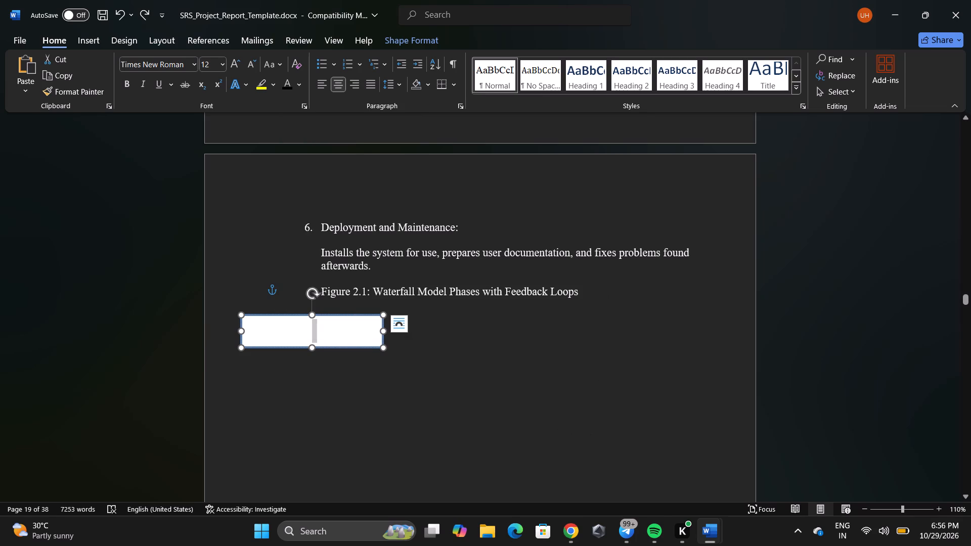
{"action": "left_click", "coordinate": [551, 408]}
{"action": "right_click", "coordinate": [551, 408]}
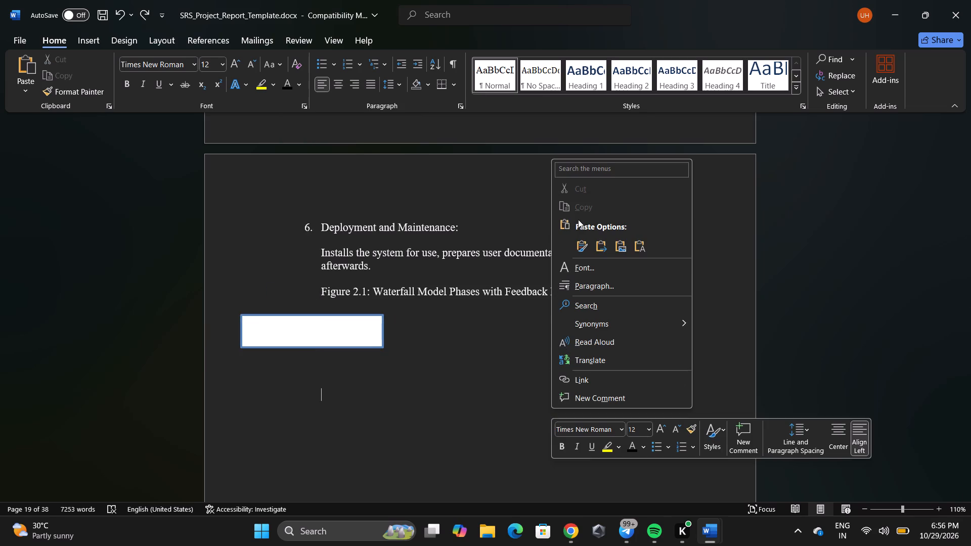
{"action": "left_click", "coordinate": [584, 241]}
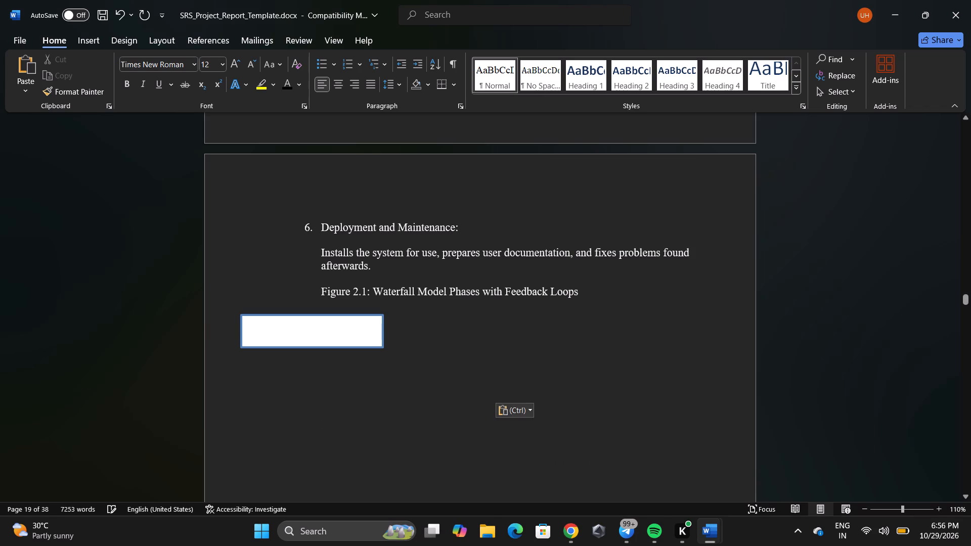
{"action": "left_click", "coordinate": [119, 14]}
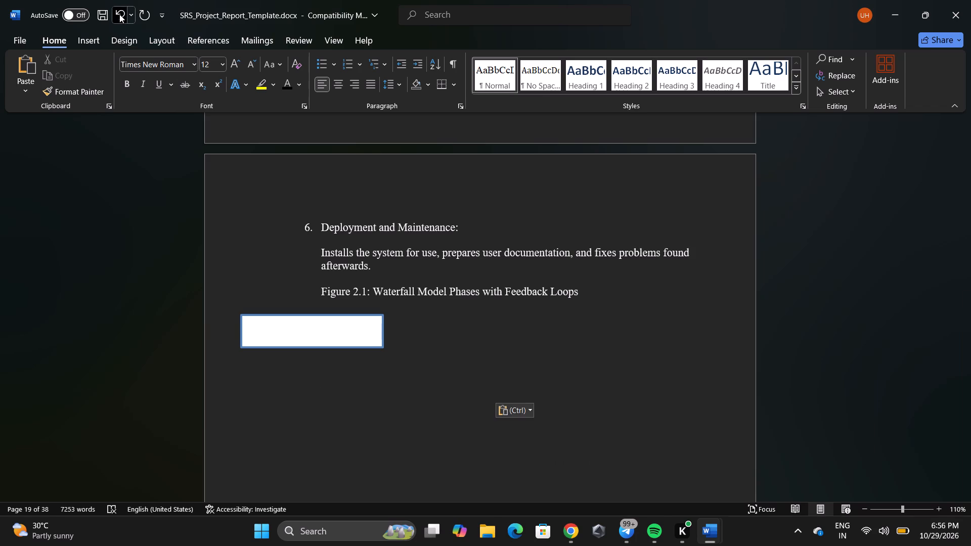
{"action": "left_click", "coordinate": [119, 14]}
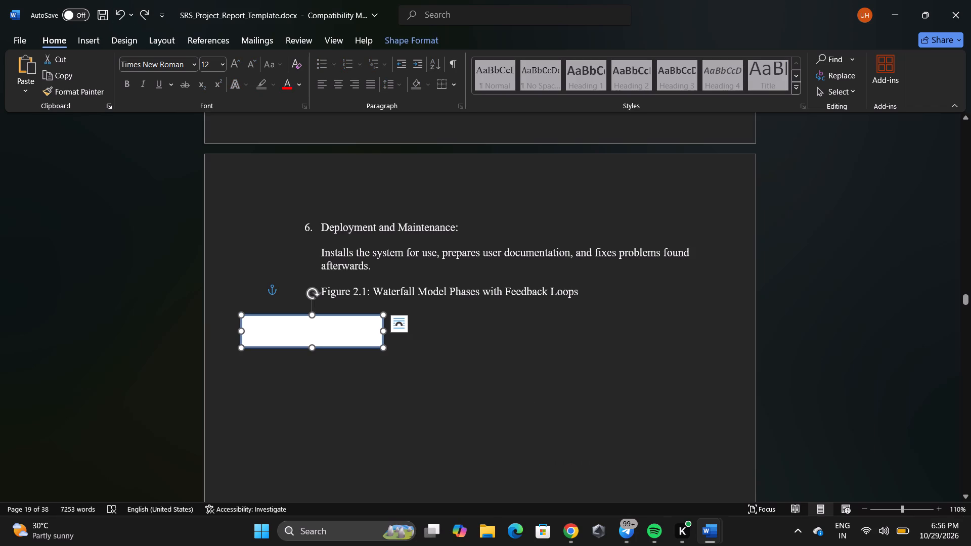
Copy the empty rectangle shape and paste four copies of it near the original, keeping source formatting.
{"action": "left_click", "coordinate": [343, 336]}
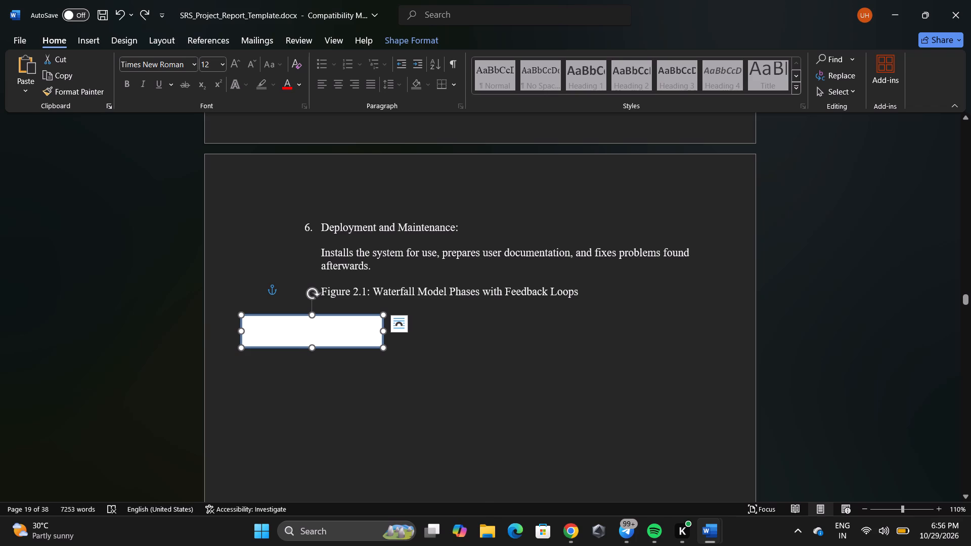
{"action": "right_click", "coordinate": [343, 336]}
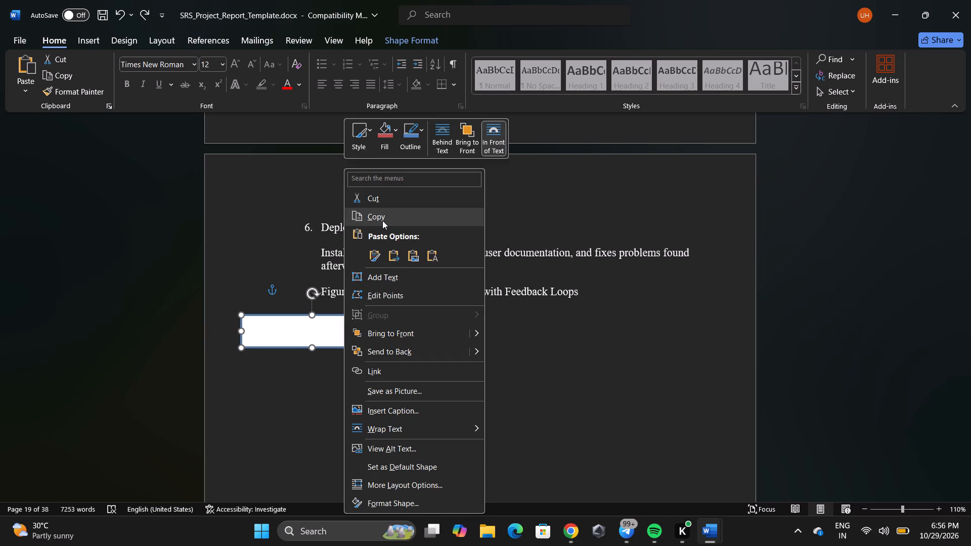
{"action": "left_click", "coordinate": [382, 220]}
{"action": "left_click", "coordinate": [498, 377]}
{"action": "right_click", "coordinate": [500, 380]}
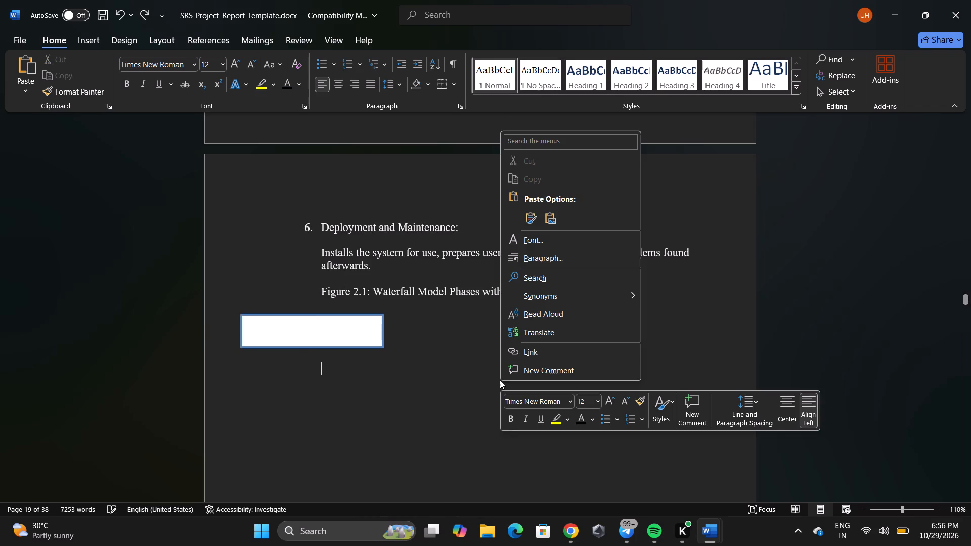
{"action": "left_click", "coordinate": [531, 216]}
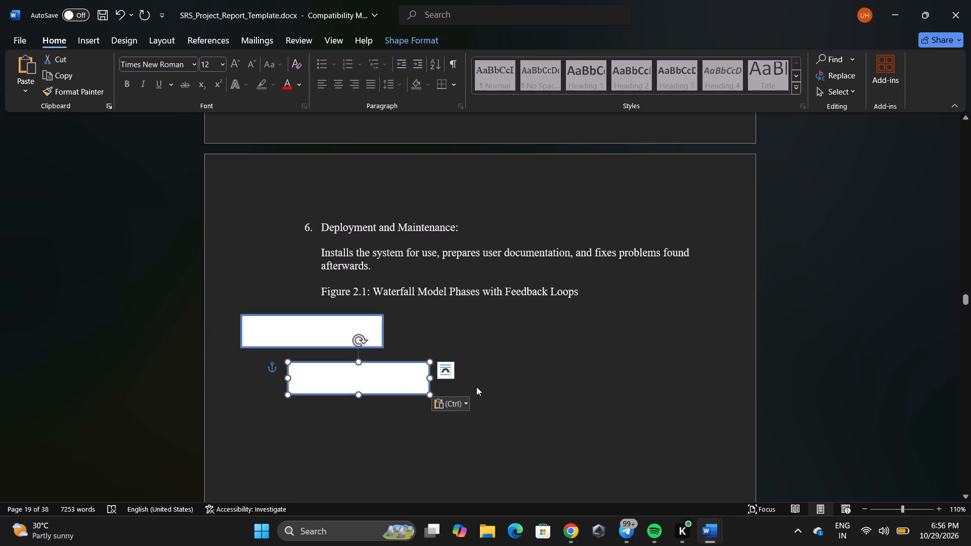
{"action": "right_click", "coordinate": [519, 415]}
{"action": "left_click", "coordinate": [547, 250]}
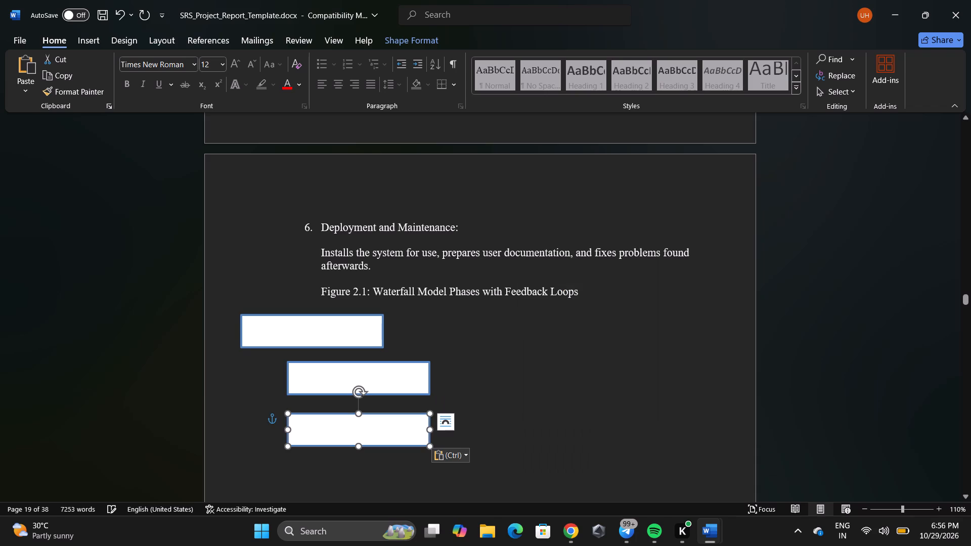
{"action": "right_click", "coordinate": [521, 396]}
{"action": "left_click", "coordinate": [551, 236]}
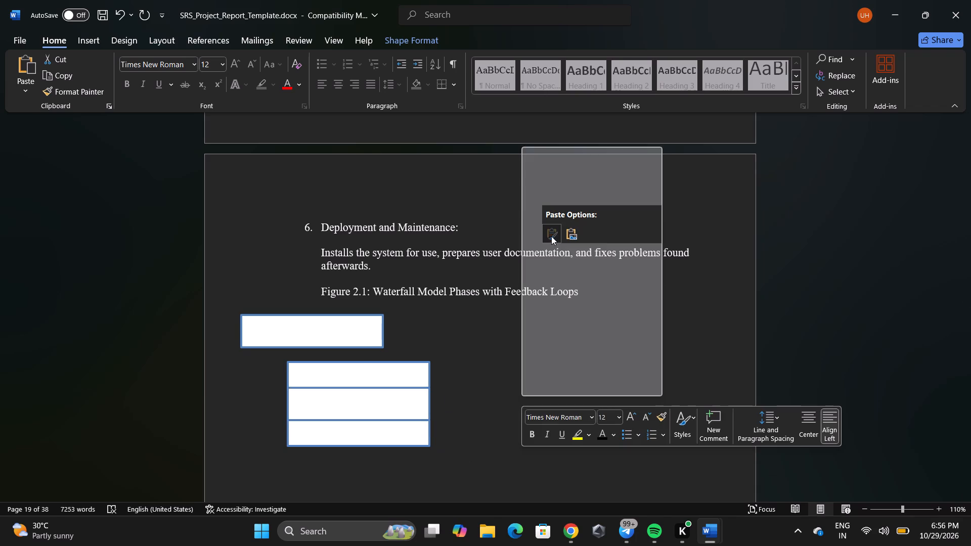
{"action": "right_click", "coordinate": [515, 360]}
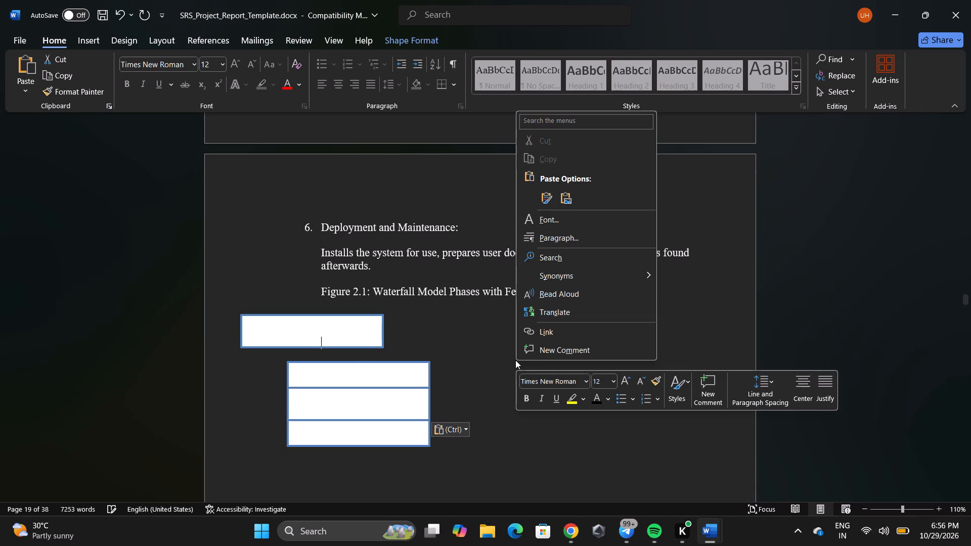
{"action": "left_click", "coordinate": [541, 204]}
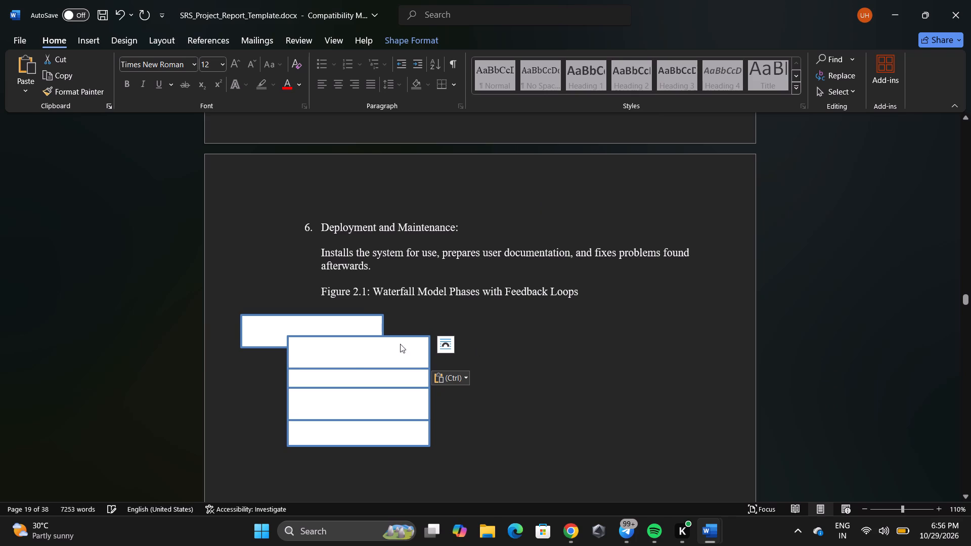
Move the uppermost pasted rectangle out of the overlapping stack, placing it just beyond the stack's right edge.
{"action": "left_click_drag", "start_coordinate": [385, 338], "coordinate": [527, 347]}
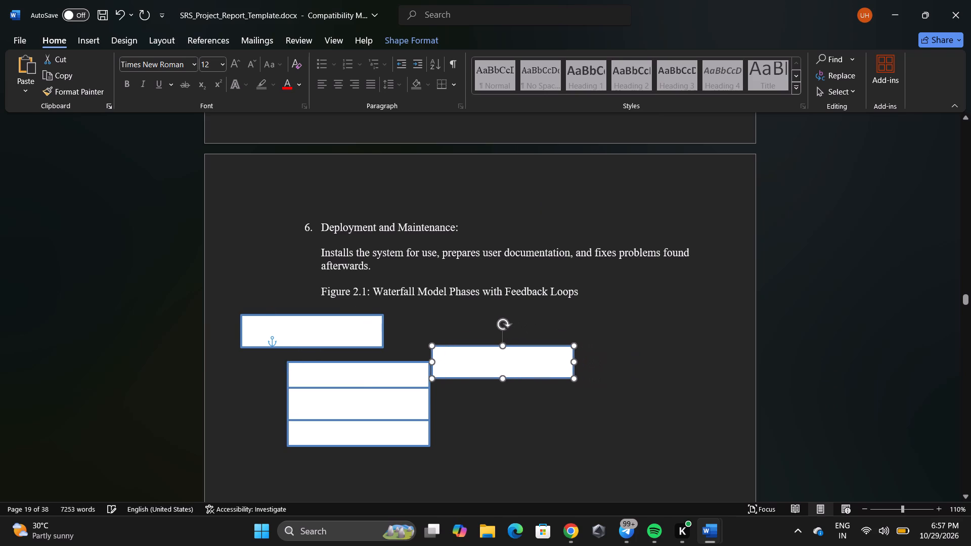
{"action": "left_click_drag", "start_coordinate": [527, 347], "coordinate": [529, 346]}
Insert eleven blank lines before the "2.1.1 Justification for Model Selection" heading to make room for the diagram.
{"action": "scroll", "coordinate": [724, 314], "scroll_direction": "down", "scroll_amount": 1}
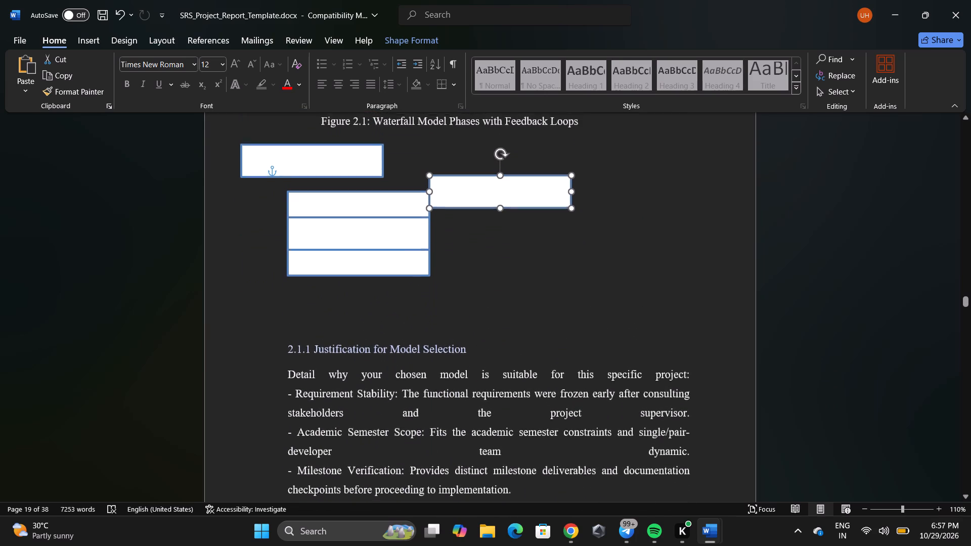
{"action": "left_click", "coordinate": [285, 349]}
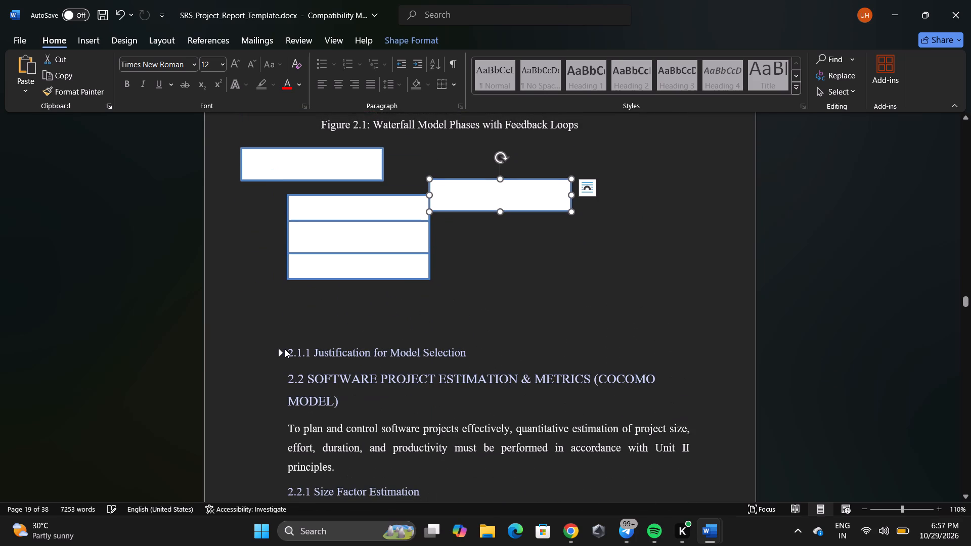
{"action": "left_click", "coordinate": [289, 351]}
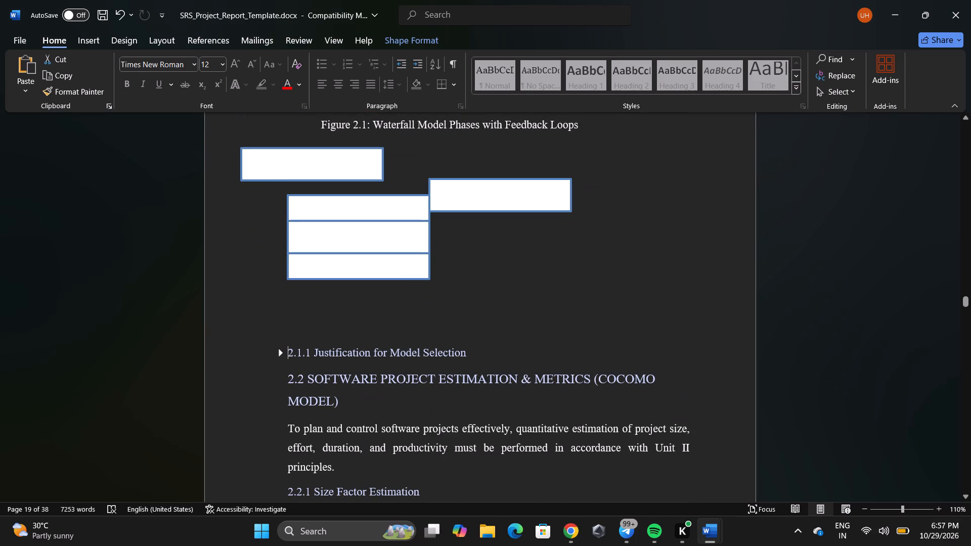
{"action": "key", "text": "Return"}
{"action": "key", "text": "Return"}
{"action": "key", "text": "Return"}
{"action": "key", "text": "Return"}
{"action": "key", "text": "Return"}
{"action": "key", "text": "Return"}
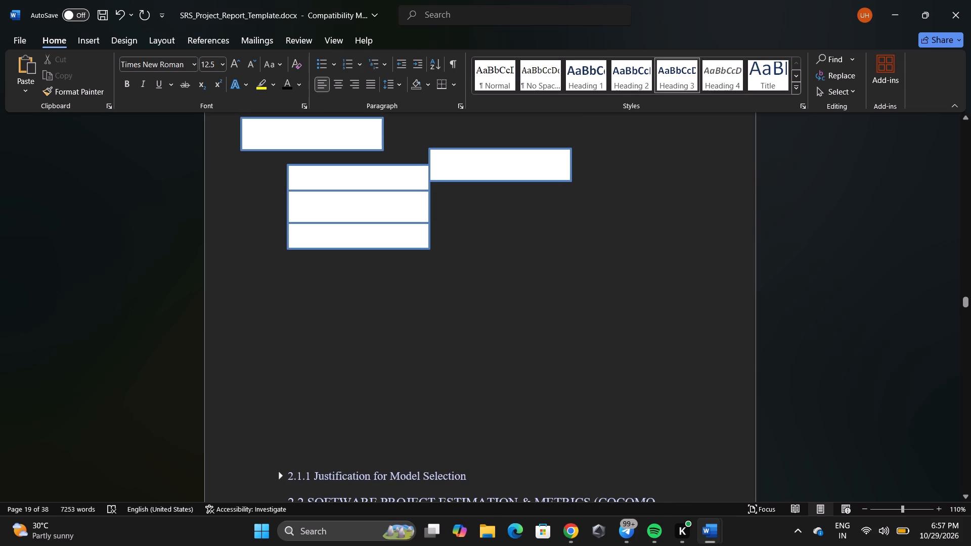
{"action": "key", "text": "Return"}
{"action": "key", "text": "Return"}
{"action": "key", "text": "Return"}
{"action": "key", "text": "Return"}
{"action": "key", "text": "Return"}
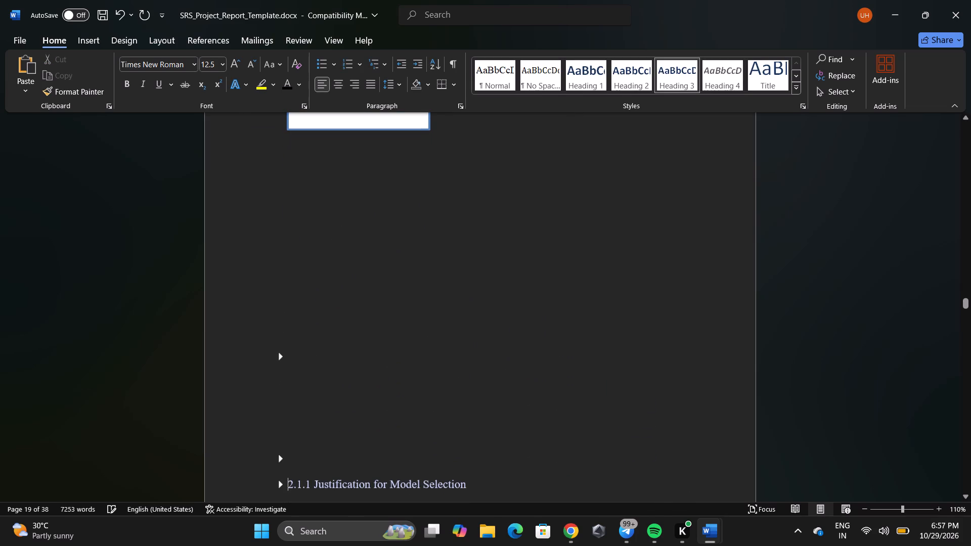
Spread the four copied rectangles into a descending staircase from the original box toward the page's right edge.
{"action": "scroll", "coordinate": [412, 290], "scroll_direction": "up", "scroll_amount": 2}
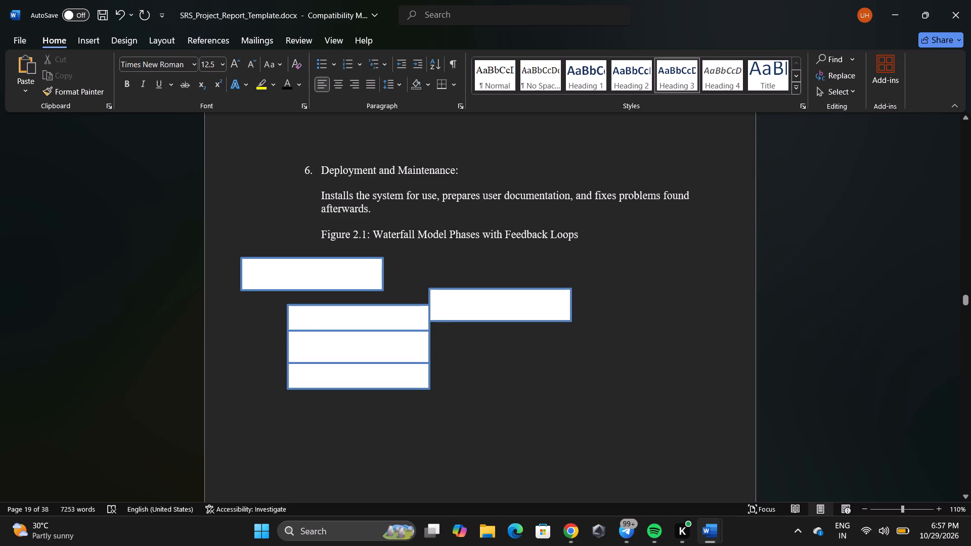
{"action": "left_click_drag", "start_coordinate": [356, 316], "coordinate": [369, 316]}
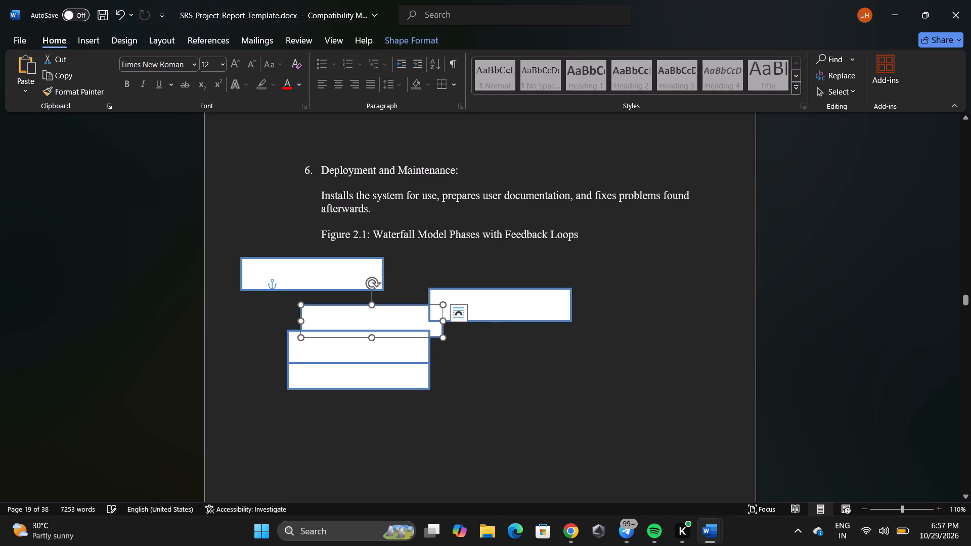
{"action": "left_click_drag", "start_coordinate": [491, 312], "coordinate": [508, 411]}
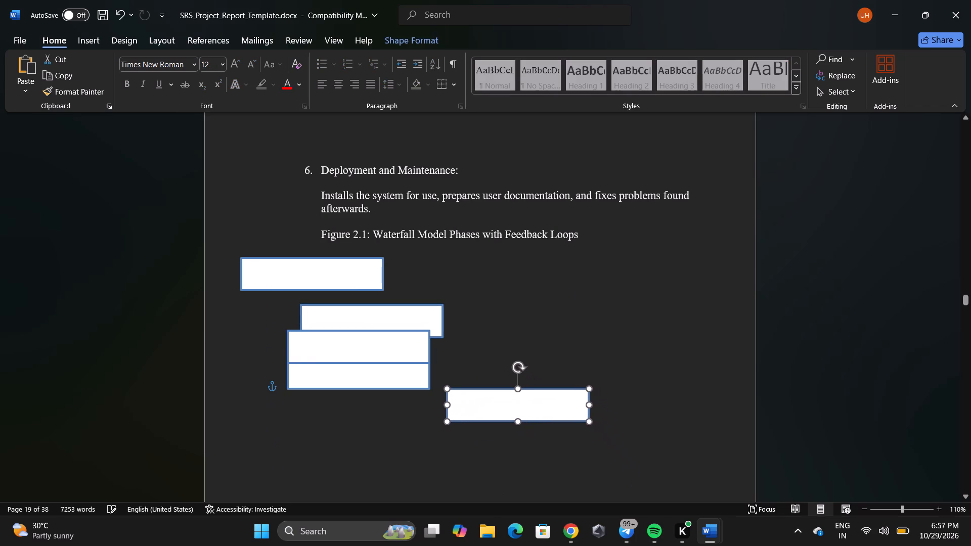
{"action": "left_click_drag", "start_coordinate": [508, 411], "coordinate": [477, 396]}
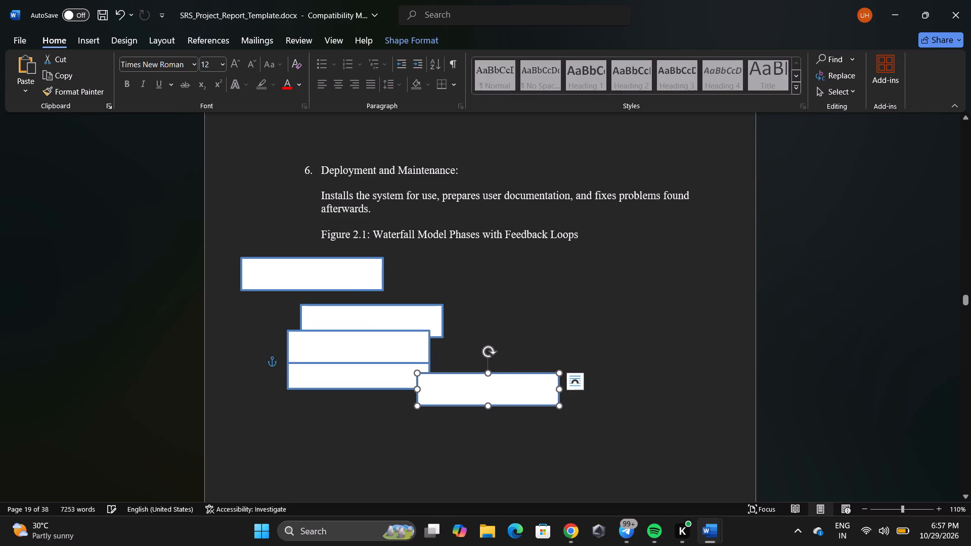
{"action": "left_click_drag", "start_coordinate": [388, 342], "coordinate": [608, 454]}
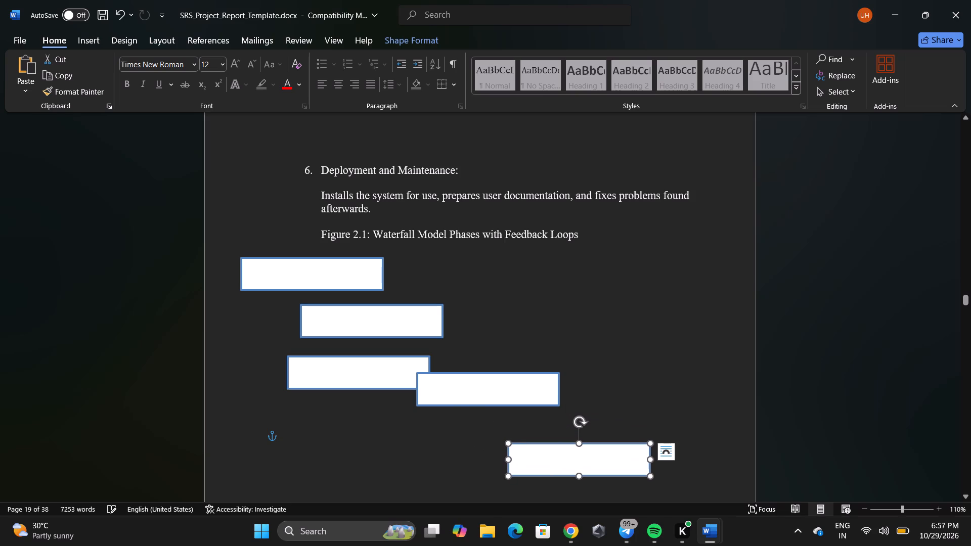
{"action": "left_click", "coordinate": [365, 376]}
{"action": "left_click_drag", "start_coordinate": [365, 376], "coordinate": [438, 417]}
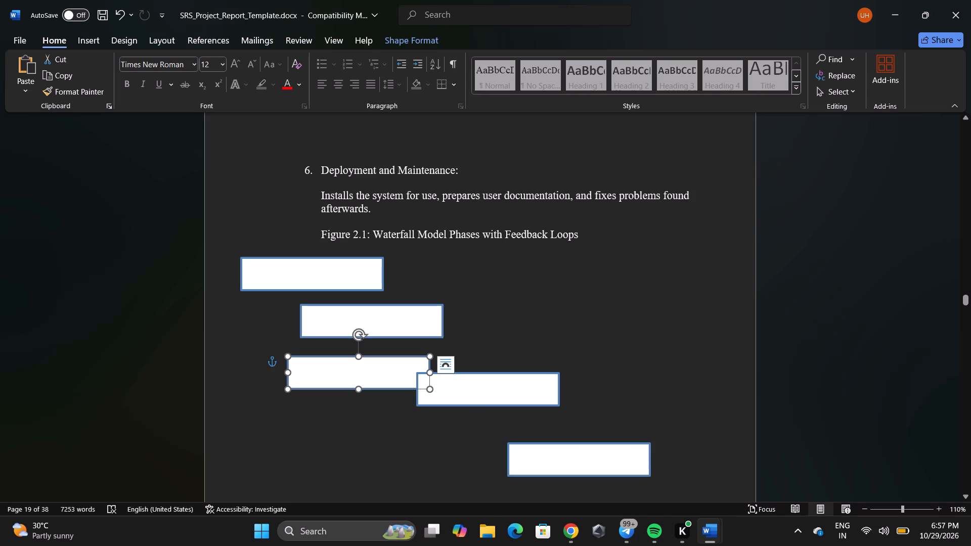
{"action": "left_click_drag", "start_coordinate": [438, 417], "coordinate": [551, 473]}
{"action": "left_click_drag", "start_coordinate": [375, 362], "coordinate": [475, 411]}
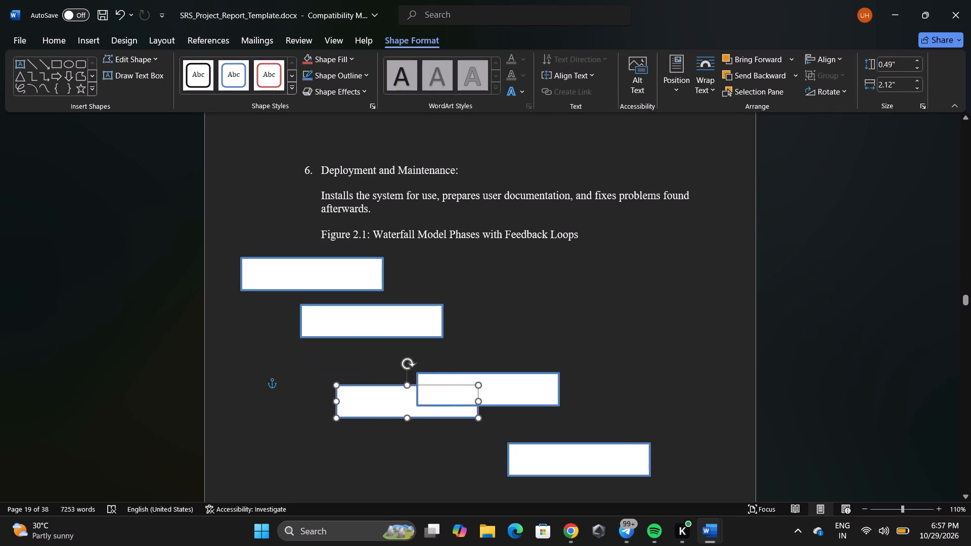
{"action": "left_click_drag", "start_coordinate": [475, 411], "coordinate": [685, 488]}
{"action": "scroll", "coordinate": [569, 285], "scroll_direction": "up", "scroll_amount": 2}
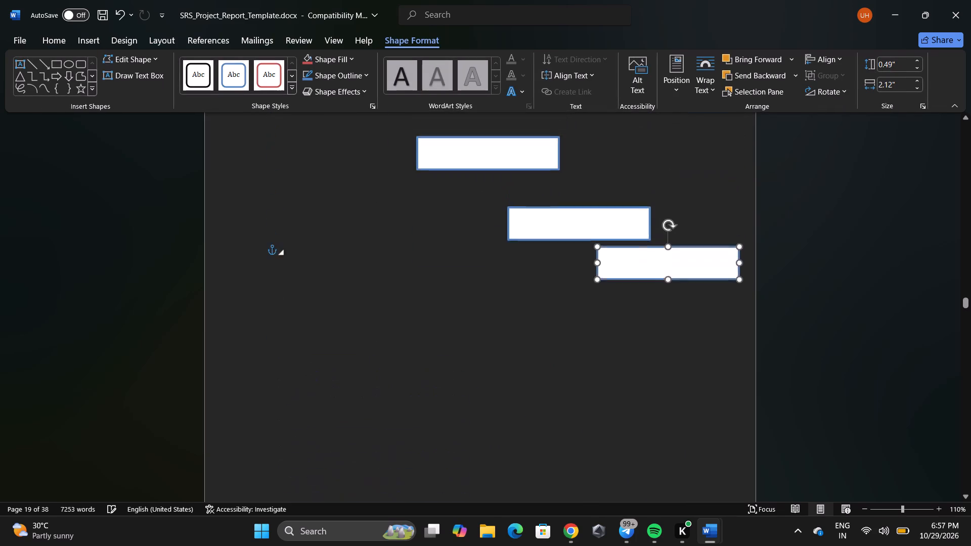
Reposition the second, third and fourth rectangles so the staircase below the Figure 2.1 caption descends in more even steps.
{"action": "scroll", "coordinate": [569, 285], "scroll_direction": "up", "scroll_amount": 2}
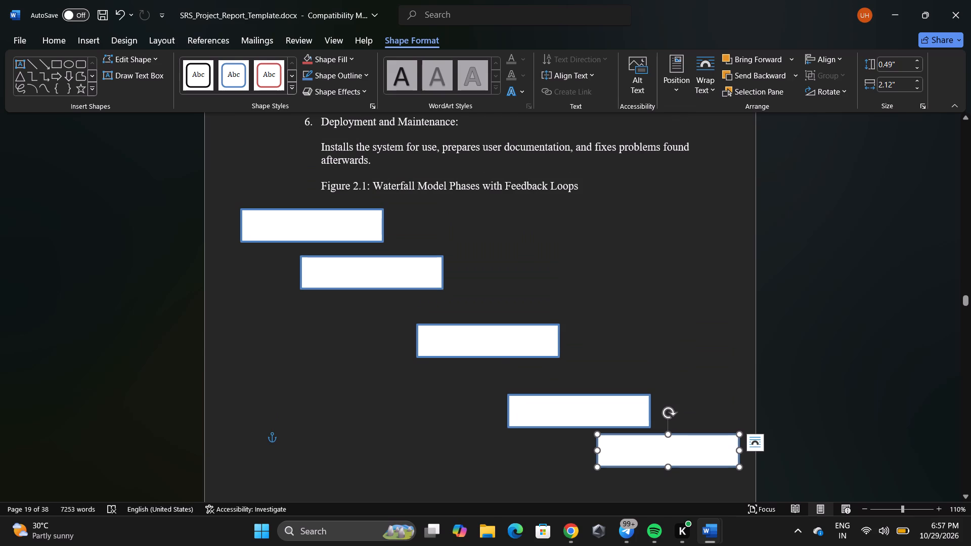
{"action": "left_click_drag", "start_coordinate": [388, 281], "coordinate": [397, 294]}
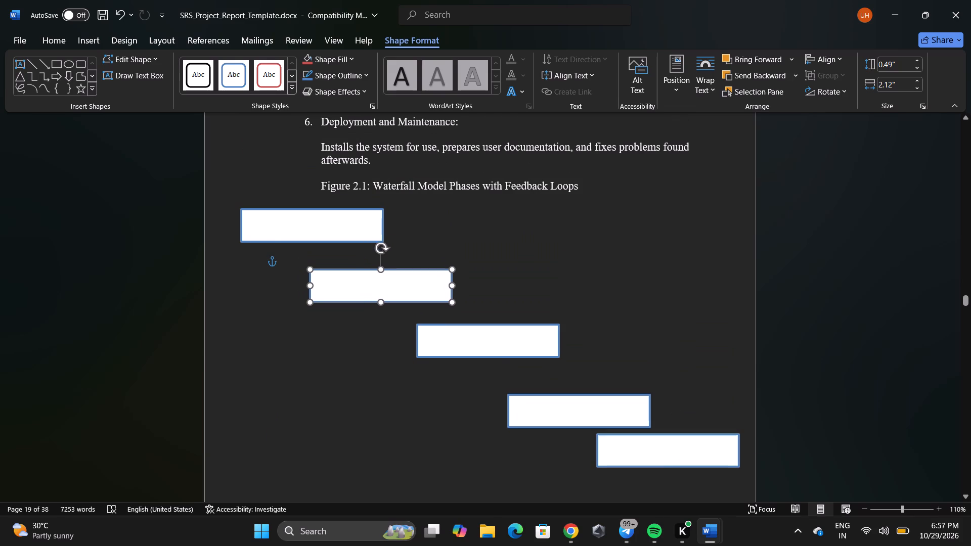
{"action": "left_click_drag", "start_coordinate": [397, 294], "coordinate": [396, 291]}
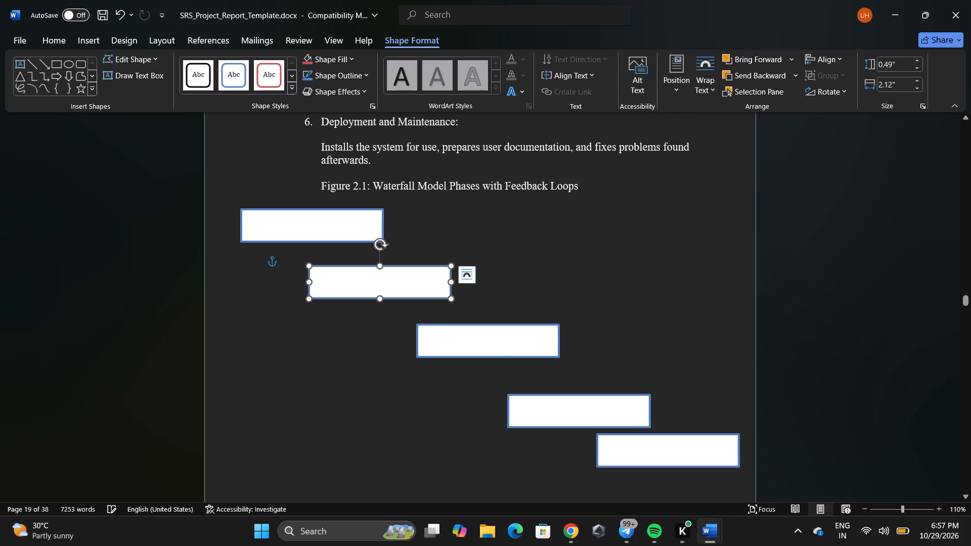
{"action": "left_click_drag", "start_coordinate": [473, 337], "coordinate": [462, 334]}
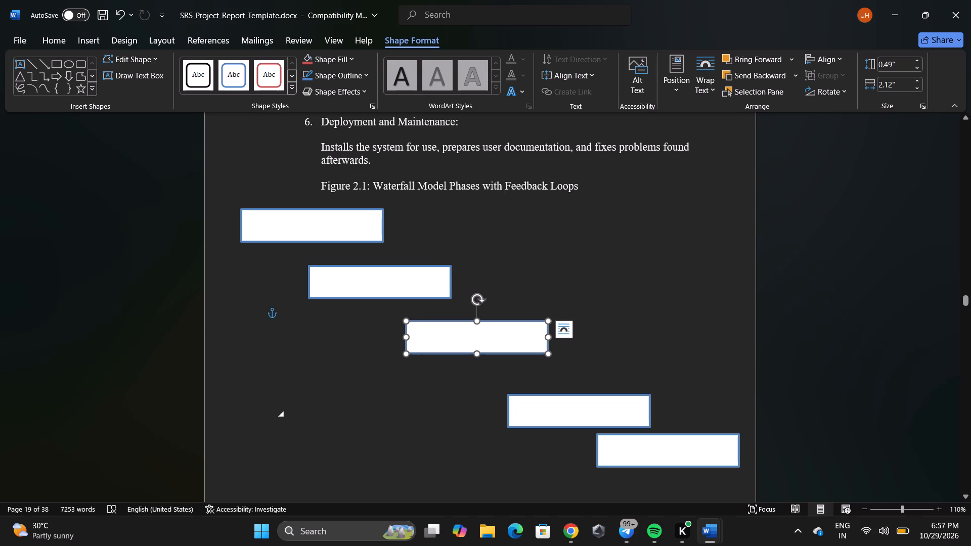
{"action": "left_click_drag", "start_coordinate": [546, 411], "coordinate": [531, 395]}
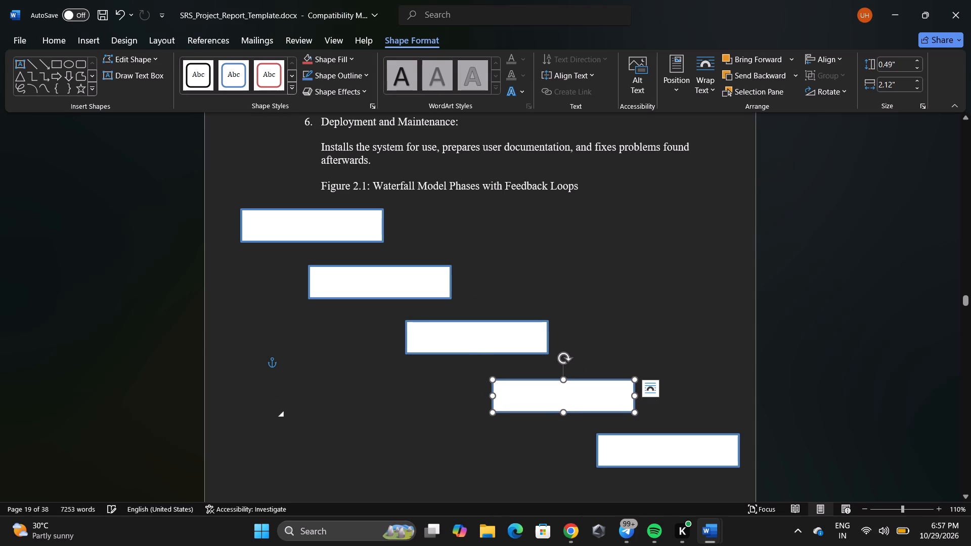
Enlarge the lowest rectangle of the staircase to about 0.87" high and 2.17" wide.
{"action": "left_click", "coordinate": [708, 456]}
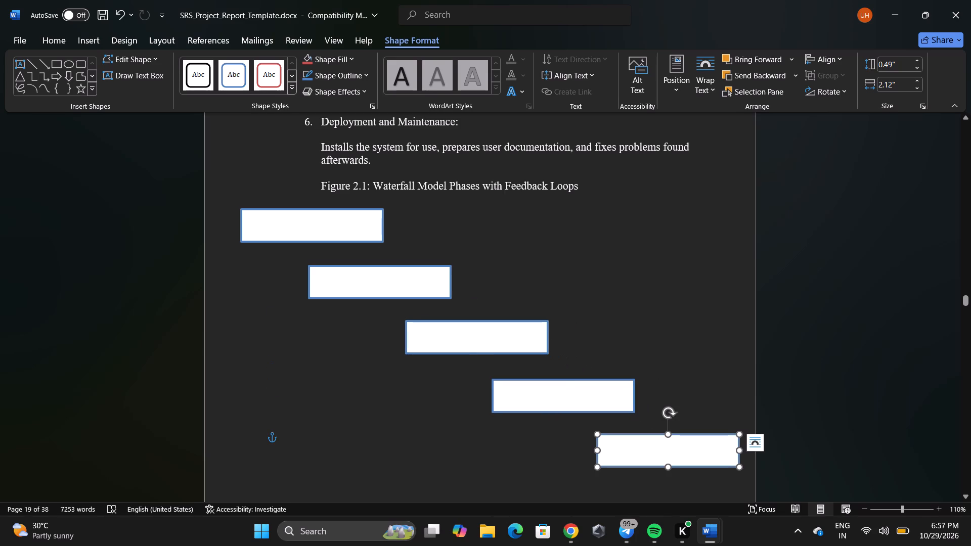
{"action": "left_click_drag", "start_coordinate": [740, 466], "coordinate": [740, 488]}
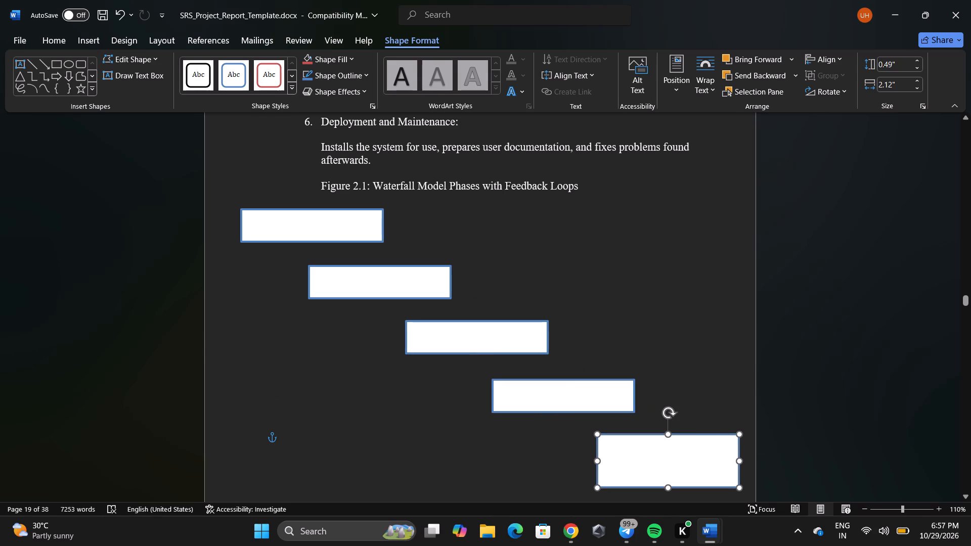
{"action": "left_click_drag", "start_coordinate": [740, 488], "coordinate": [742, 492]}
{"action": "left_click", "coordinate": [700, 351]}
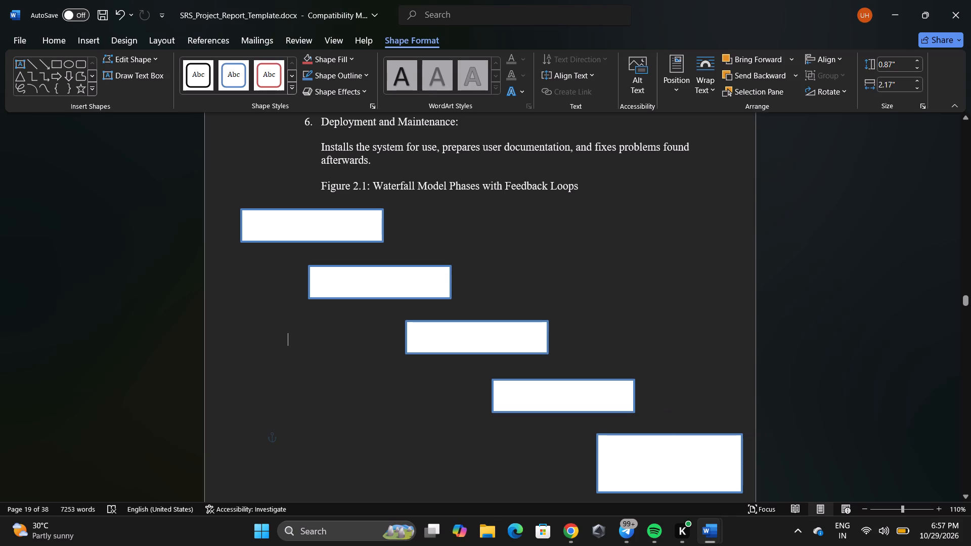
Add the bold text "Feasibility Study" inside the first rectangle of the staircase.
{"action": "left_click", "coordinate": [299, 230]}
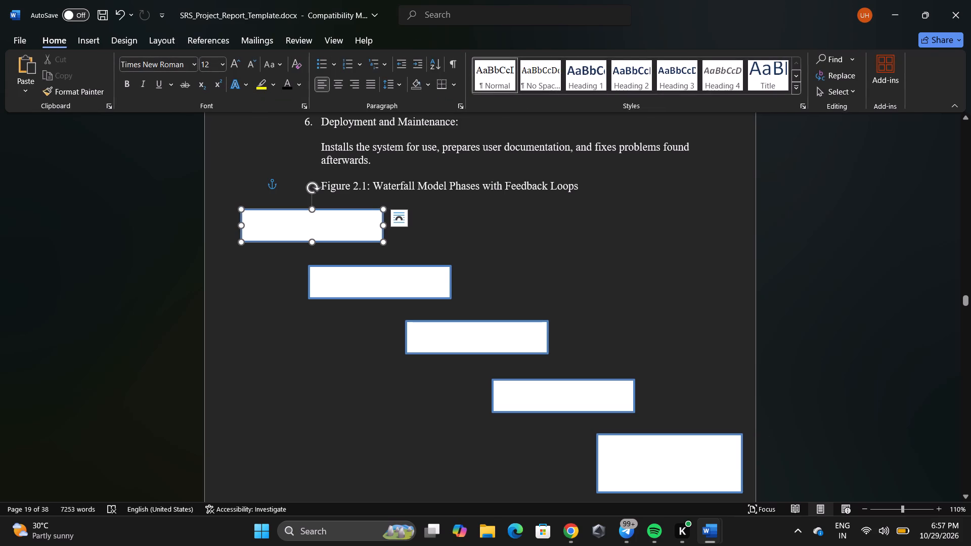
{"action": "left_click", "coordinate": [304, 226]}
{"action": "right_click", "coordinate": [304, 226]}
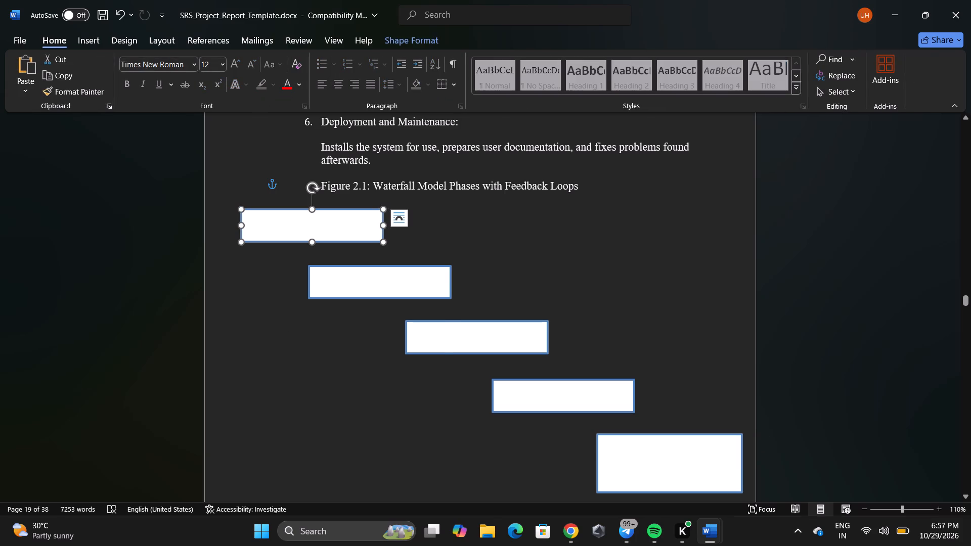
{"action": "left_click", "coordinate": [343, 275]}
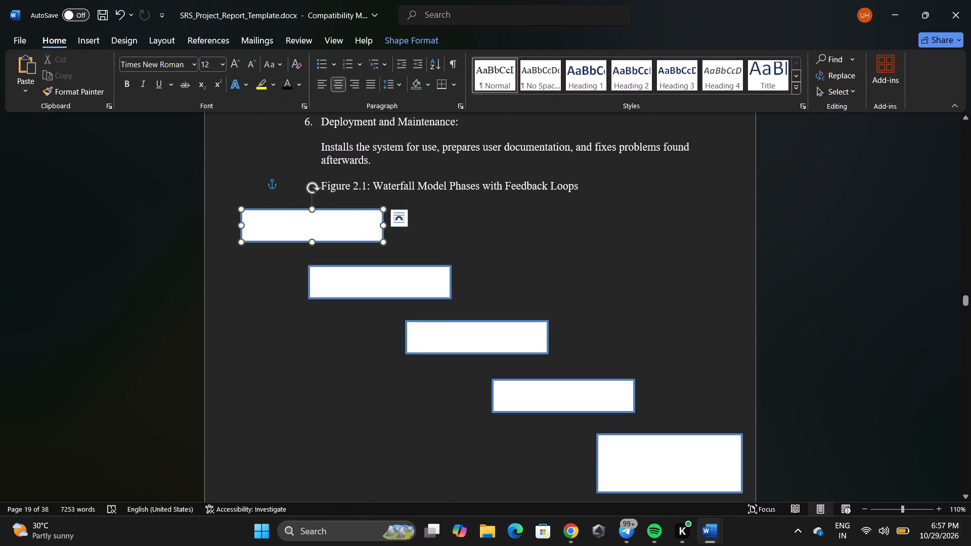
{"action": "left_click", "coordinate": [130, 84]}
{"action": "key", "text": "f"}
{"action": "key", "text": "e"}
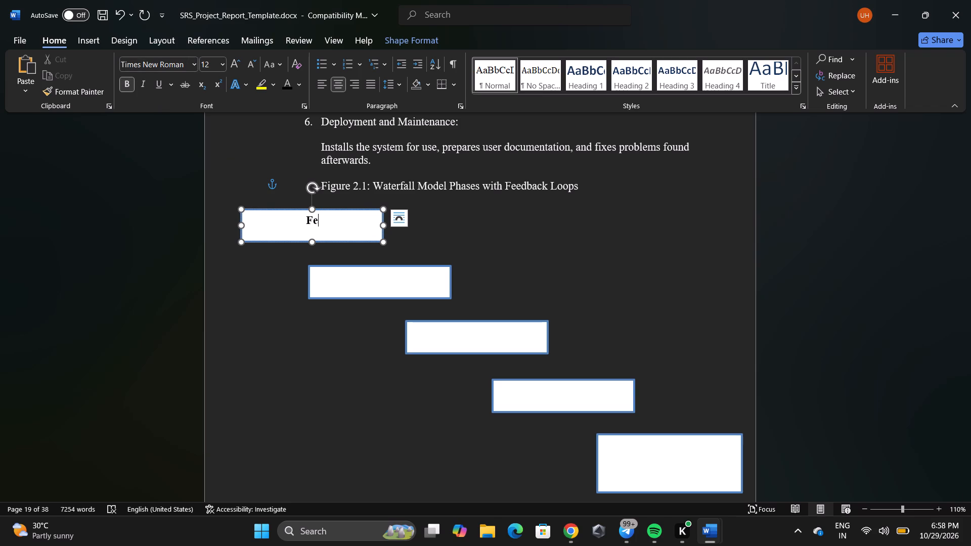
{"action": "type", "text": "asi"}
{"action": "type", "text": "bility"}
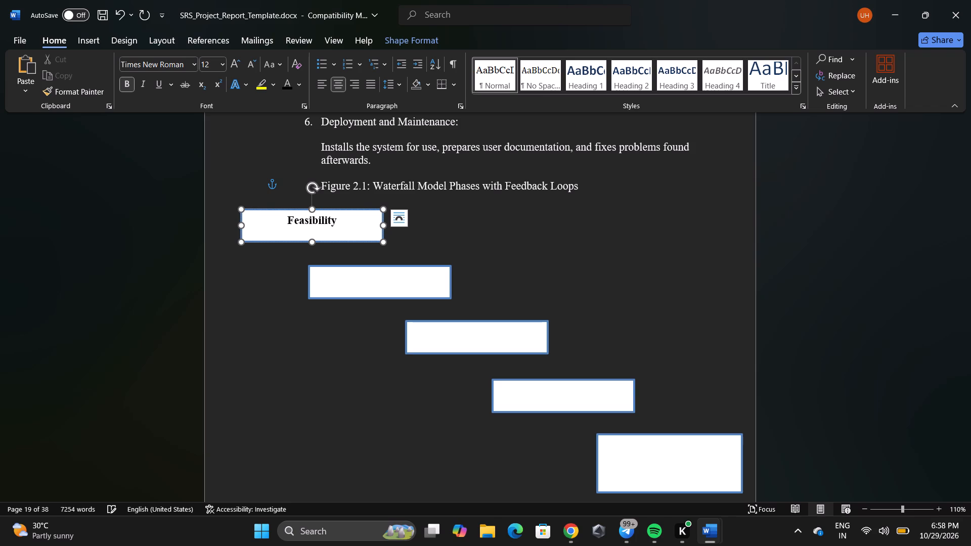
{"action": "key", "text": "space"}
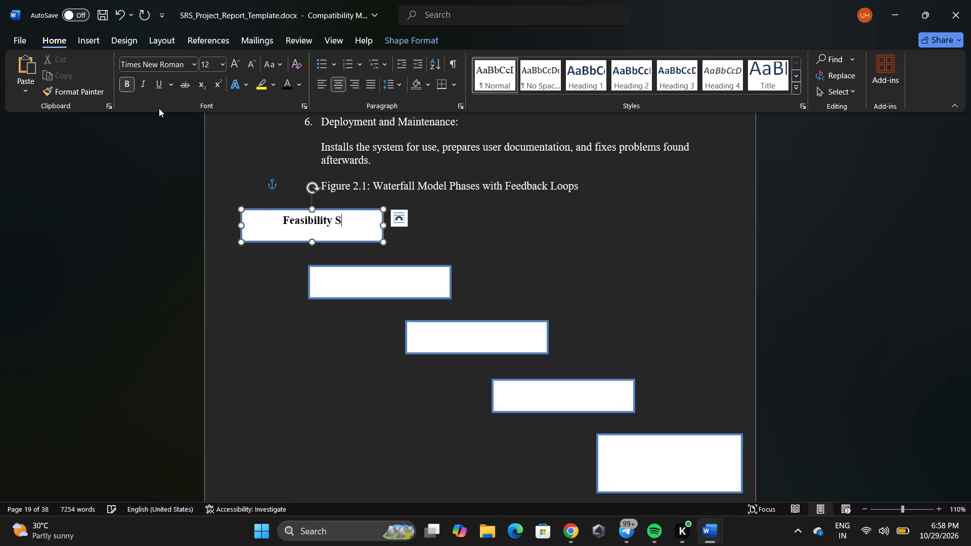
{"action": "type", "text": "tudy"}
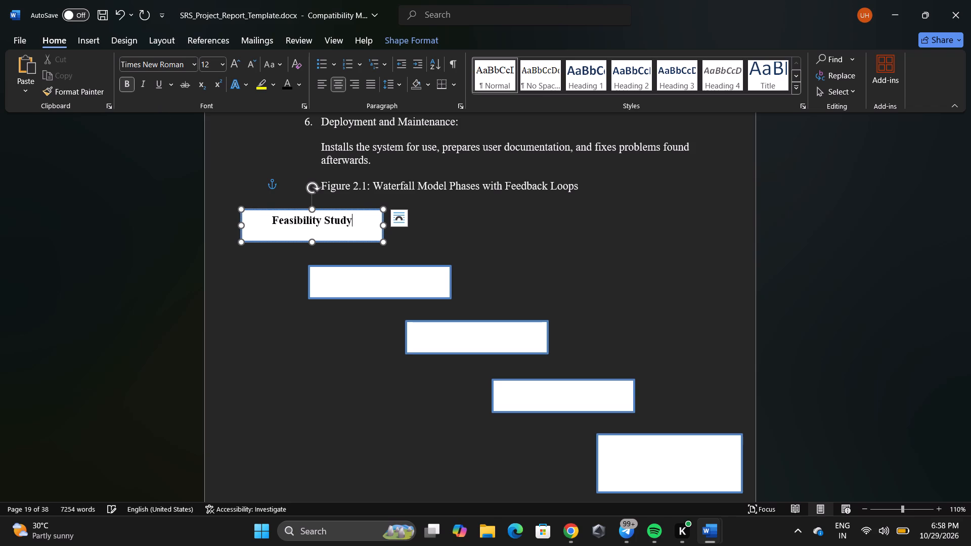
Open the second rectangle for text entry, clear any trial letters, and set its text to bold and centred.
{"action": "left_click", "coordinate": [372, 283]}
{"action": "right_click", "coordinate": [372, 283]}
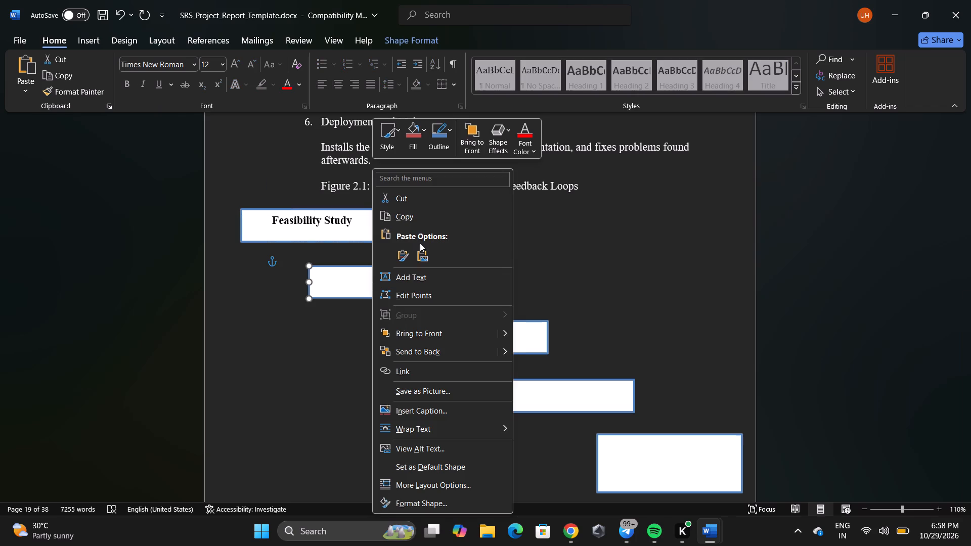
{"action": "left_click", "coordinate": [411, 271]}
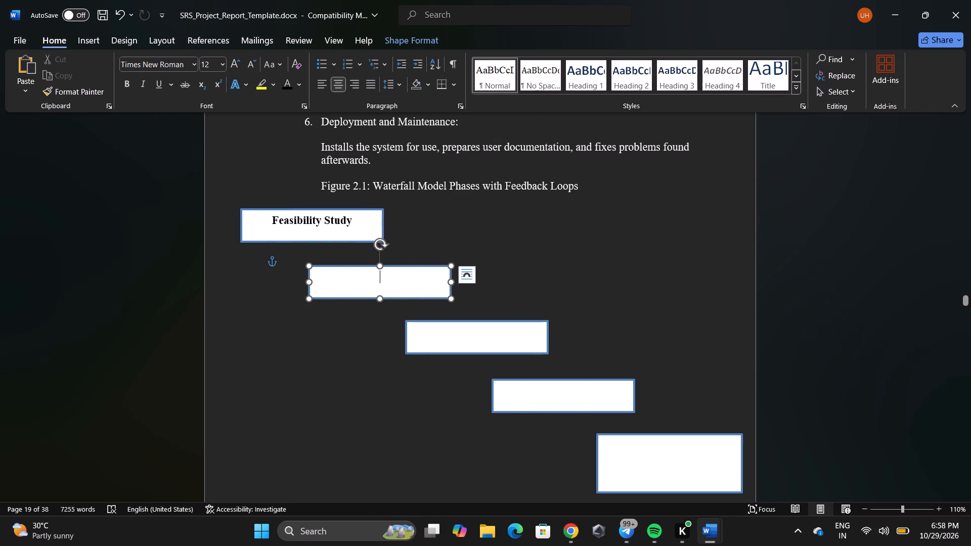
{"action": "key", "text": "e"}
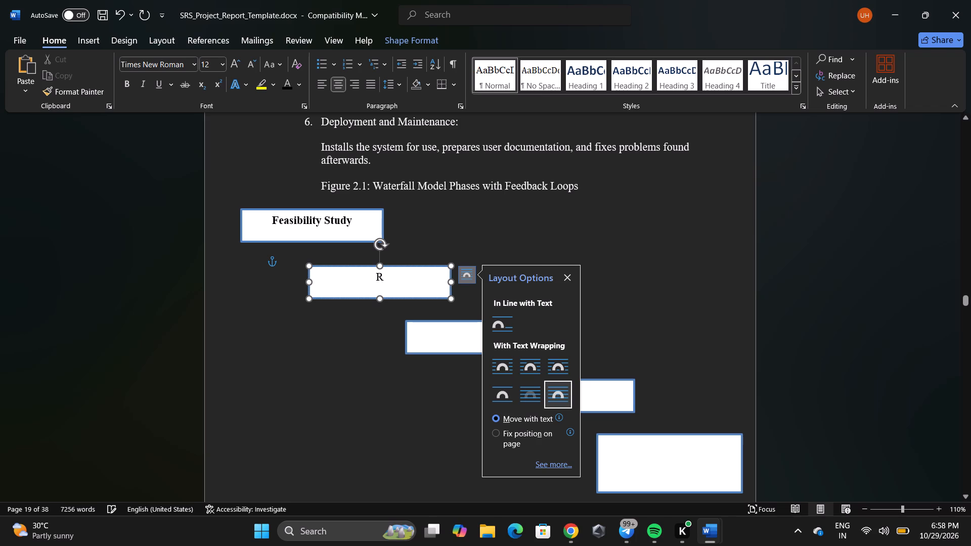
{"action": "left_click", "coordinate": [383, 281]}
{"action": "key", "text": "e"}
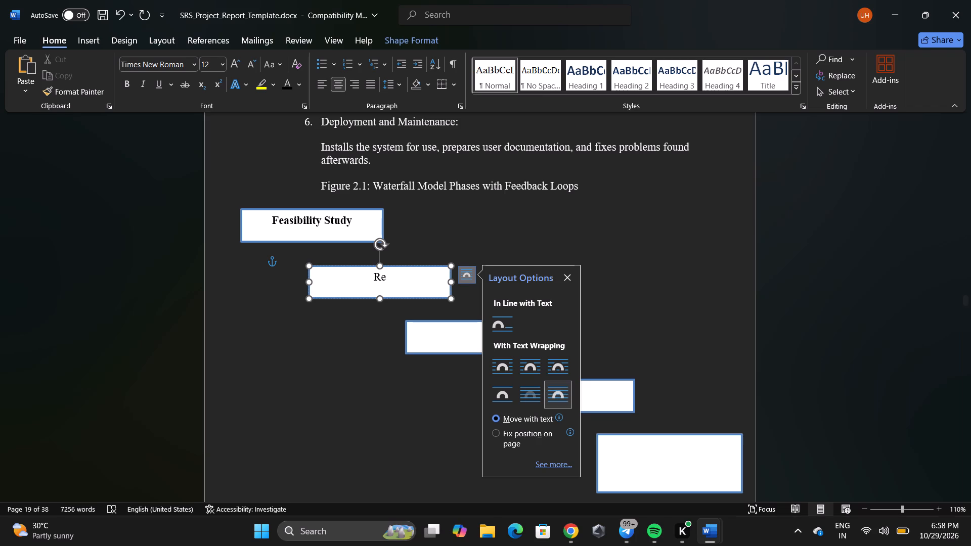
{"action": "left_click", "coordinate": [383, 281]}
{"action": "key", "text": "BackSpace"}
{"action": "key", "text": "BackSpace"}
{"action": "left_click", "coordinate": [126, 83]}
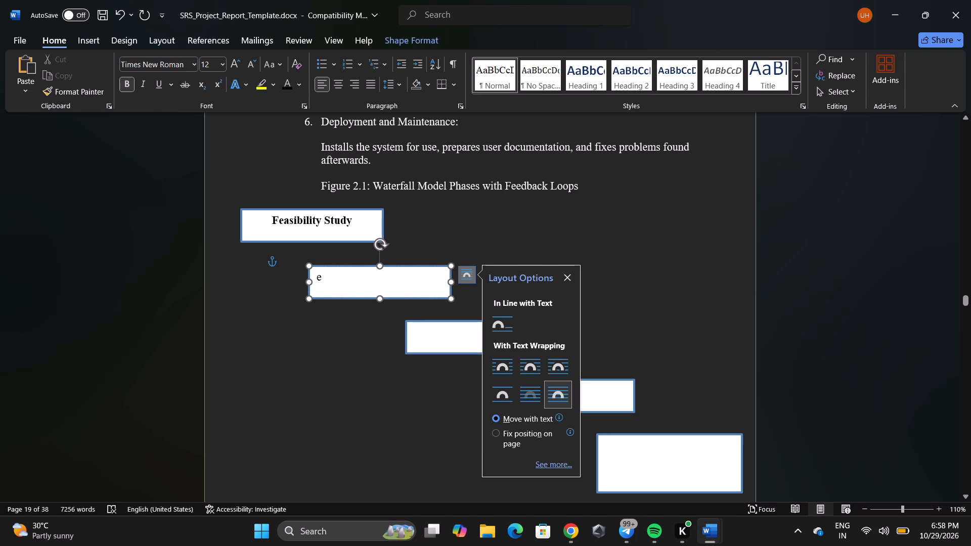
{"action": "left_click", "coordinate": [350, 284]}
{"action": "key", "text": "BackSpace"}
{"action": "left_click", "coordinate": [130, 83]}
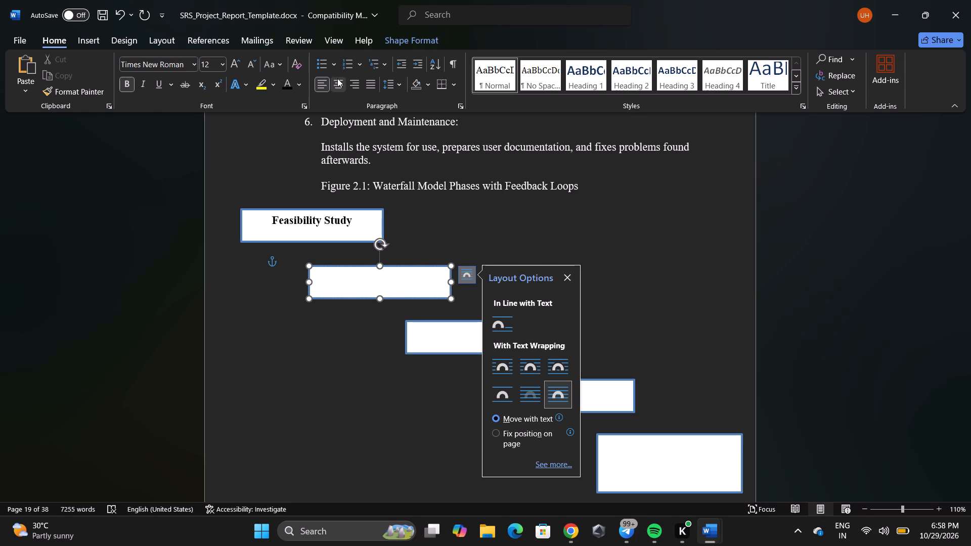
{"action": "left_click", "coordinate": [338, 79]}
Enter the label "Requirement Analysis" in the second rectangle of the staircase.
{"action": "key", "text": "r"}
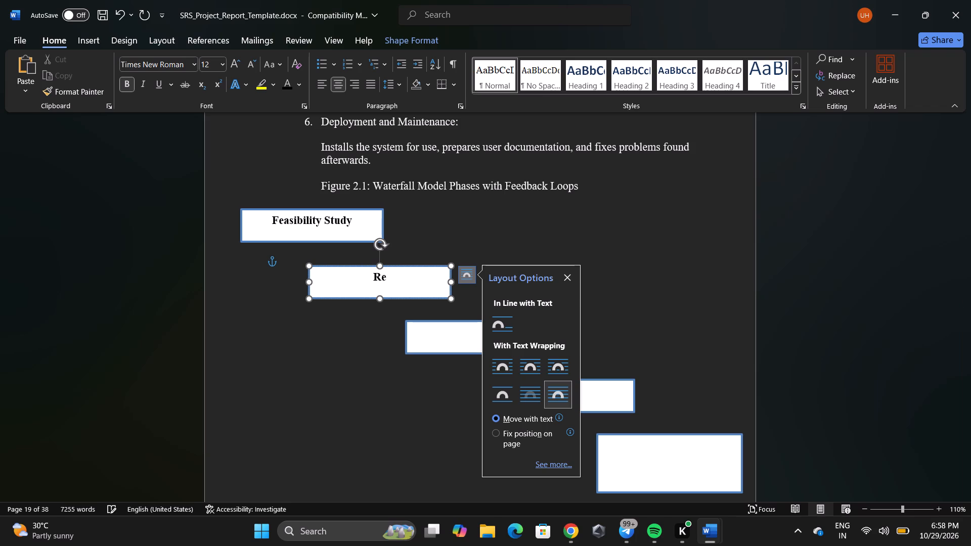
{"action": "type", "text": "quire"}
{"action": "type", "text": "ment"}
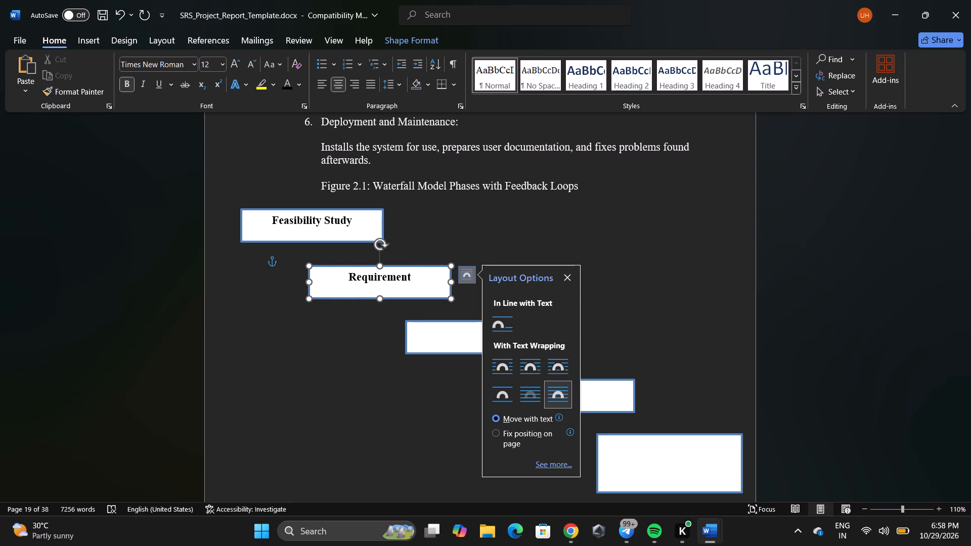
{"action": "key", "text": "Return"}
{"action": "type", "text": "aaaa"}
{"action": "left_click", "coordinate": [415, 279]}
{"action": "key", "text": "space"}
{"action": "type", "text": "a"}
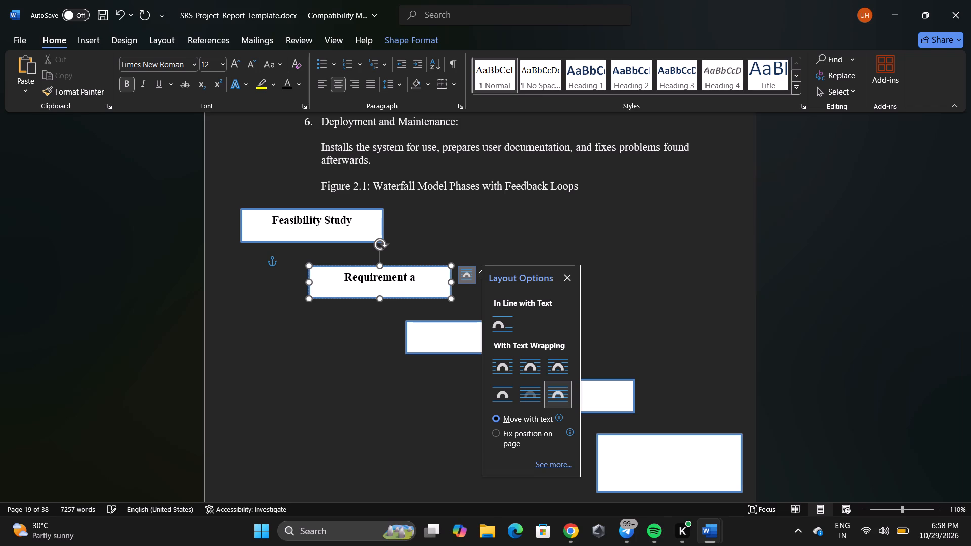
{"action": "key", "text": "BackSpace"}
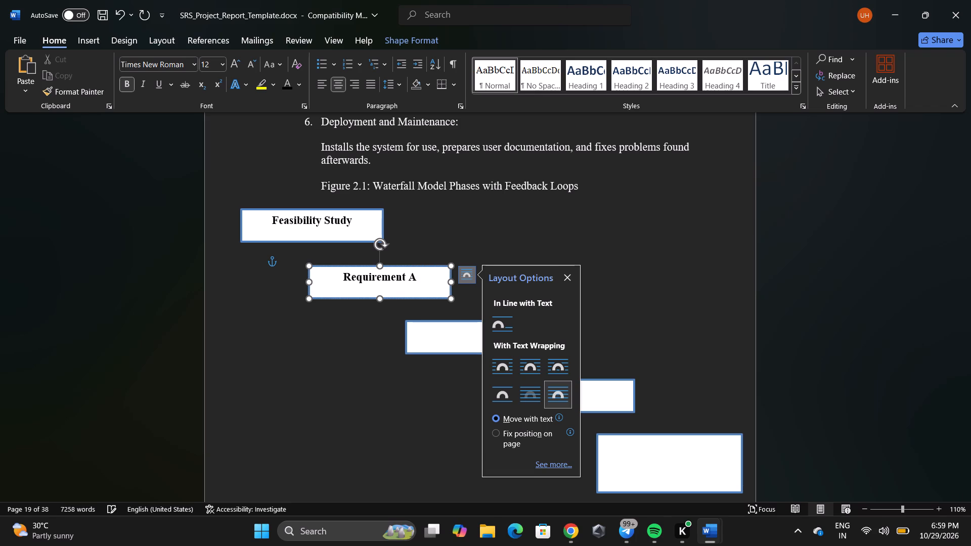
{"action": "type", "text": "NA"}
{"action": "type", "text": "=="}
{"action": "key", "text": "BackSpace"}
{"action": "key", "text": "BackSpace"}
{"action": "key", "text": "BackSpace"}
{"action": "key", "text": "BackSpace"}
{"action": "key", "text": "a"}
{"action": "key", "text": "BackSpace"}
{"action": "type", "text": "nal"}
{"action": "type", "text": "ysis"}
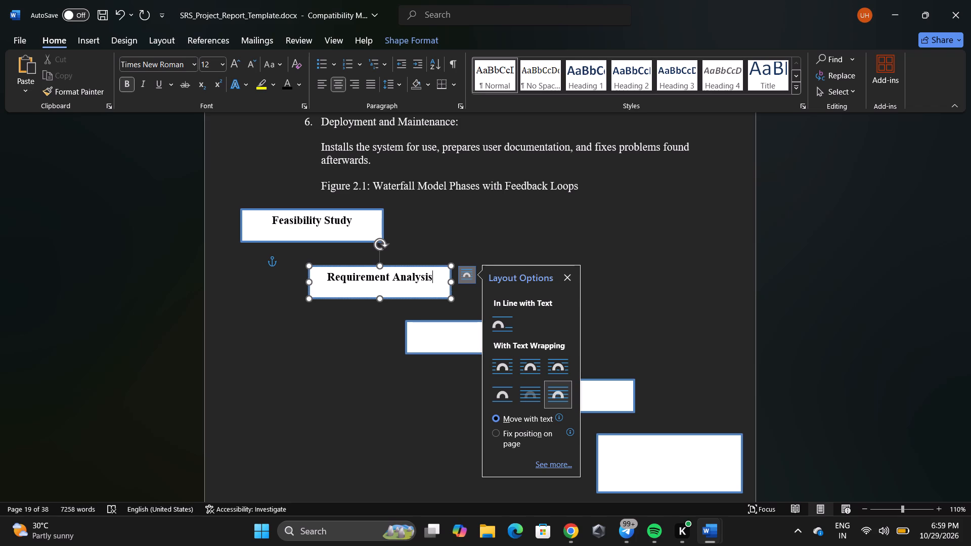
{"action": "left_click", "coordinate": [563, 229]}
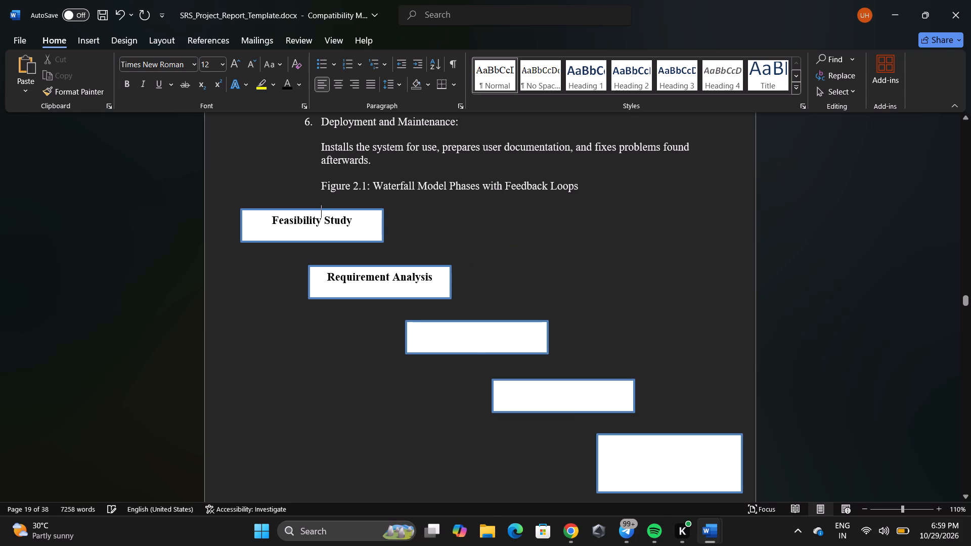
Add the bold text "System Design" inside the third rectangle of the staircase.
{"action": "left_click", "coordinate": [474, 342]}
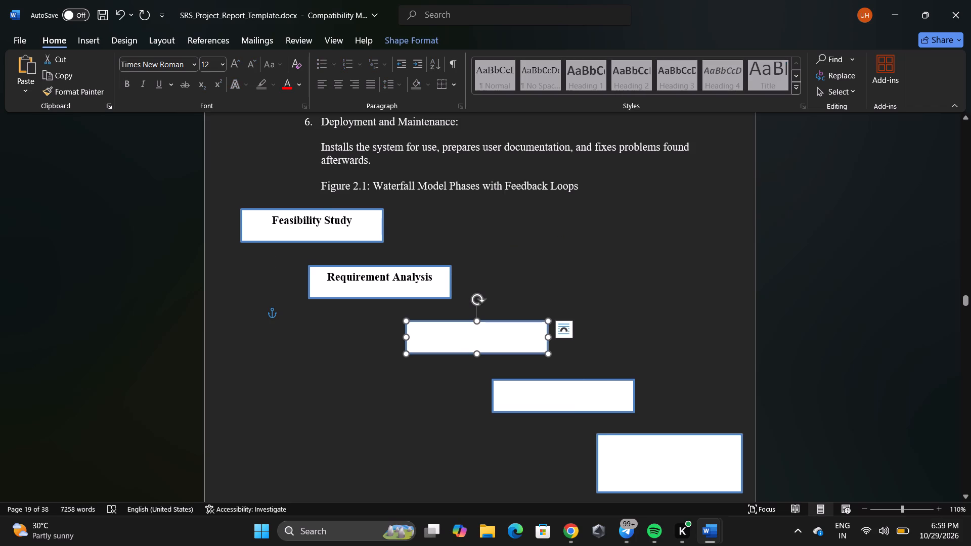
{"action": "right_click", "coordinate": [467, 338]}
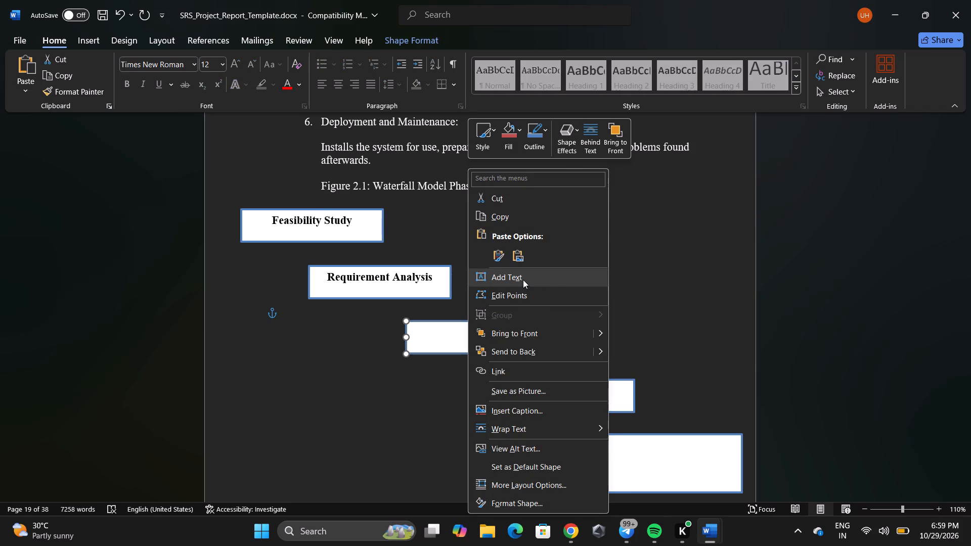
{"action": "left_click", "coordinate": [523, 280]}
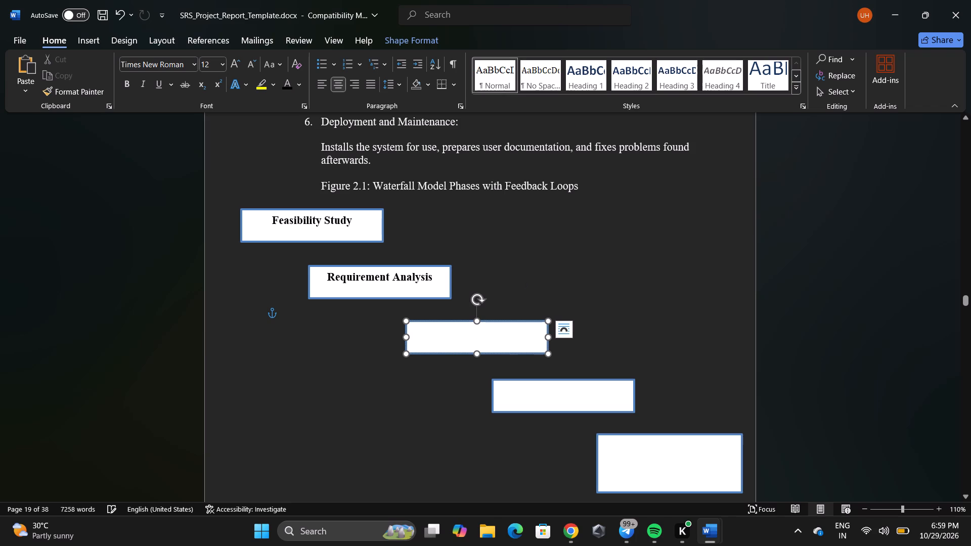
{"action": "left_click", "coordinate": [130, 83]}
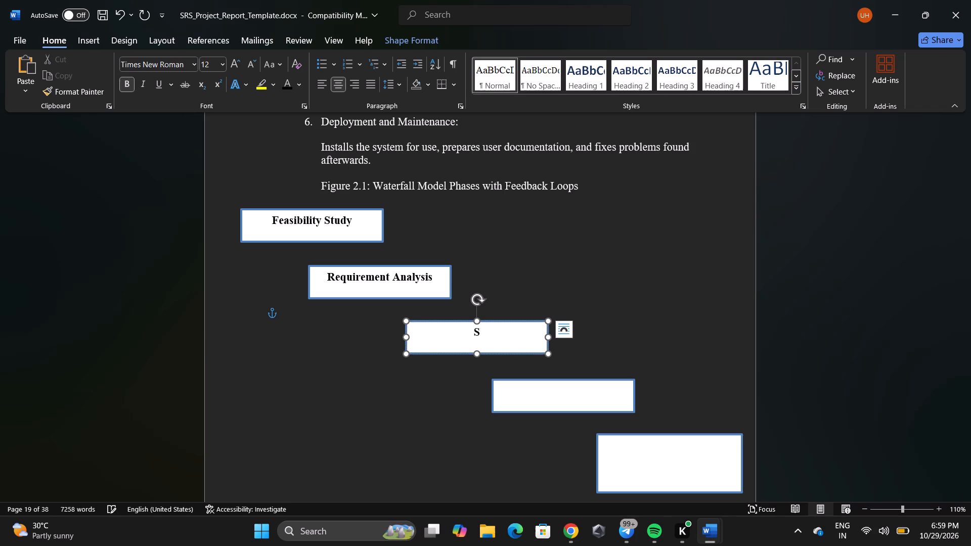
{"action": "type", "text": "ystem"}
{"action": "key", "text": "space"}
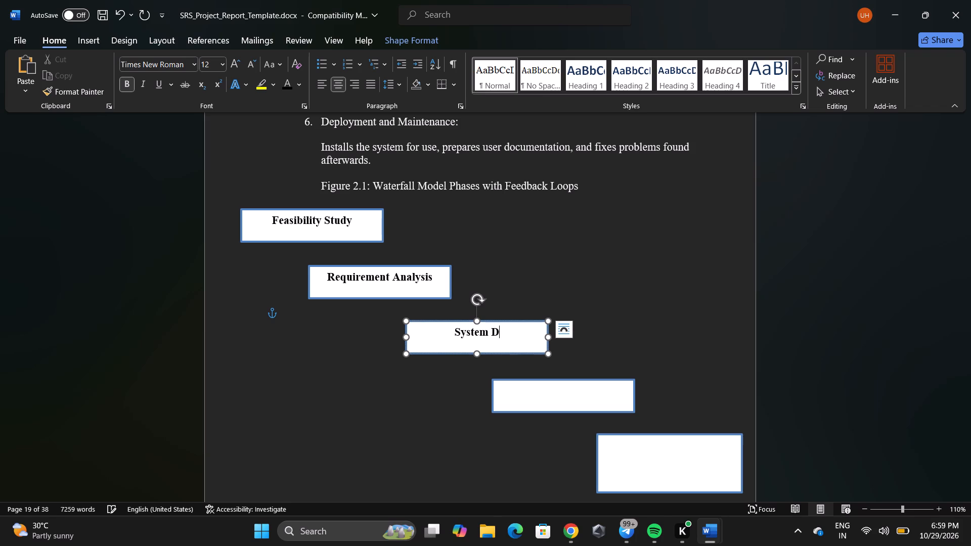
{"action": "type", "text": "esign"}
Add the bold text "Implementation and coding" inside the fourth rectangle of the staircase.
{"action": "left_click", "coordinate": [556, 388]}
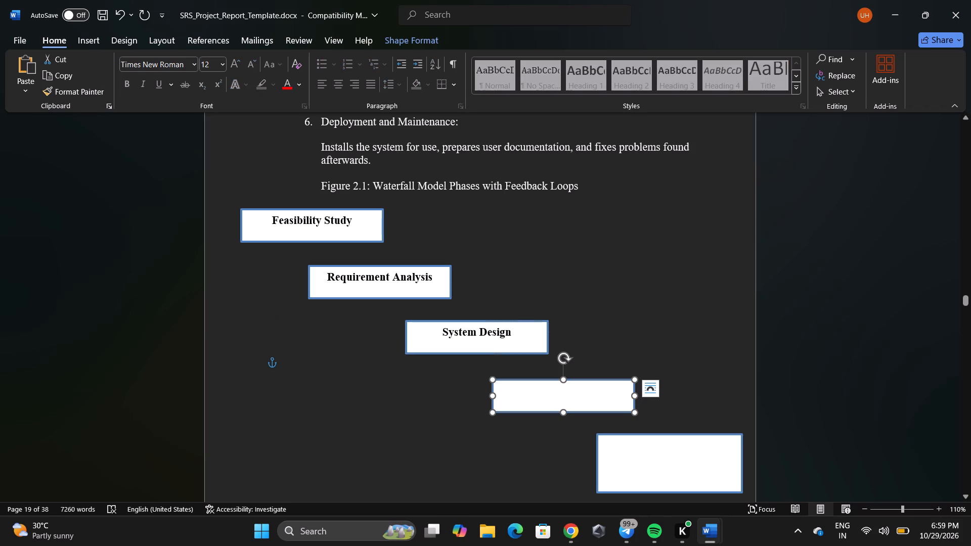
{"action": "left_click", "coordinate": [553, 403]}
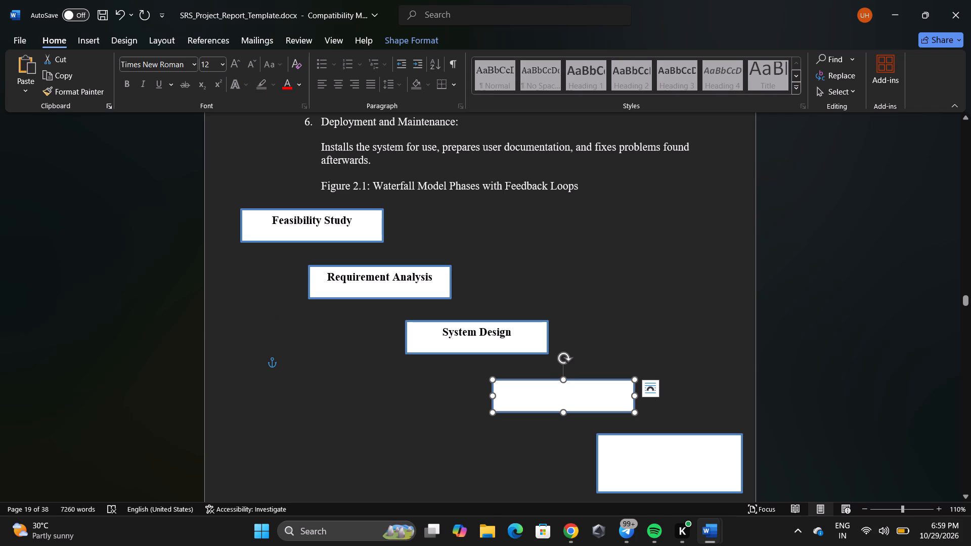
{"action": "right_click", "coordinate": [556, 405]}
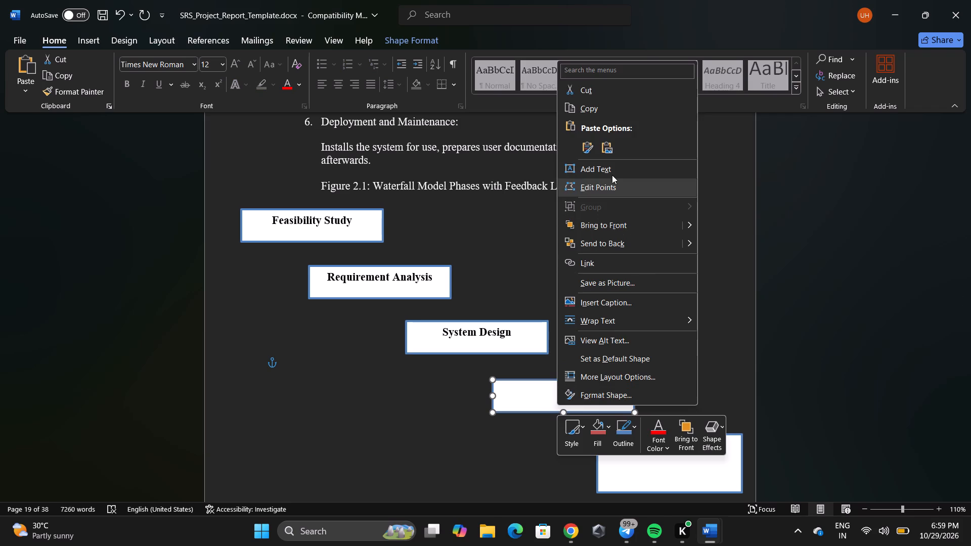
{"action": "left_click", "coordinate": [608, 169]}
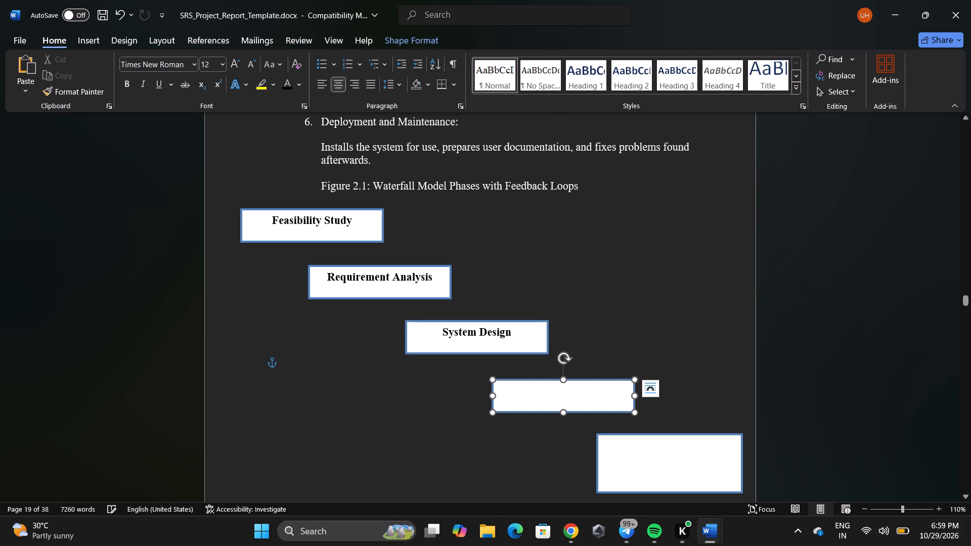
{"action": "left_click", "coordinate": [130, 83]}
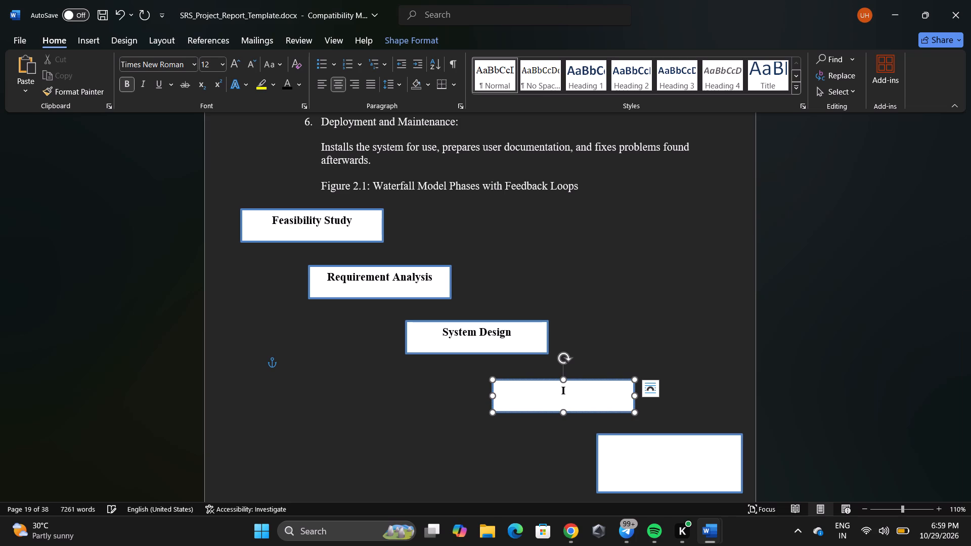
{"action": "key", "text": "m"}
{"action": "type", "text": "plemen"}
{"action": "type", "text": "tation"}
{"action": "key", "text": "space"}
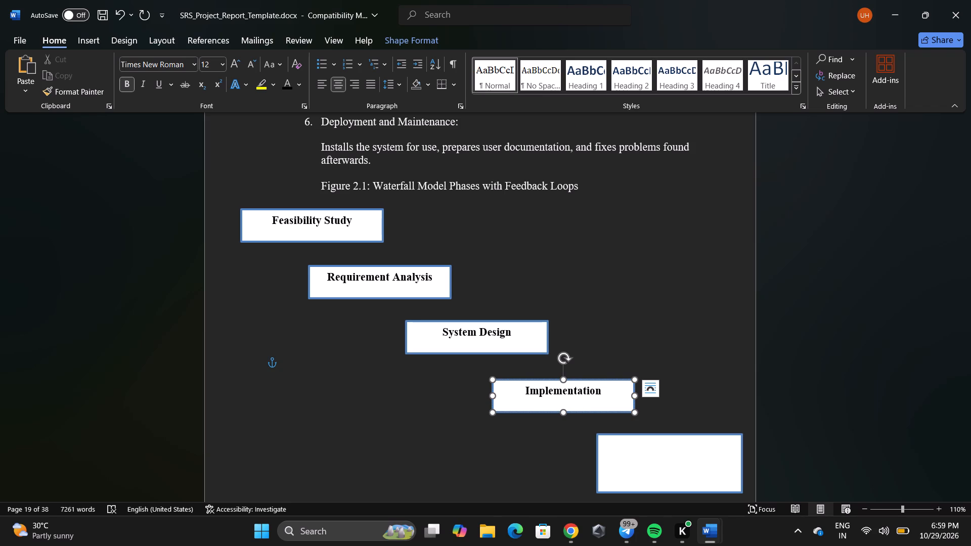
{"action": "type", "text": "and"}
{"action": "key", "text": "space"}
{"action": "type", "text": "coding"}
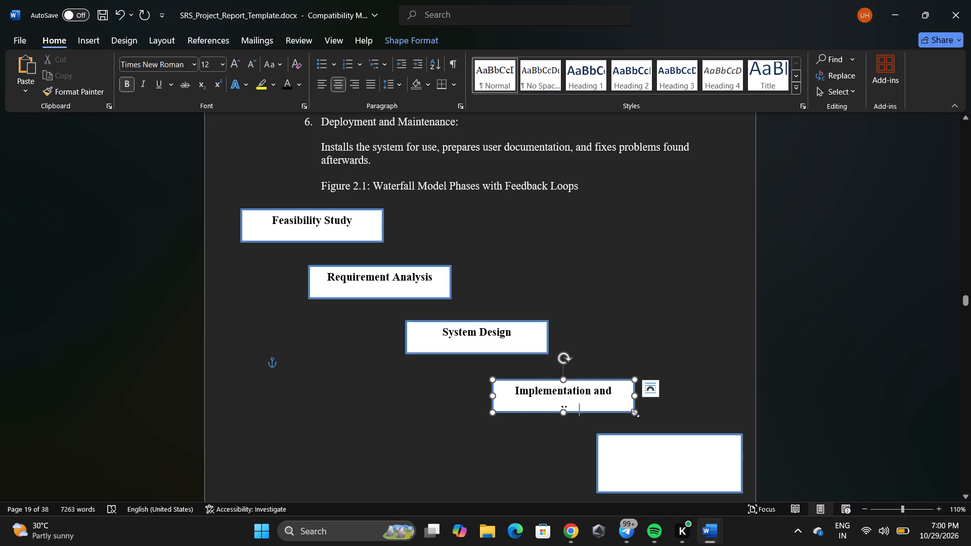
Increase the height of the "Implementation and coding" rectangle so both lines of its label fit.
{"action": "left_click_drag", "start_coordinate": [633, 411], "coordinate": [634, 425]}
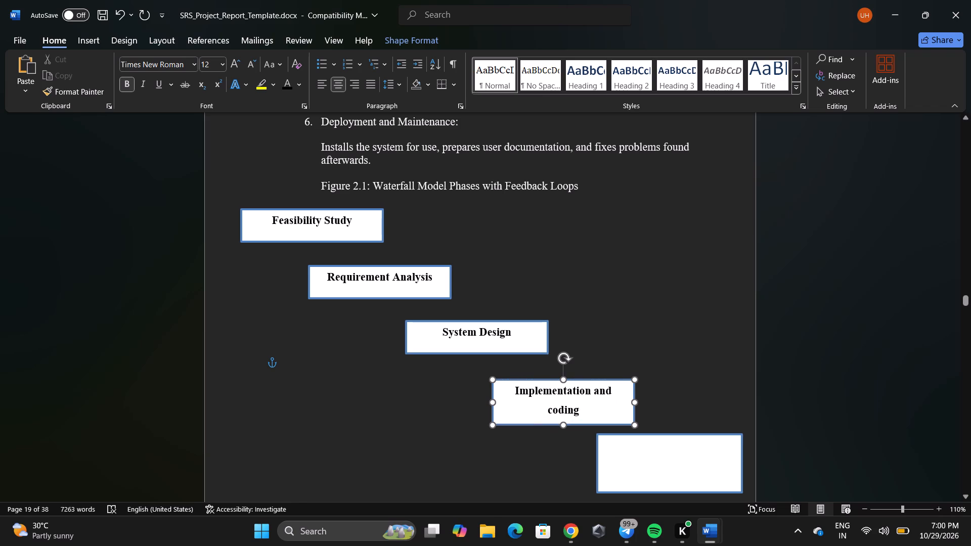
{"action": "left_click_drag", "start_coordinate": [634, 425], "coordinate": [635, 426]}
Delete the stray "aaaa" beneath "Requirement Analysis", enlarging that rectangle to reach it and shrinking it back to one-line height.
{"action": "left_click", "coordinate": [377, 292]}
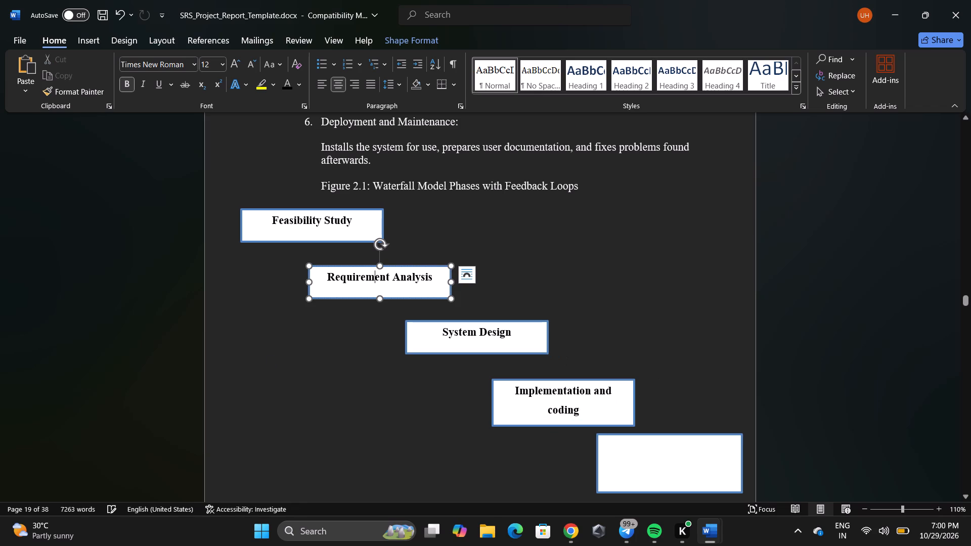
{"action": "left_click_drag", "start_coordinate": [454, 298], "coordinate": [455, 314]}
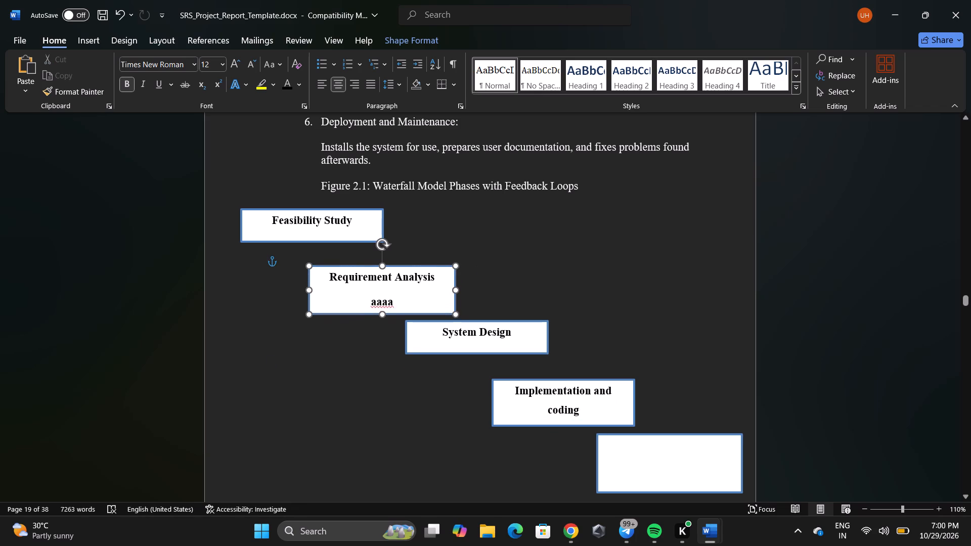
{"action": "left_click_drag", "start_coordinate": [455, 314], "coordinate": [455, 318]}
{"action": "left_click", "coordinate": [395, 304]}
{"action": "key", "text": "BackSpace"}
{"action": "key", "text": "BackSpace"}
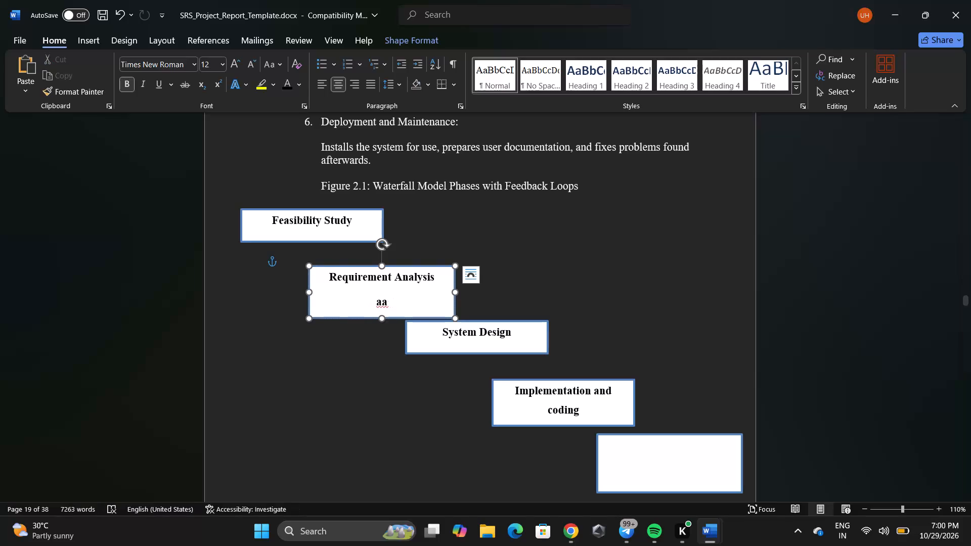
{"action": "key", "text": "BackSpace"}
{"action": "key", "text": "BackSpace"}
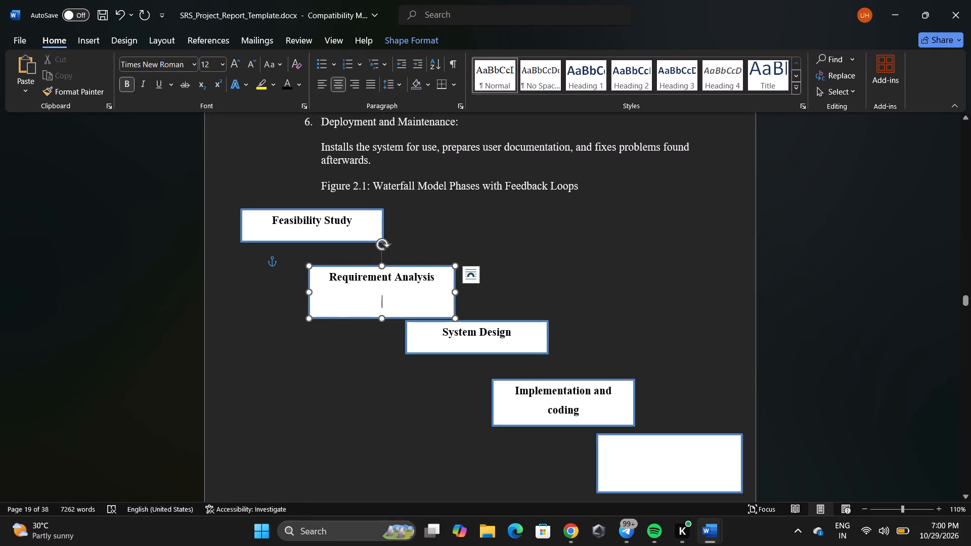
{"action": "left_click_drag", "start_coordinate": [454, 316], "coordinate": [451, 295]}
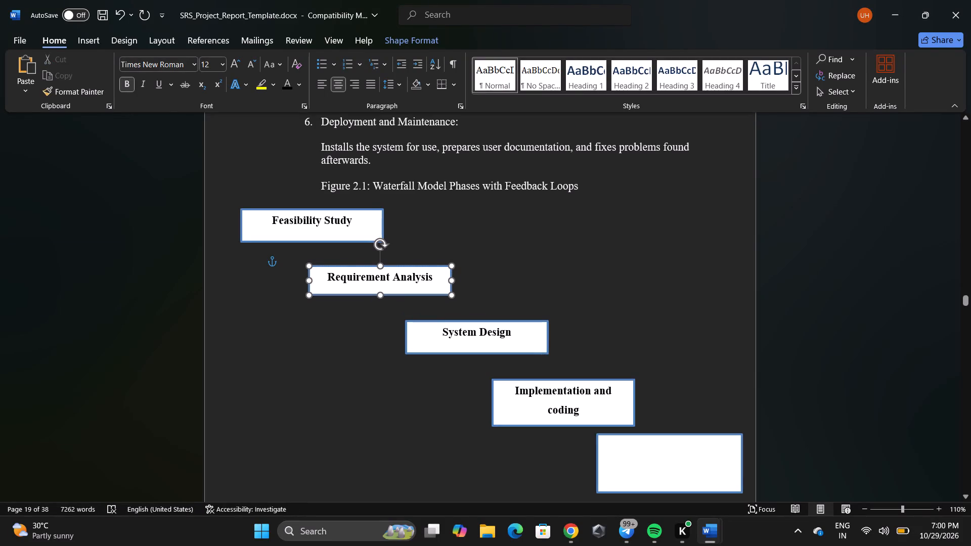
{"action": "left_click_drag", "start_coordinate": [451, 295], "coordinate": [452, 298]}
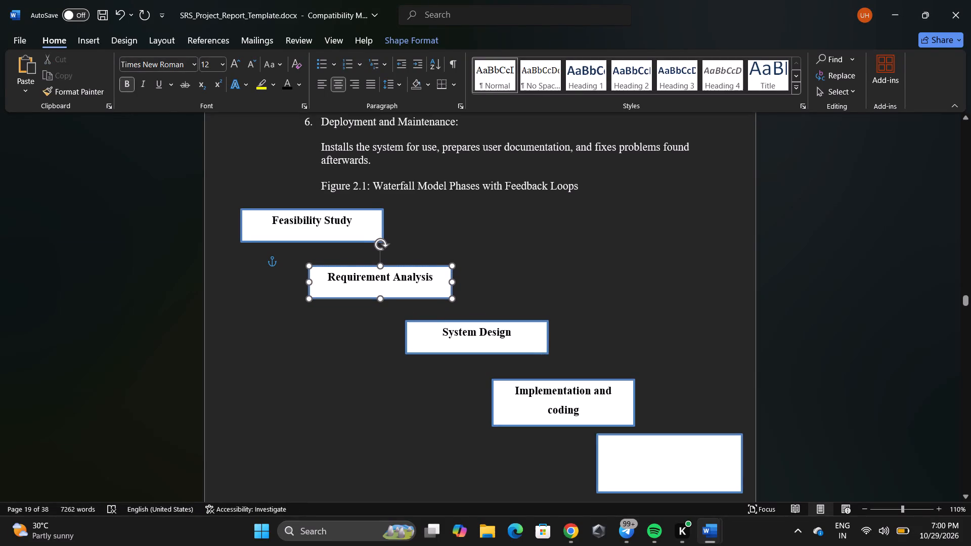
{"action": "left_click_drag", "start_coordinate": [452, 298], "coordinate": [453, 299]}
{"action": "left_click", "coordinate": [595, 254]}
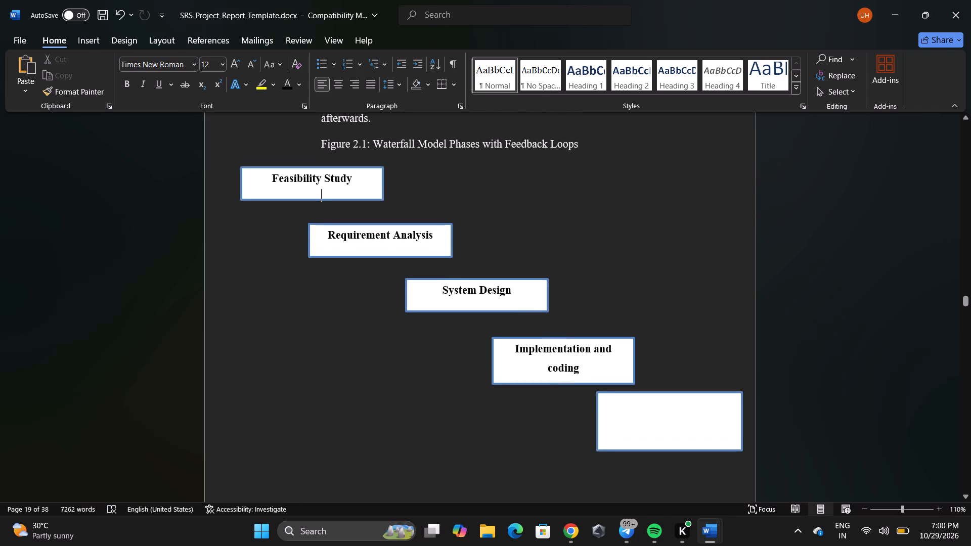
Reduce the height of the "Implementation and coding" rectangle slightly so it fits its two-line label more tightly.
{"action": "left_click", "coordinate": [612, 373]}
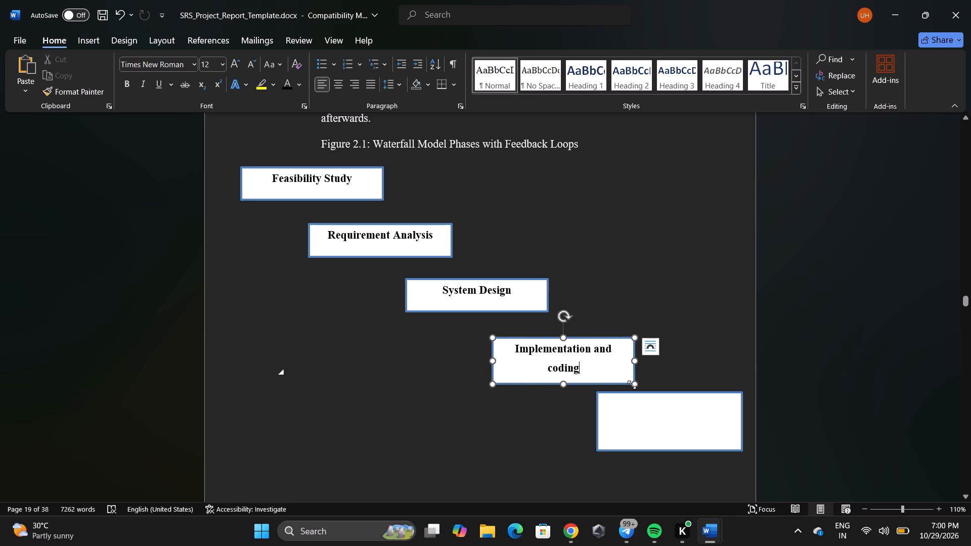
{"action": "left_click_drag", "start_coordinate": [632, 385], "coordinate": [635, 381]}
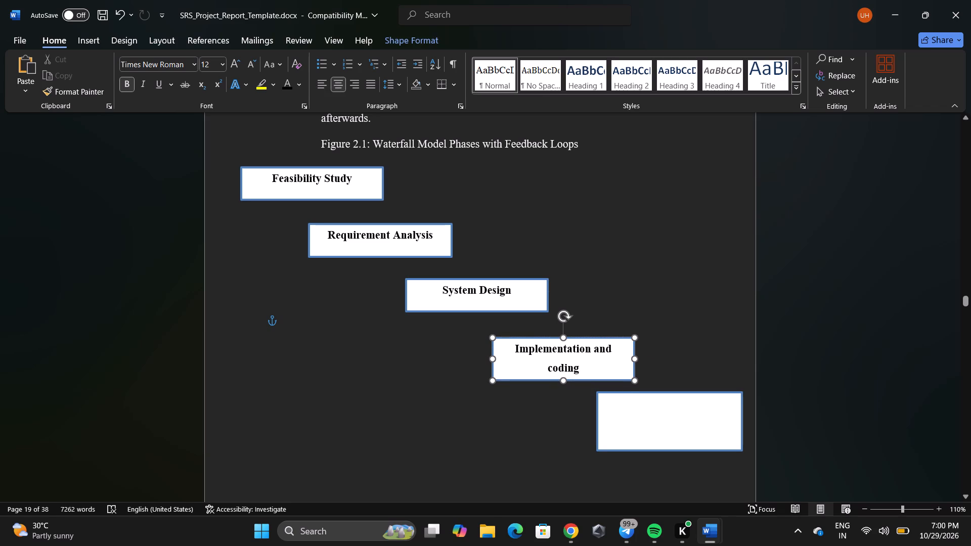
{"action": "left_click_drag", "start_coordinate": [635, 381], "coordinate": [636, 380]}
{"action": "left_click", "coordinate": [679, 367]}
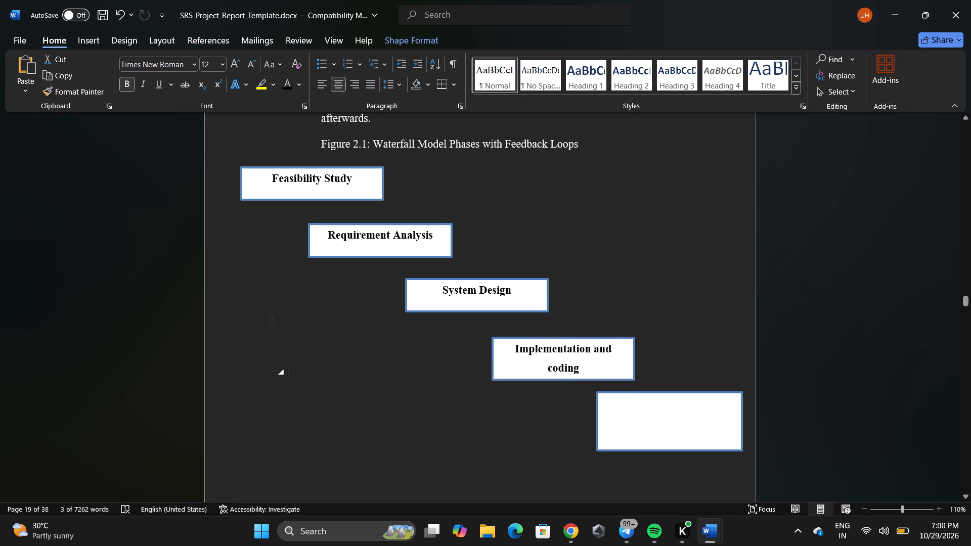
Add the bold text "Testing" inside the fifth rectangle of the staircase.
{"action": "left_click", "coordinate": [666, 434]}
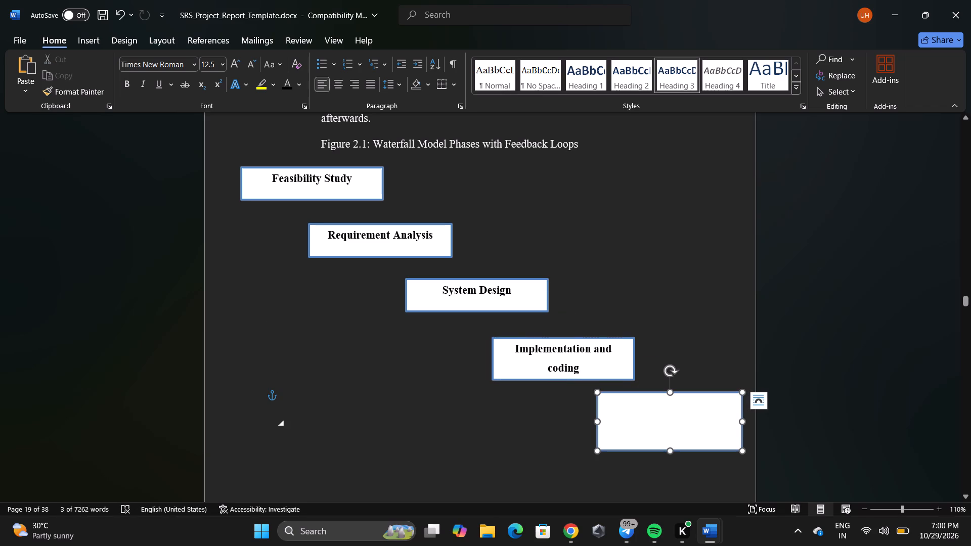
{"action": "right_click", "coordinate": [661, 421]}
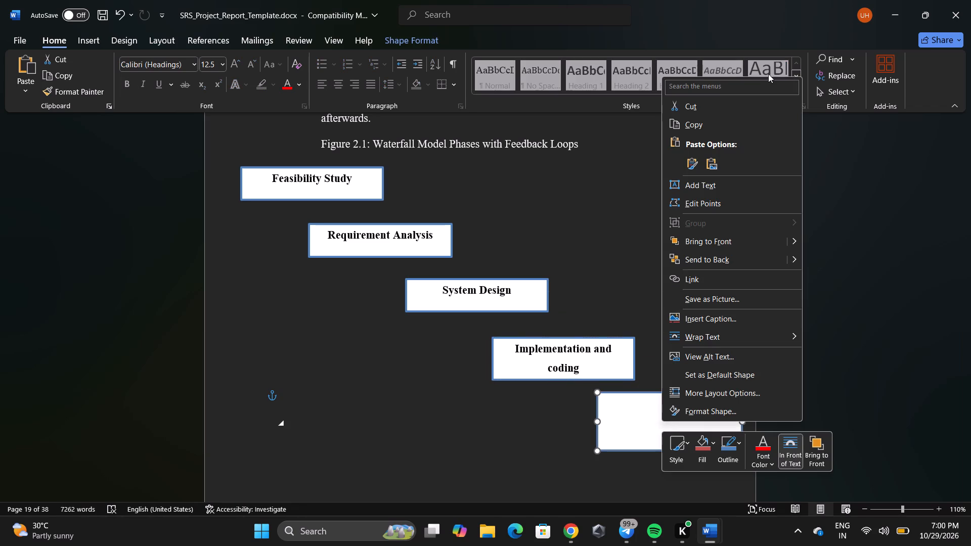
{"action": "left_click", "coordinate": [701, 190]}
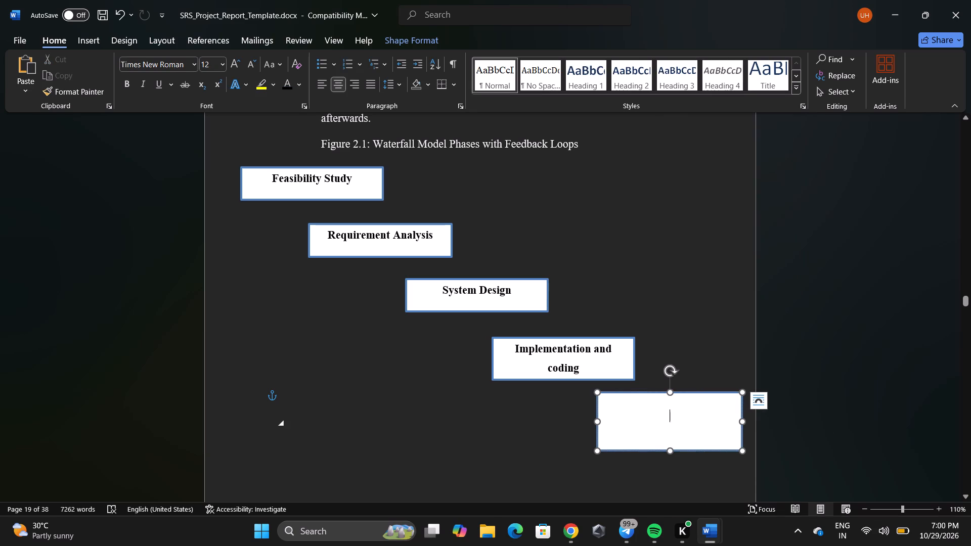
{"action": "left_click", "coordinate": [131, 84]}
{"action": "type", "text": "esti g"}
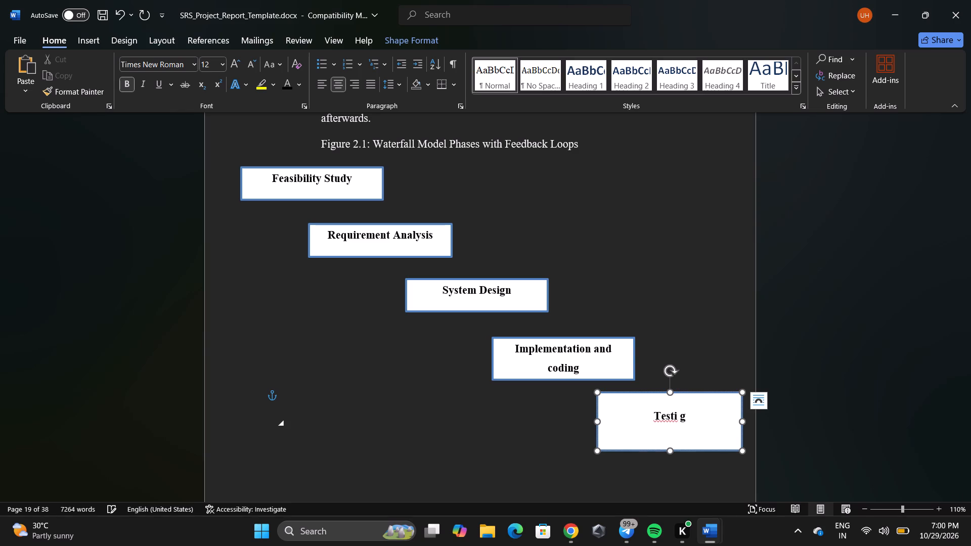
{"action": "key", "text": "BackSpace"}
{"action": "key", "text": "BackSpace"}
{"action": "type", "text": "ng"}
{"action": "key", "text": "space"}
{"action": "key", "text": "Return"}
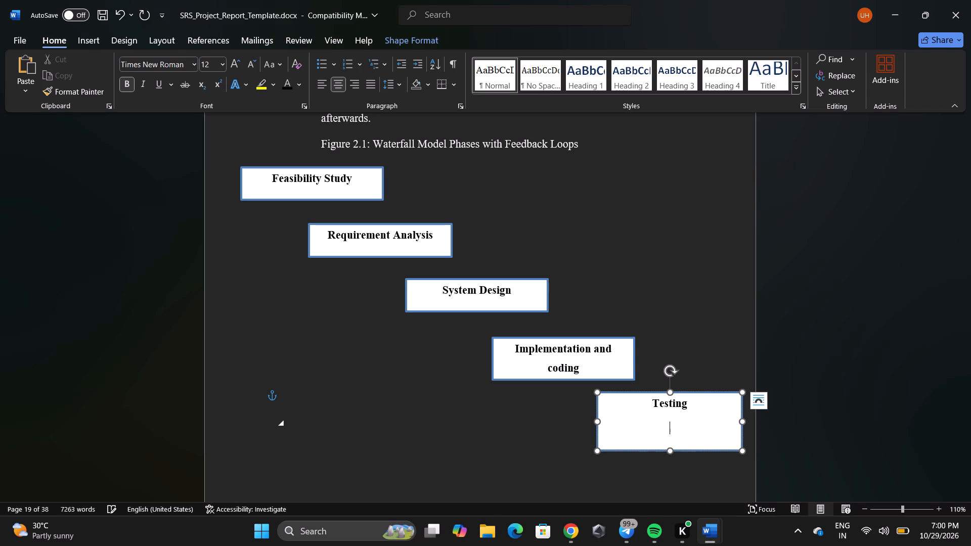
{"action": "key", "text": "d"}
{"action": "type", "text": "ploy"}
{"action": "type", "text": "ment"}
{"action": "key", "text": "space"}
{"action": "type", "text": "and"}
{"action": "key", "text": "space"}
{"action": "key", "text": "Return"}
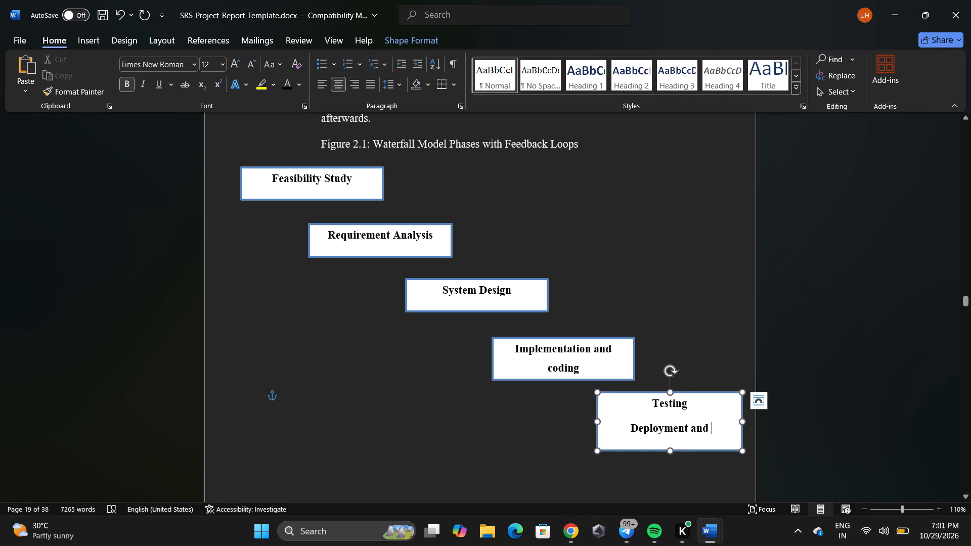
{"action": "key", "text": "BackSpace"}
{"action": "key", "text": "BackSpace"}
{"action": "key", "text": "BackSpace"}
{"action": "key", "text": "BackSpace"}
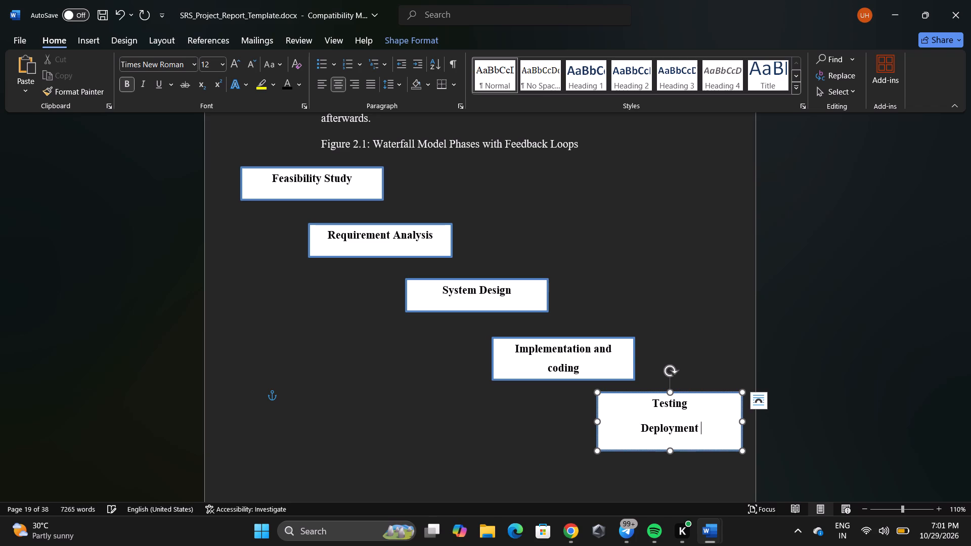
Reduce the height of the "Testing" and "Deployment" rectangle slightly so it fits its two lines more tightly.
{"action": "left_click_drag", "start_coordinate": [744, 450], "coordinate": [744, 445]}
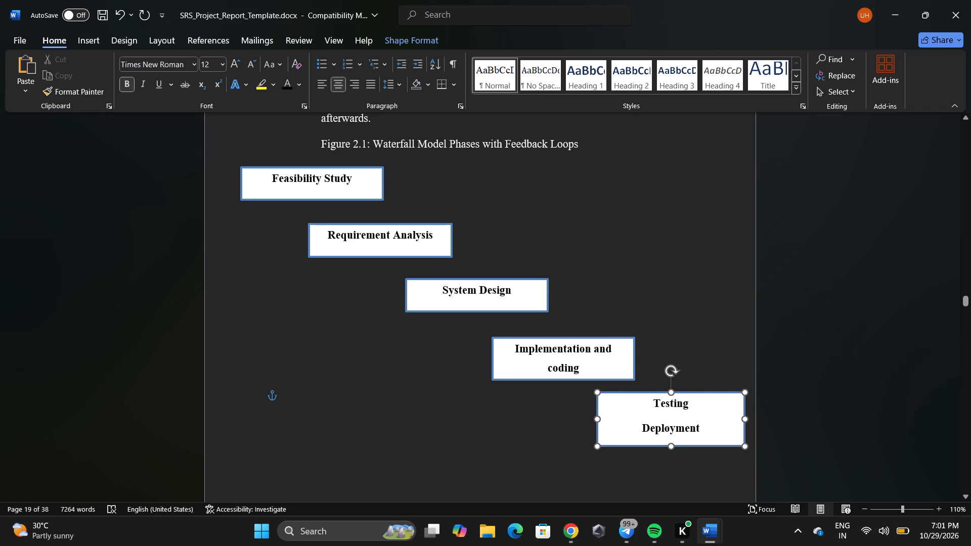
{"action": "left_click_drag", "start_coordinate": [744, 445], "coordinate": [742, 444]}
{"action": "left_click", "coordinate": [689, 300]}
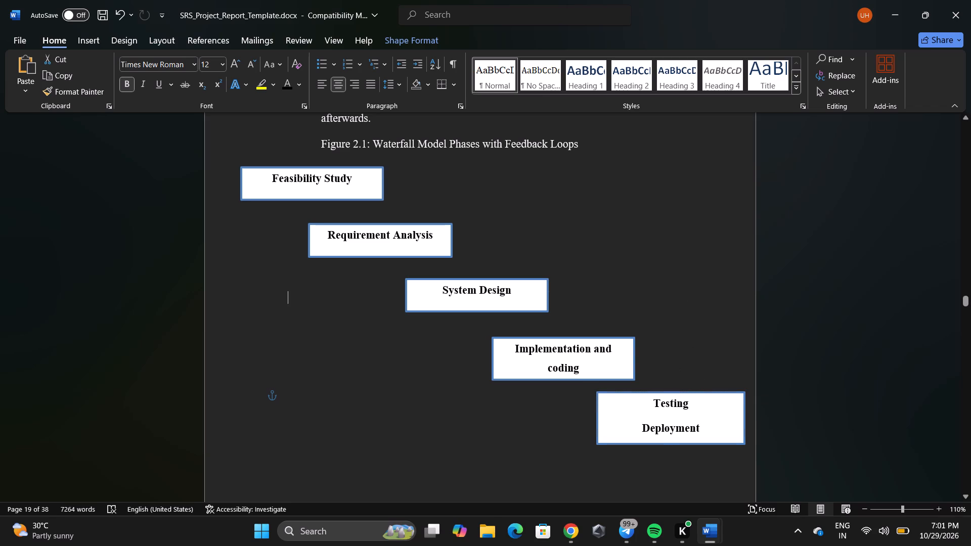
Draw an elbow arrow connector, about 0.86" wide and 0.4" high, from beside the "Feasibility Study" rectangle stepping down above "Requirement Analysis".
{"action": "scroll", "coordinate": [579, 208], "scroll_direction": "up", "scroll_amount": 1}
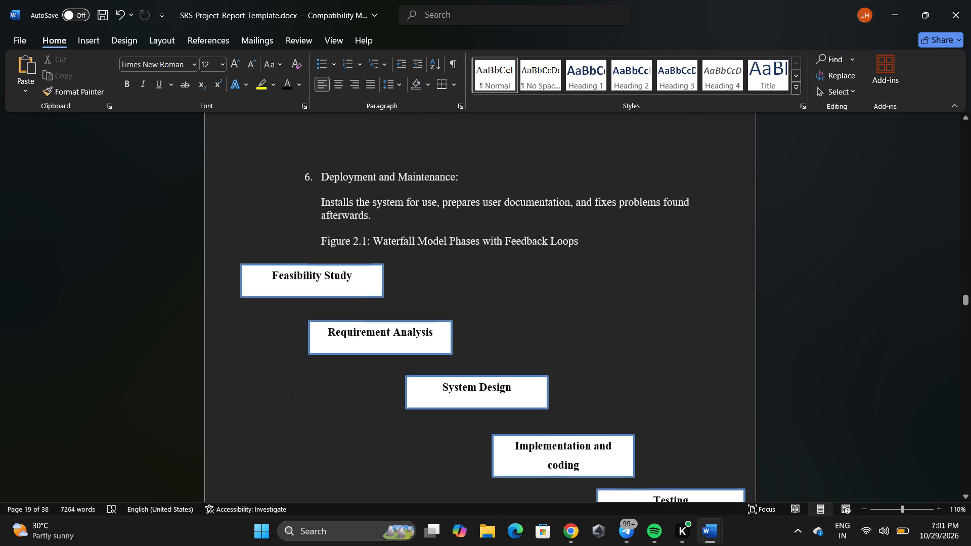
{"action": "scroll", "coordinate": [579, 208], "scroll_direction": "up", "scroll_amount": 1}
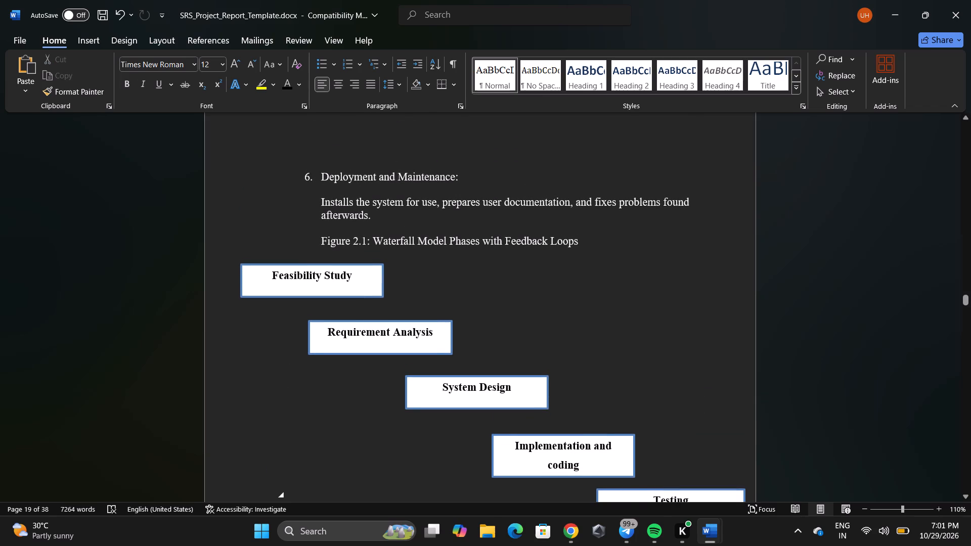
{"action": "left_click", "coordinate": [639, 301]}
{"action": "left_click", "coordinate": [475, 257]}
{"action": "left_click", "coordinate": [121, 36]}
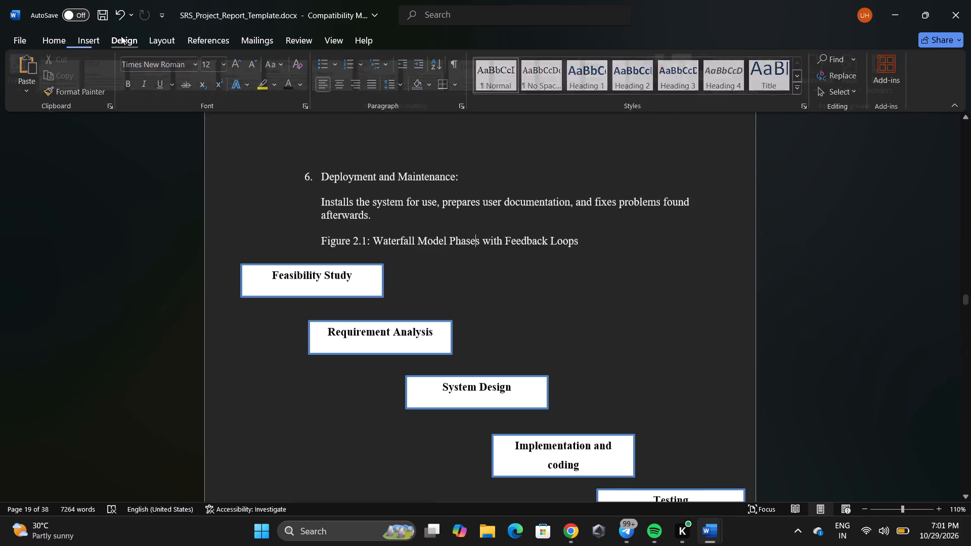
{"action": "left_click", "coordinate": [85, 39]}
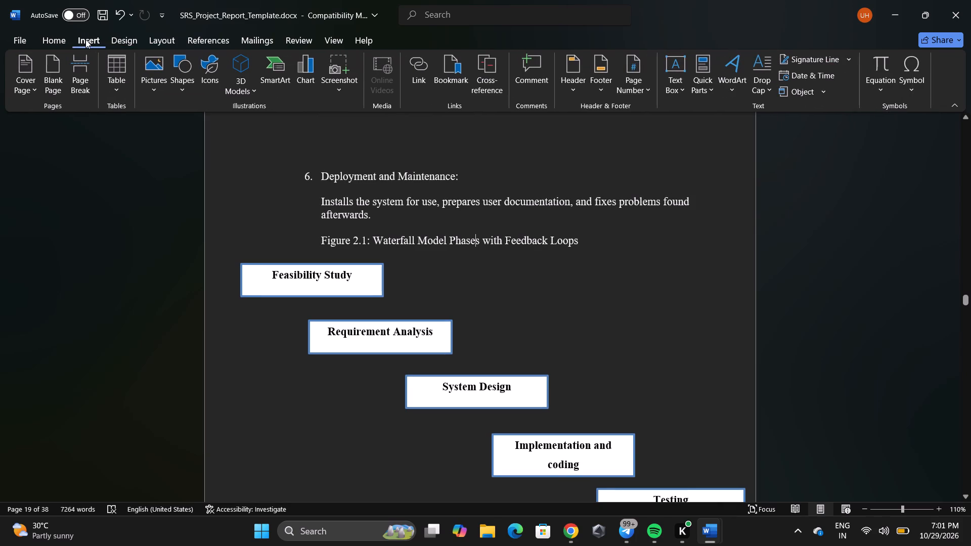
{"action": "left_click", "coordinate": [181, 68]}
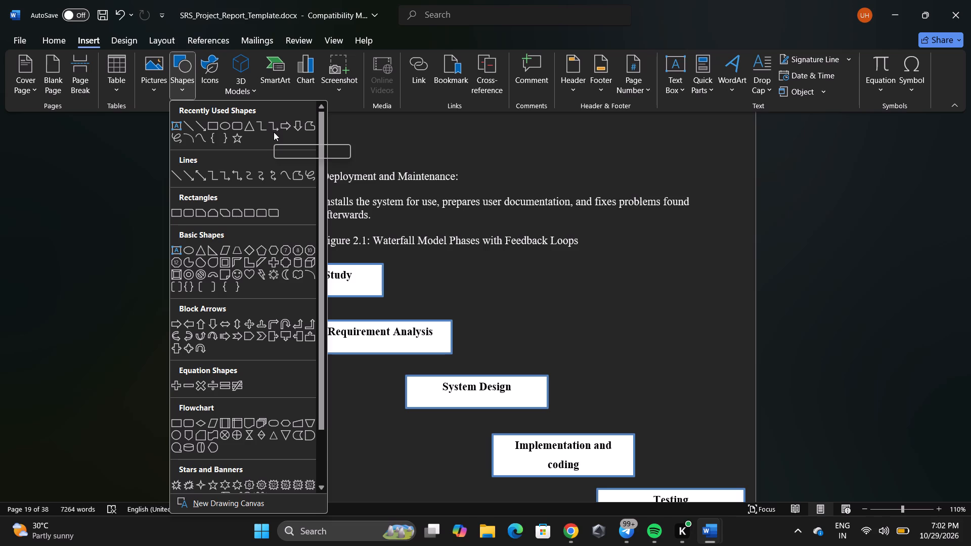
{"action": "scroll", "coordinate": [272, 241], "scroll_direction": "down", "scroll_amount": 1}
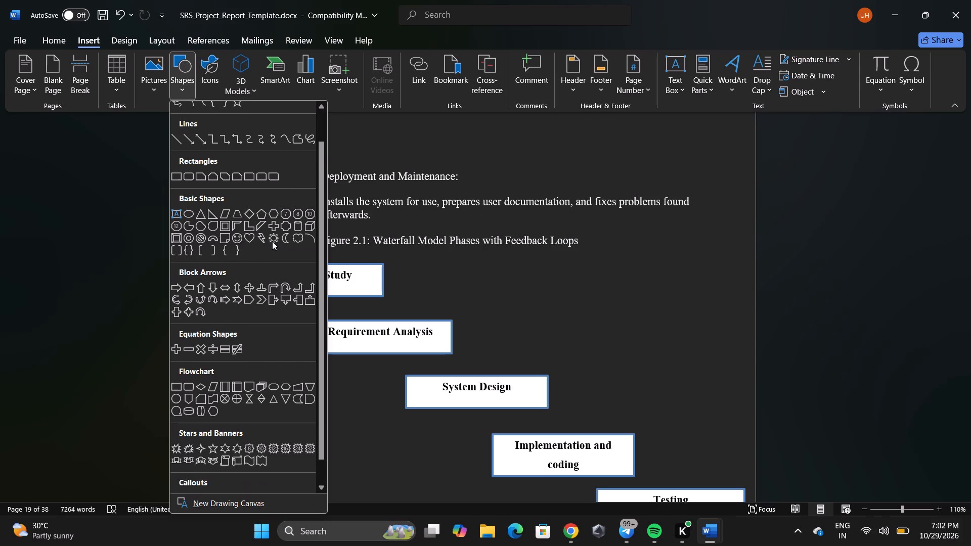
{"action": "scroll", "coordinate": [272, 241], "scroll_direction": "down", "scroll_amount": 1}
{"action": "scroll", "coordinate": [272, 241], "scroll_direction": "up", "scroll_amount": 2}
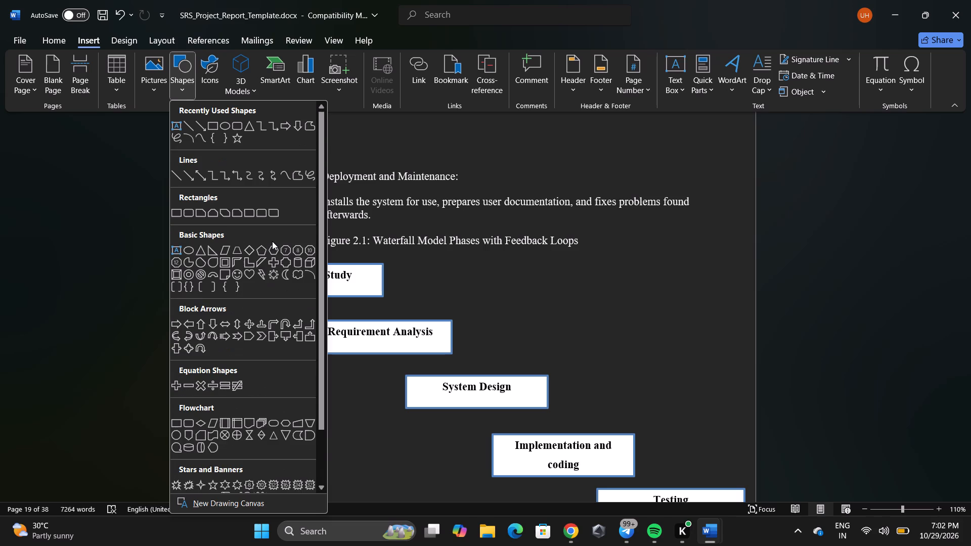
{"action": "scroll", "coordinate": [272, 241], "scroll_direction": "up", "scroll_amount": 1}
{"action": "left_click", "coordinate": [229, 175]}
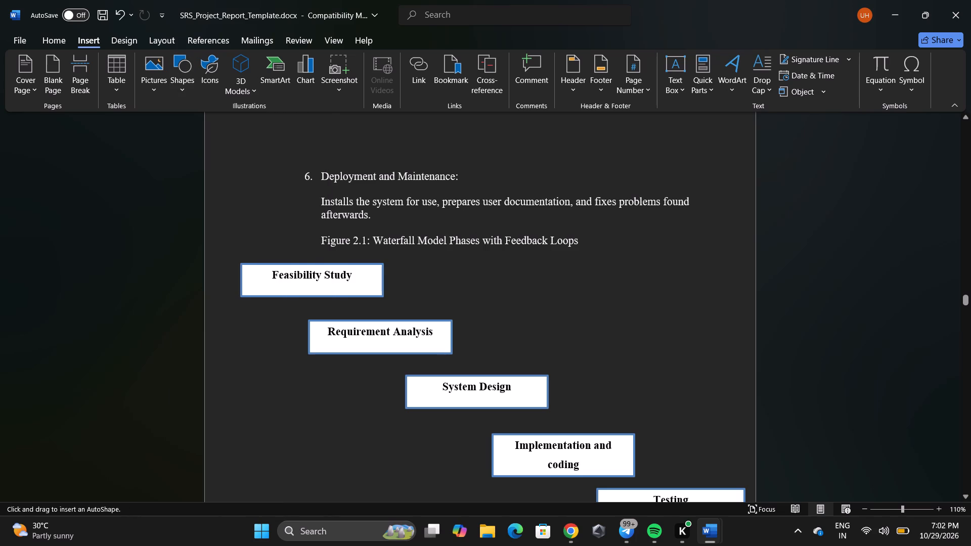
{"action": "left_click_drag", "start_coordinate": [387, 275], "coordinate": [426, 280]}
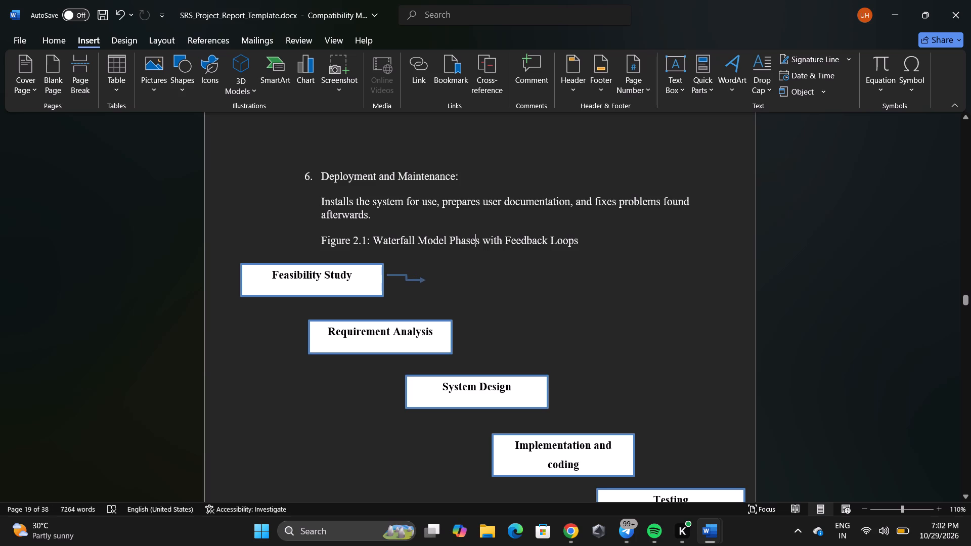
{"action": "left_click_drag", "start_coordinate": [426, 280], "coordinate": [425, 287]}
{"action": "left_click_drag", "start_coordinate": [425, 287], "coordinate": [462, 295]}
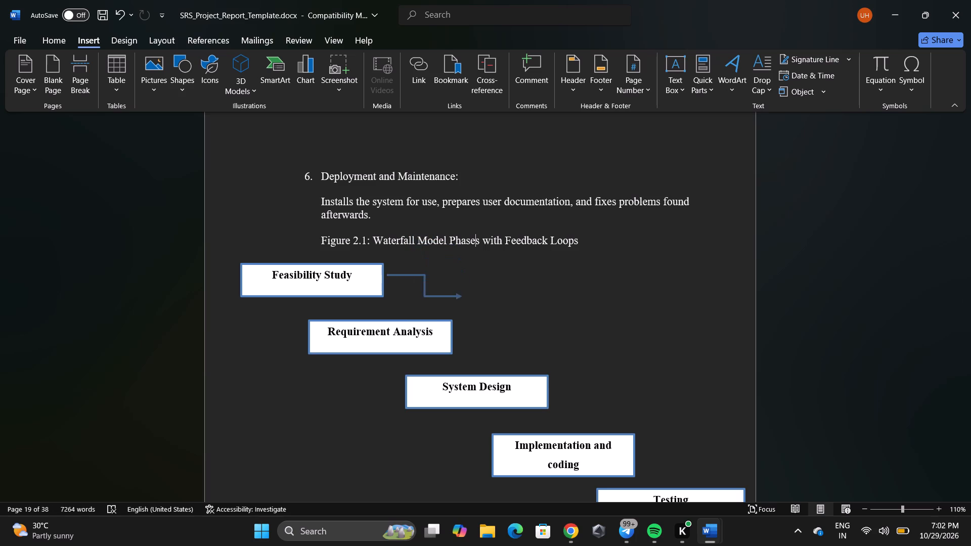
{"action": "left_click_drag", "start_coordinate": [462, 295], "coordinate": [431, 319]}
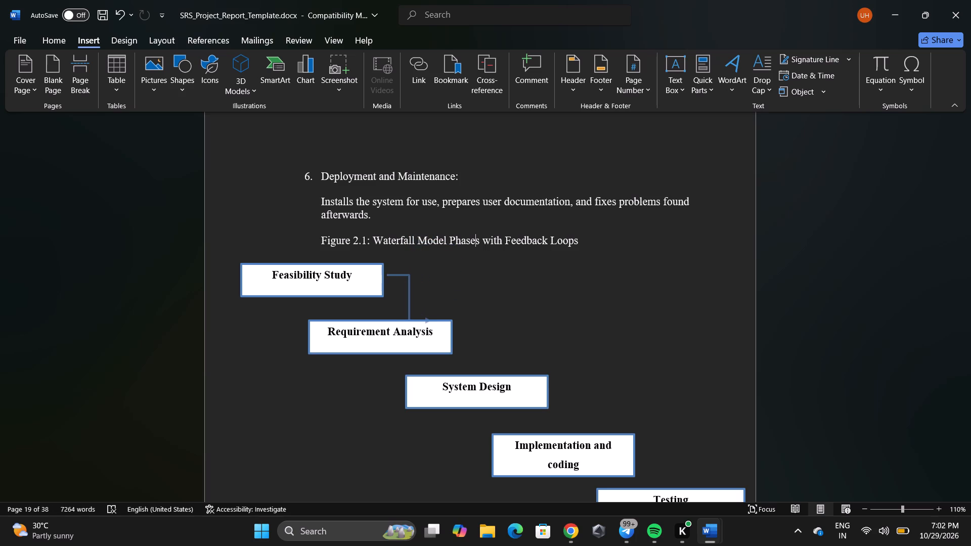
{"action": "left_click_drag", "start_coordinate": [431, 319], "coordinate": [413, 263]}
{"action": "left_click_drag", "start_coordinate": [413, 263], "coordinate": [445, 301]}
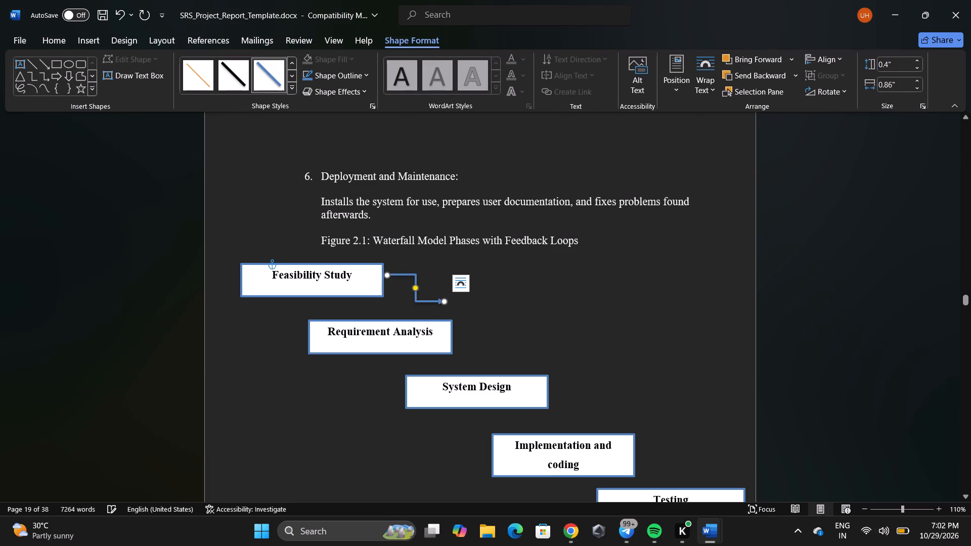
Undo the elbow arrow connector drawn beside the "Feasibility Study" rectangle.
{"action": "left_click", "coordinate": [121, 16]}
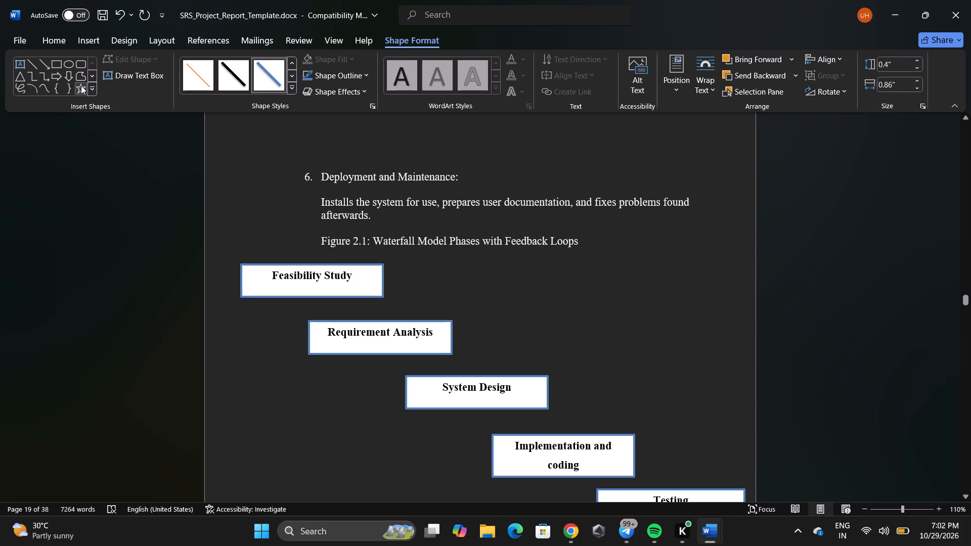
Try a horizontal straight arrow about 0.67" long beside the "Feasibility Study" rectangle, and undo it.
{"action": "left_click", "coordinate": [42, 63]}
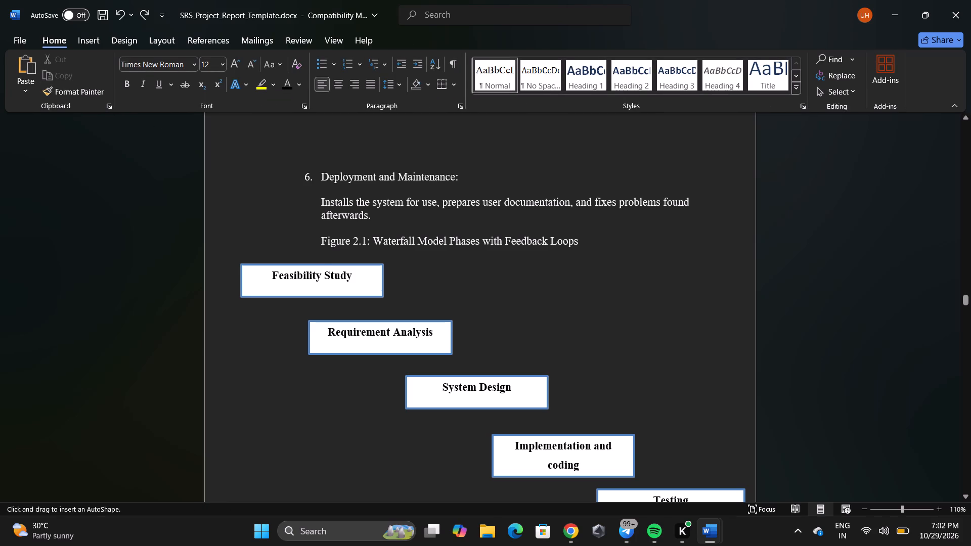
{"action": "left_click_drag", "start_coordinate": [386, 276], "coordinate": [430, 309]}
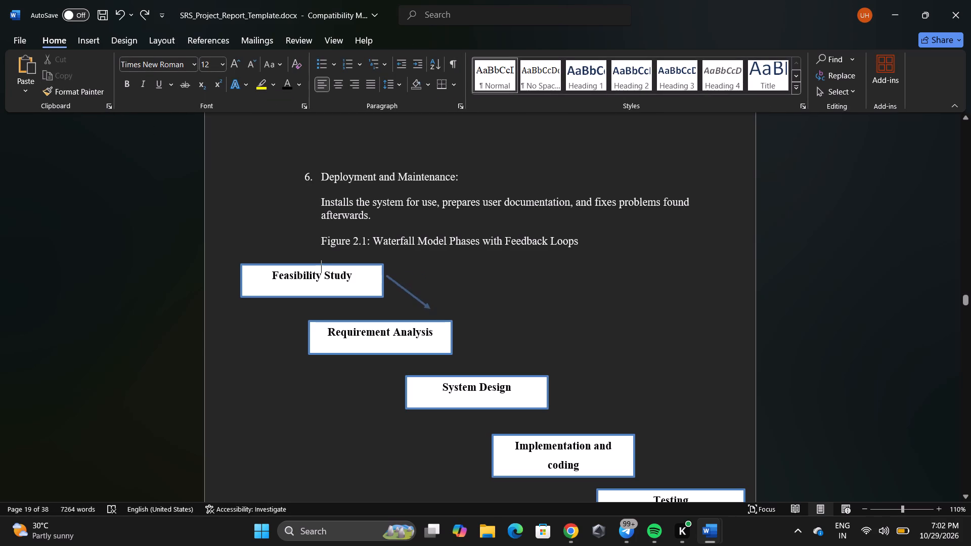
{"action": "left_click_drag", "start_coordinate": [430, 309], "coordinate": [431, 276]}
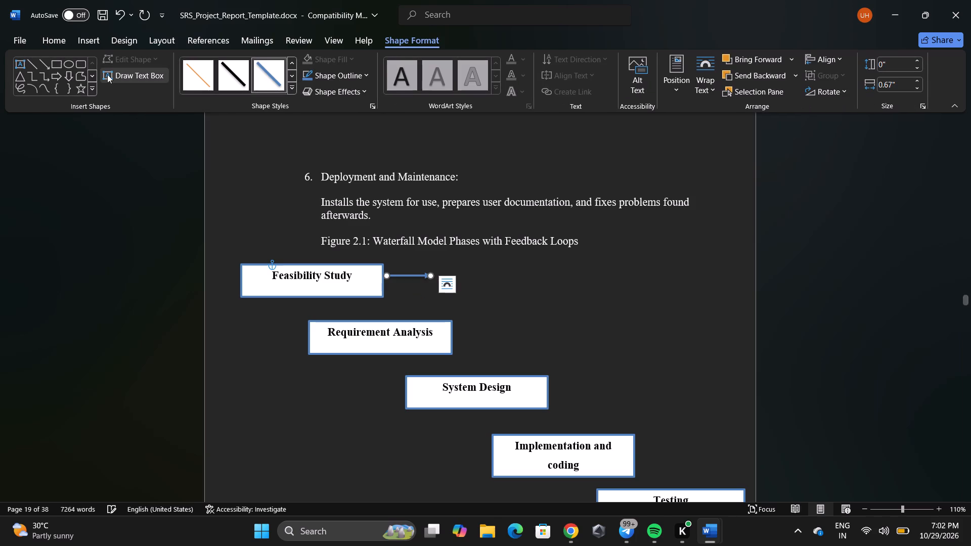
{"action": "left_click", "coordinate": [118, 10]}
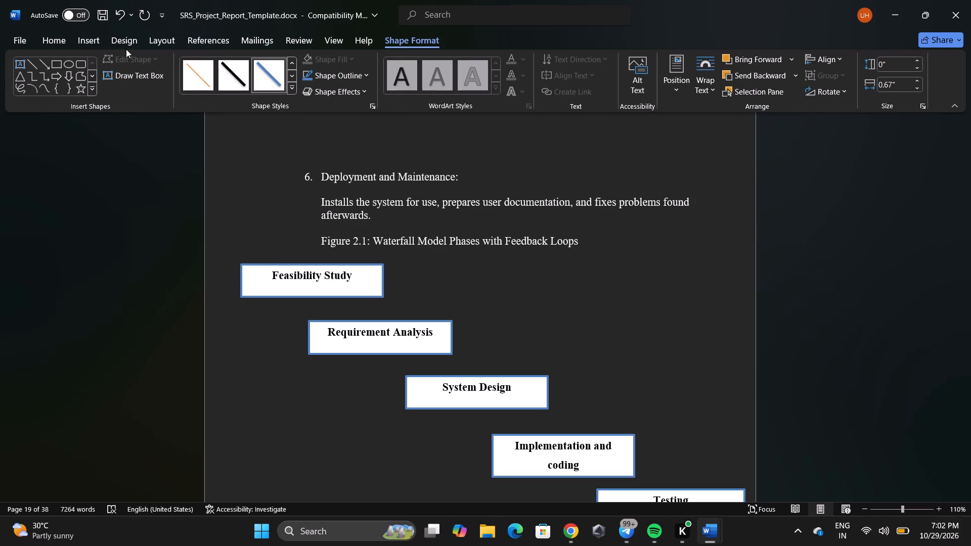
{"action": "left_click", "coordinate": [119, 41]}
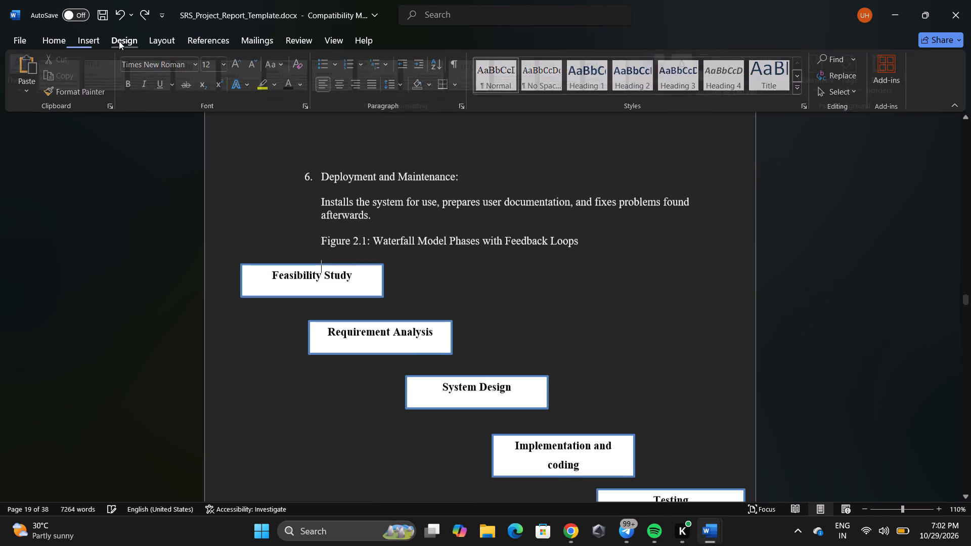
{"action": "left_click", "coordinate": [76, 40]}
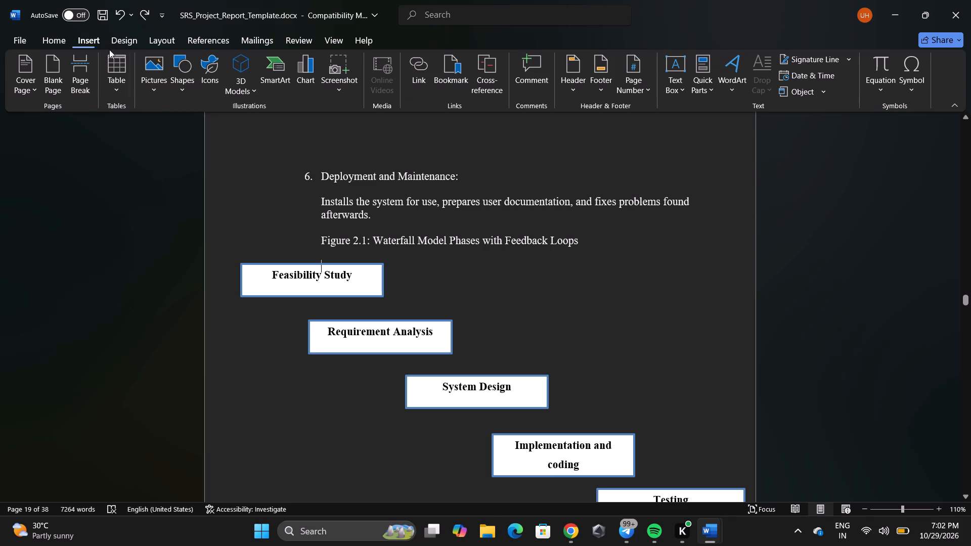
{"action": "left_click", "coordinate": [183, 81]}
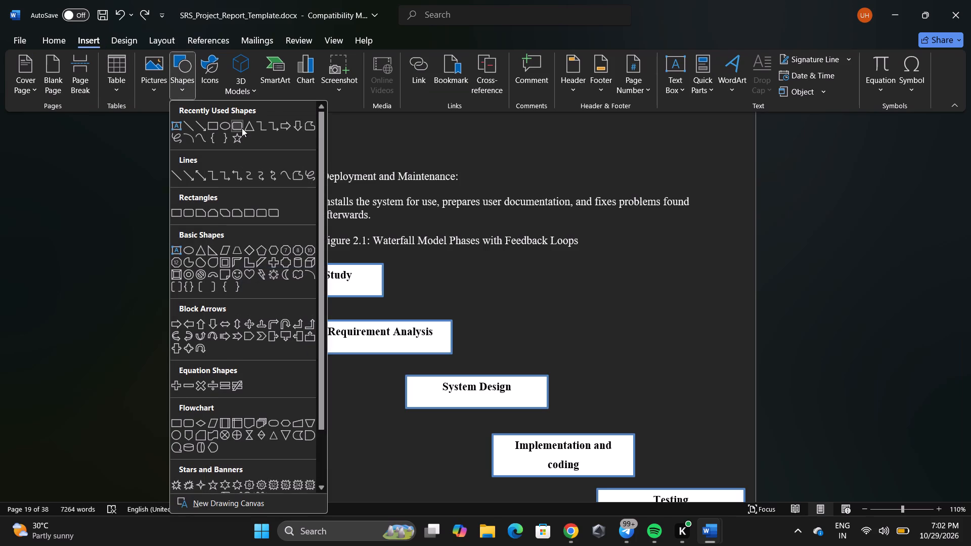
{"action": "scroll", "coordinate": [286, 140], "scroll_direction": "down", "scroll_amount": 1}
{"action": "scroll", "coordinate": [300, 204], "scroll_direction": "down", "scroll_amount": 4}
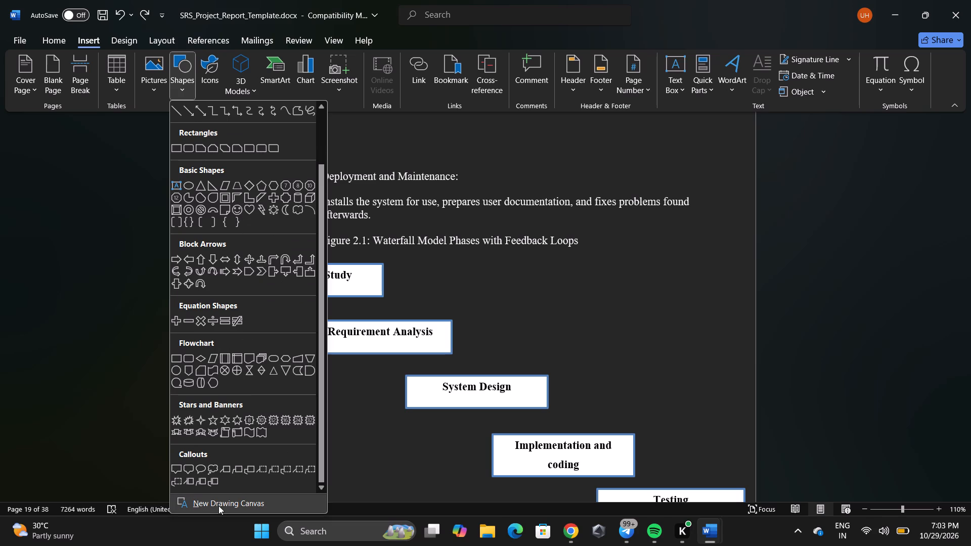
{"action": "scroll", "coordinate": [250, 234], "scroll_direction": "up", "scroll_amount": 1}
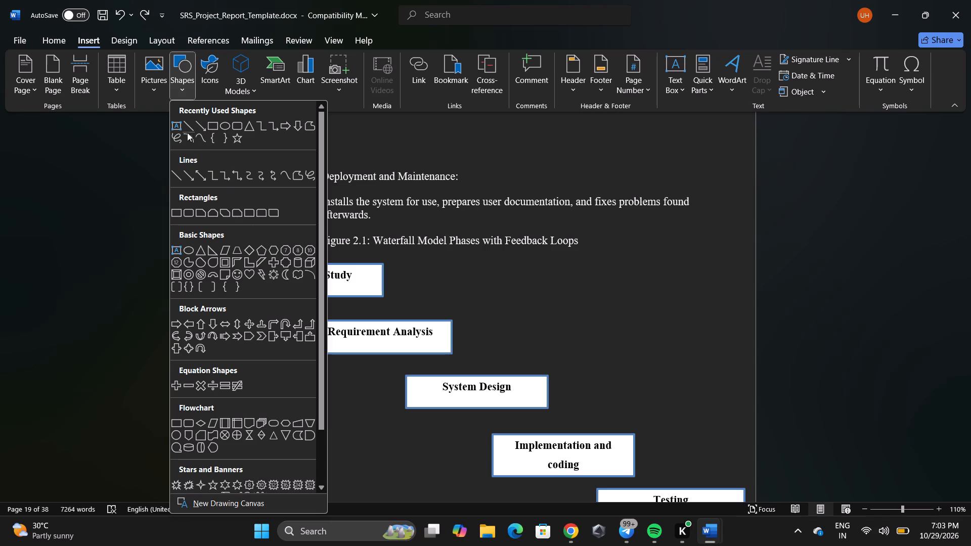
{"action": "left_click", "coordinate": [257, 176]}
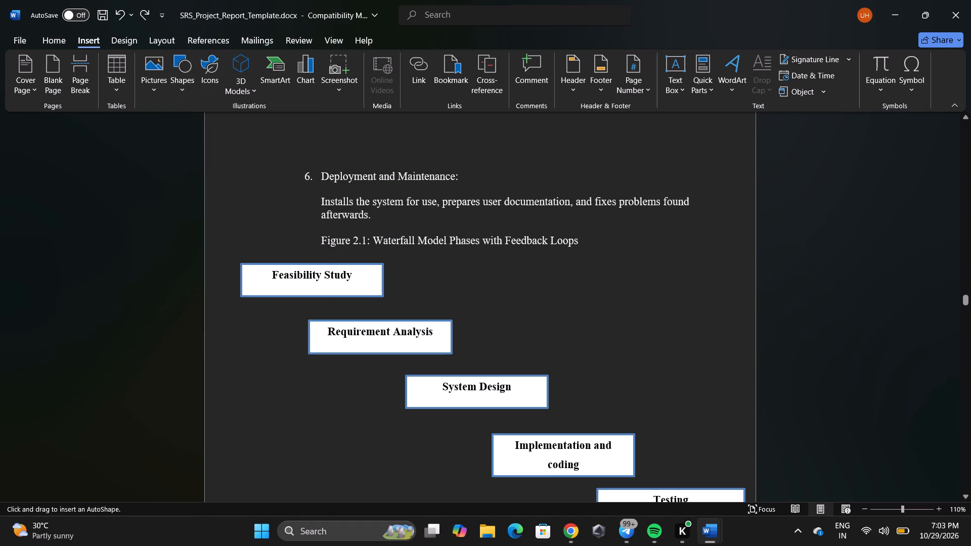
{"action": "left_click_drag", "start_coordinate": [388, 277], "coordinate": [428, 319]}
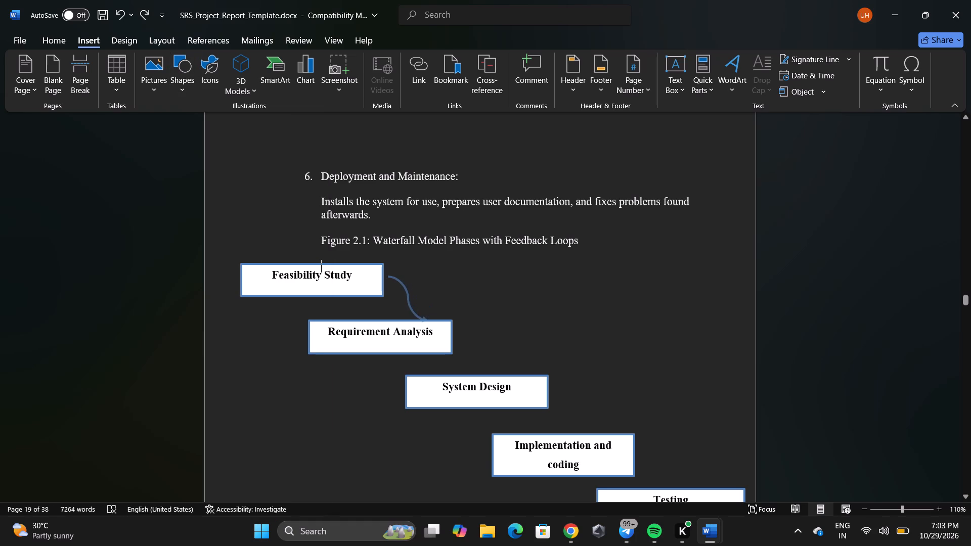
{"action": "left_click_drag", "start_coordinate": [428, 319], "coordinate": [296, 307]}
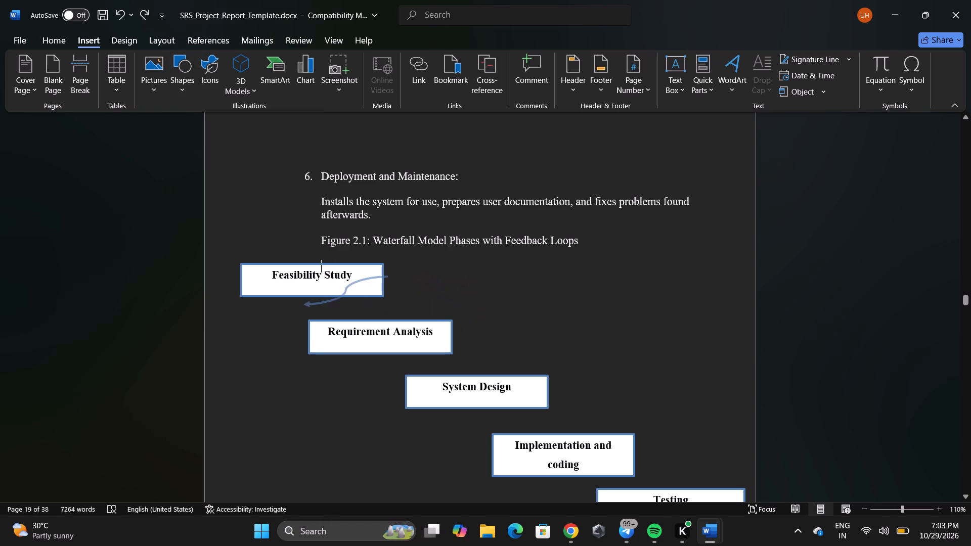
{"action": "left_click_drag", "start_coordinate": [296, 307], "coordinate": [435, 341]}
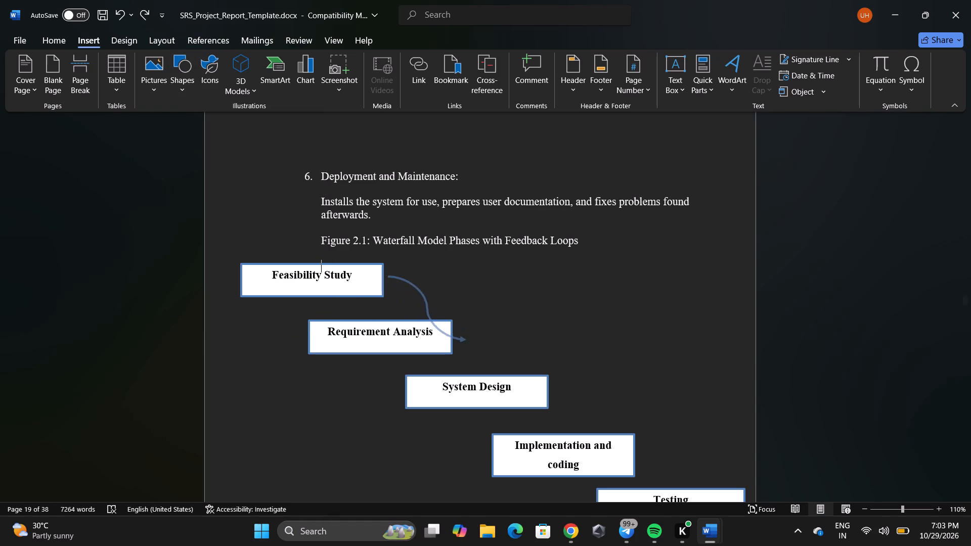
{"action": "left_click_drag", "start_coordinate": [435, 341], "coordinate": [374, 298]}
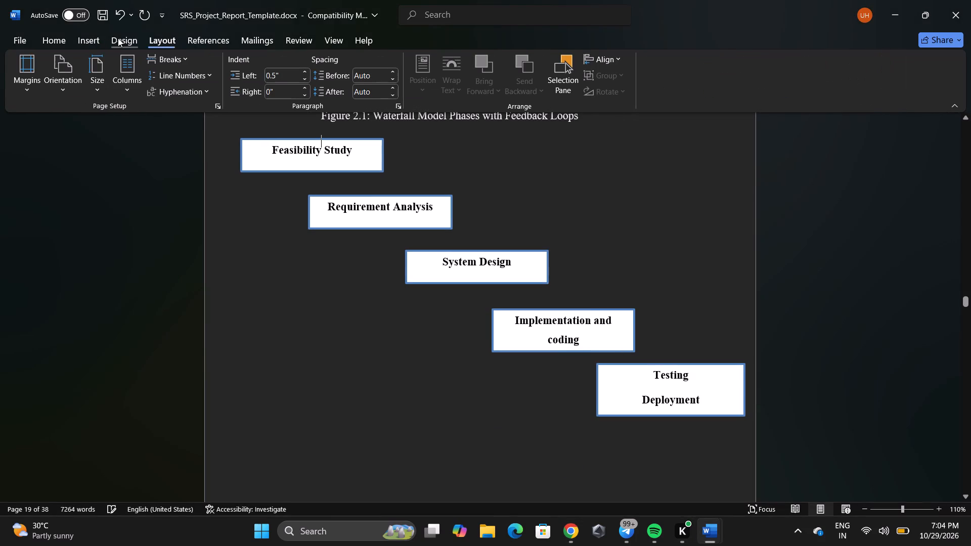
{"action": "left_click", "coordinate": [89, 38]}
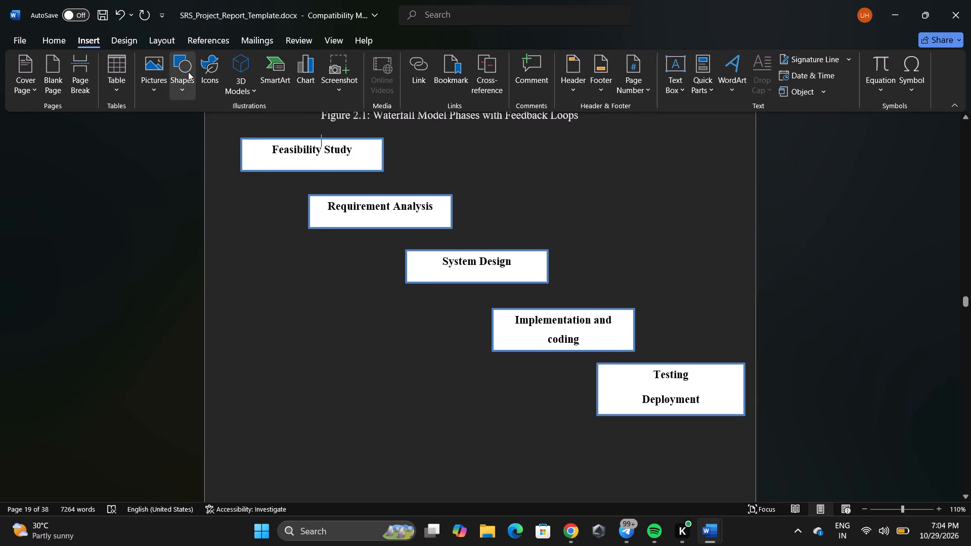
{"action": "left_click", "coordinate": [188, 72]}
{"action": "left_click", "coordinate": [212, 127]}
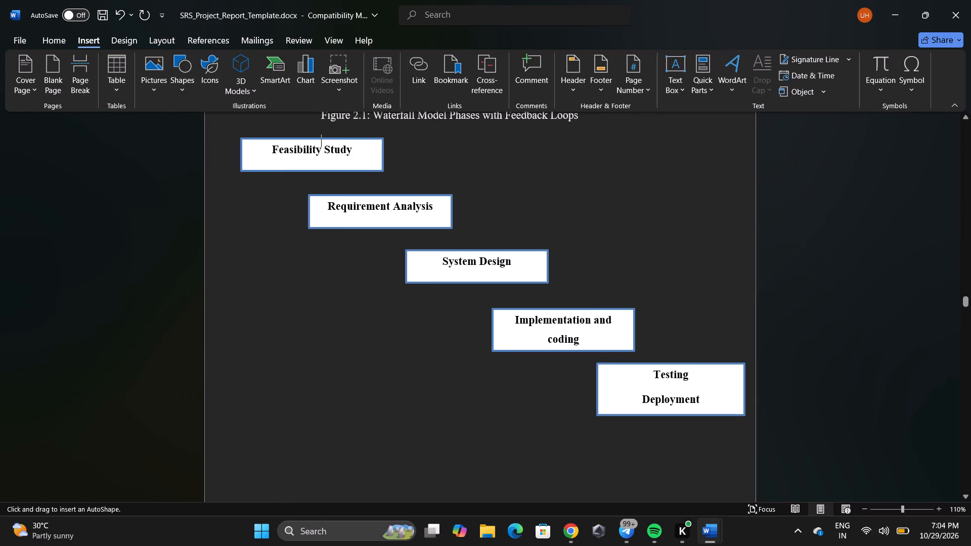
{"action": "left_click_drag", "start_coordinate": [365, 172], "coordinate": [369, 195]}
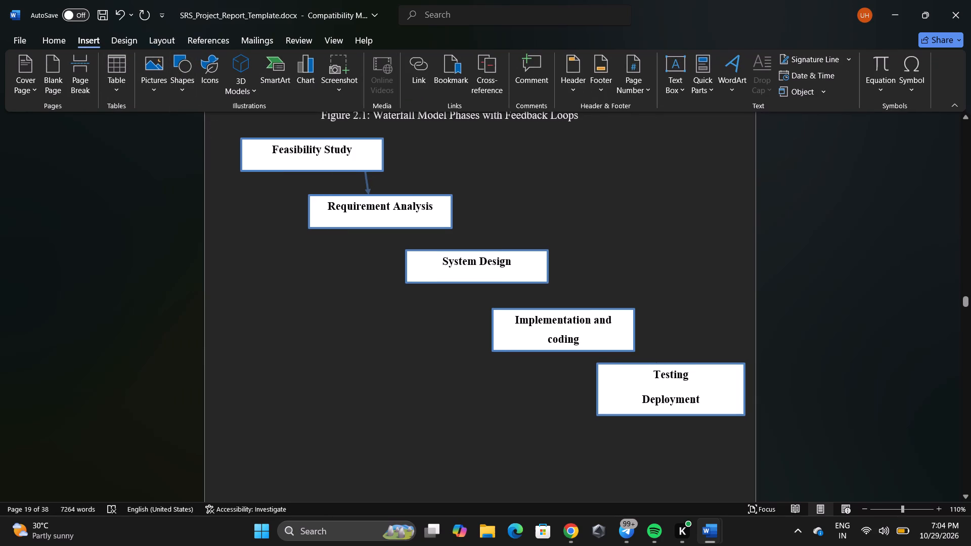
{"action": "left_click_drag", "start_coordinate": [369, 195], "coordinate": [366, 195]}
{"action": "left_click_drag", "start_coordinate": [366, 195], "coordinate": [367, 195]}
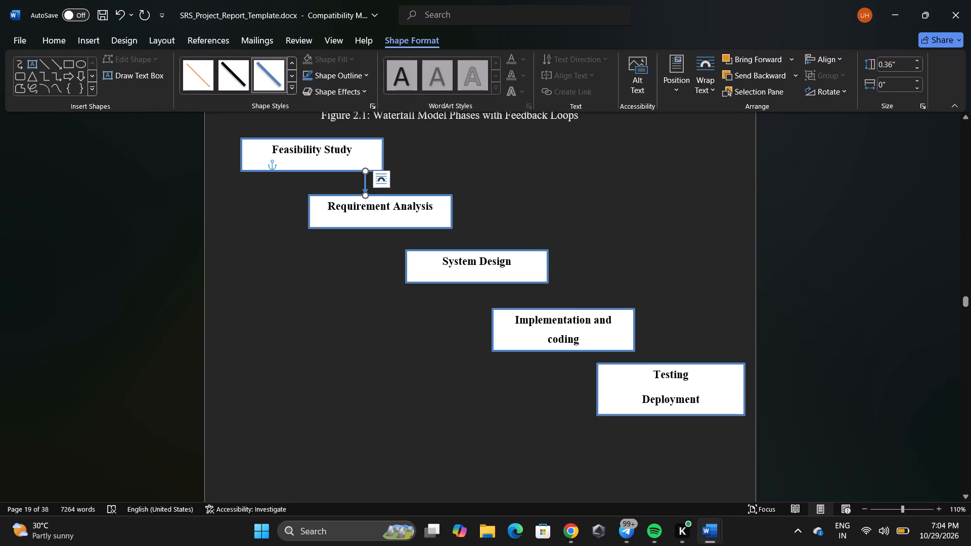
{"action": "left_click", "coordinate": [238, 208]}
{"action": "left_click", "coordinate": [599, 211]}
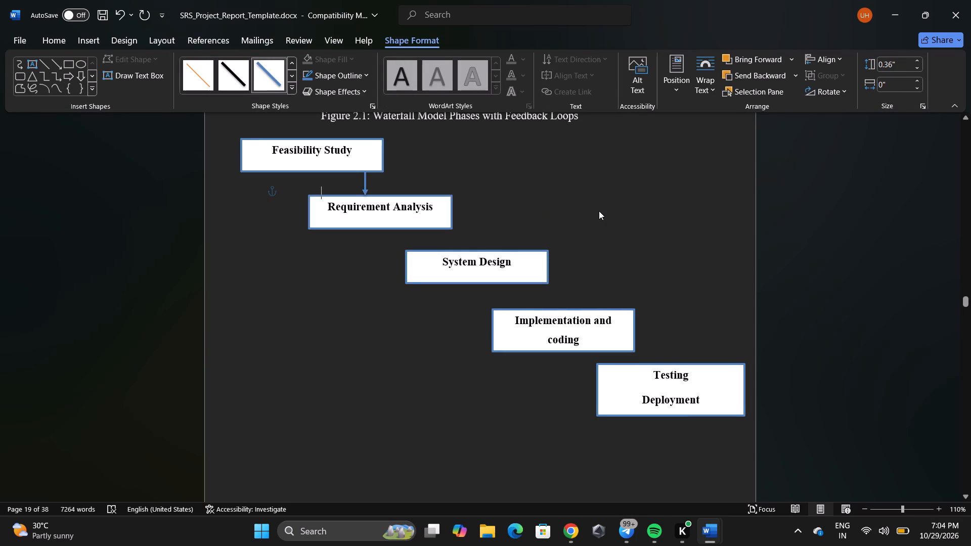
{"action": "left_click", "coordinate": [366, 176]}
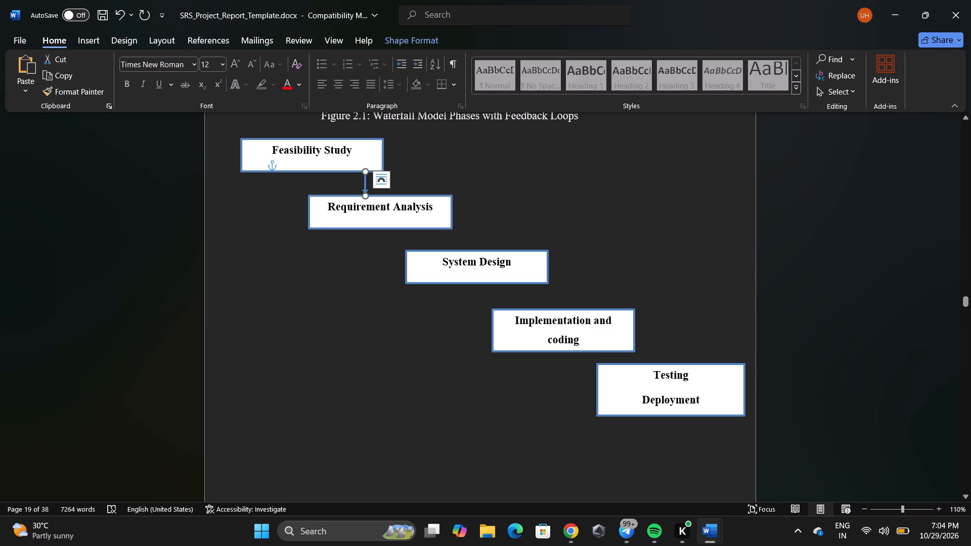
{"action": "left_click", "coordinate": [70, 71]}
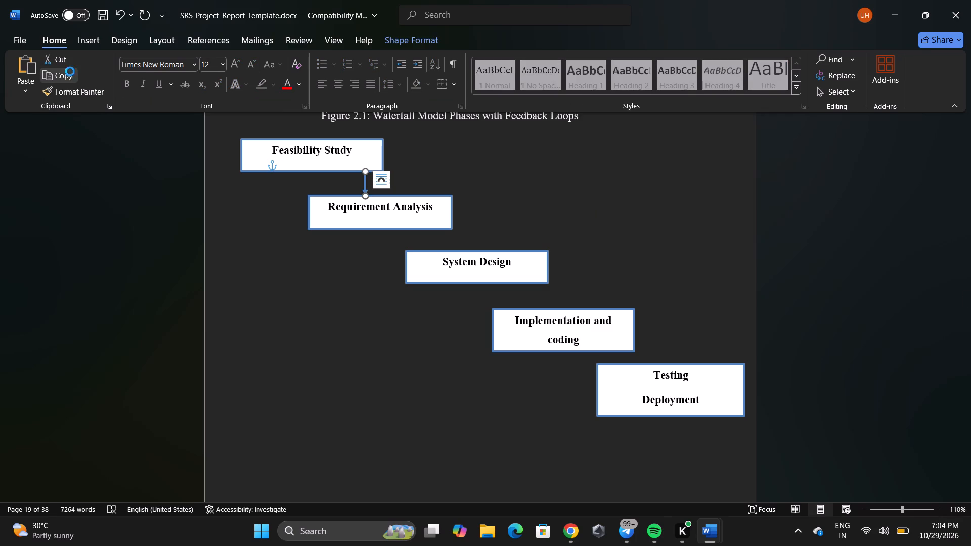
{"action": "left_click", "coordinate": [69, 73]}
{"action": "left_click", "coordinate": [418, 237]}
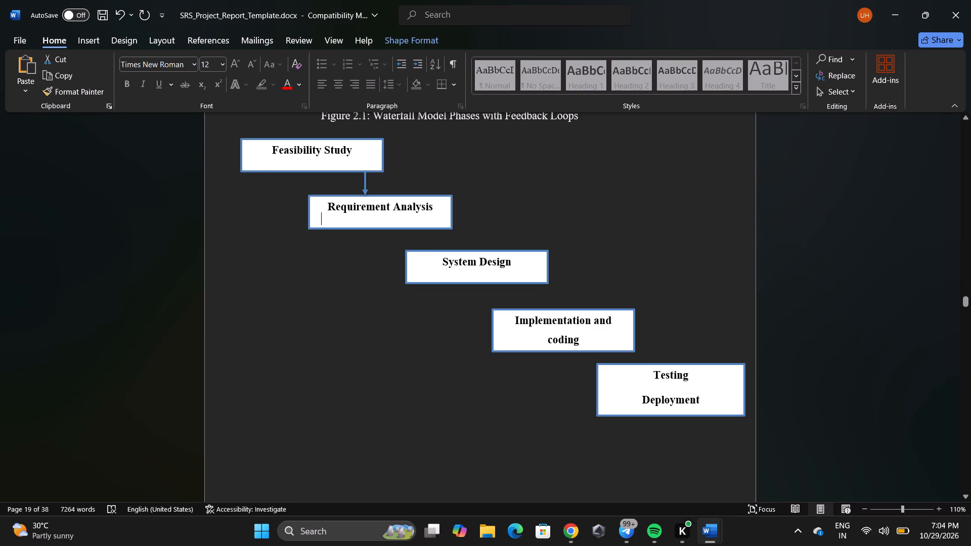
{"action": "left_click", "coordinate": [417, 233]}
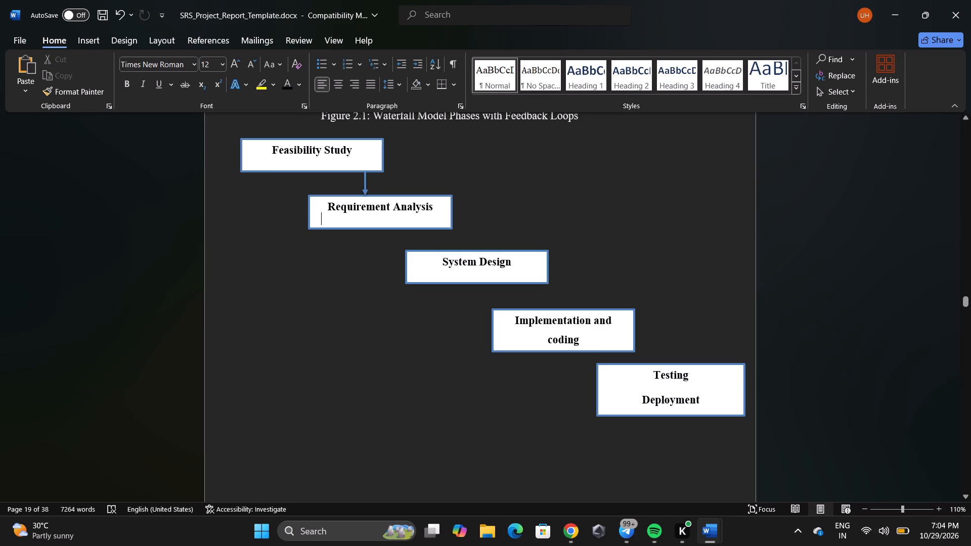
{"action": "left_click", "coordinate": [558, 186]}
Draw a vertical straight arrow about 0.33" long from the "Requirement Analysis" rectangle down to "System Design".
{"action": "left_click", "coordinate": [84, 39]}
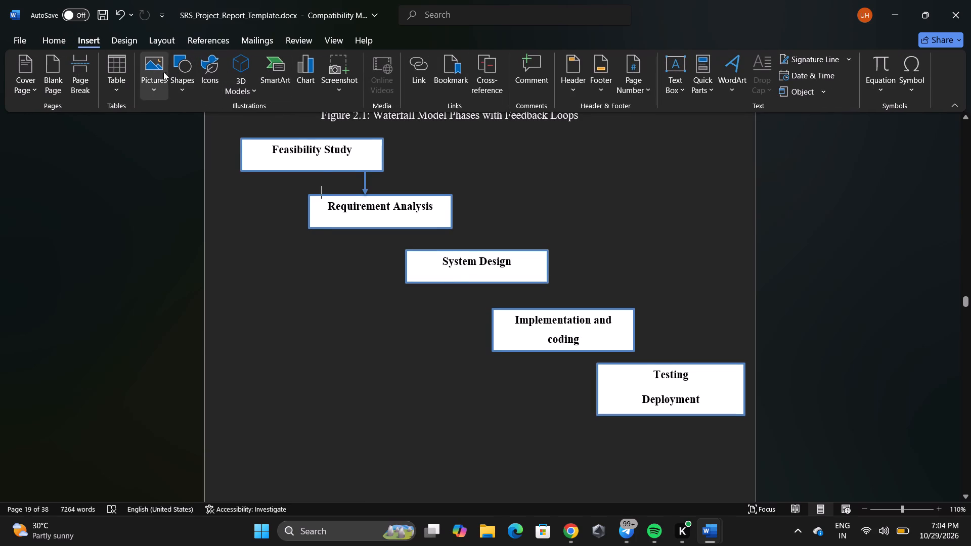
{"action": "left_click", "coordinate": [175, 72]}
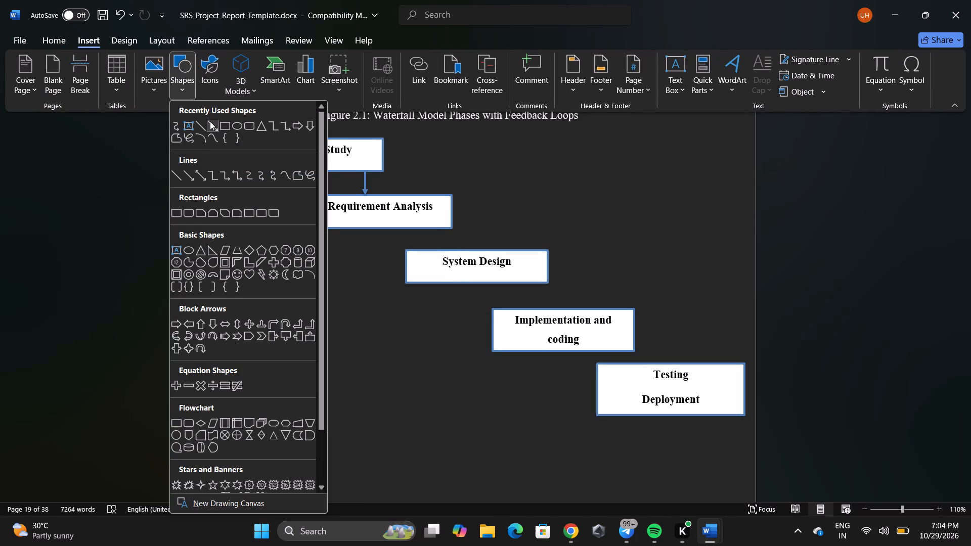
{"action": "left_click", "coordinate": [210, 121]}
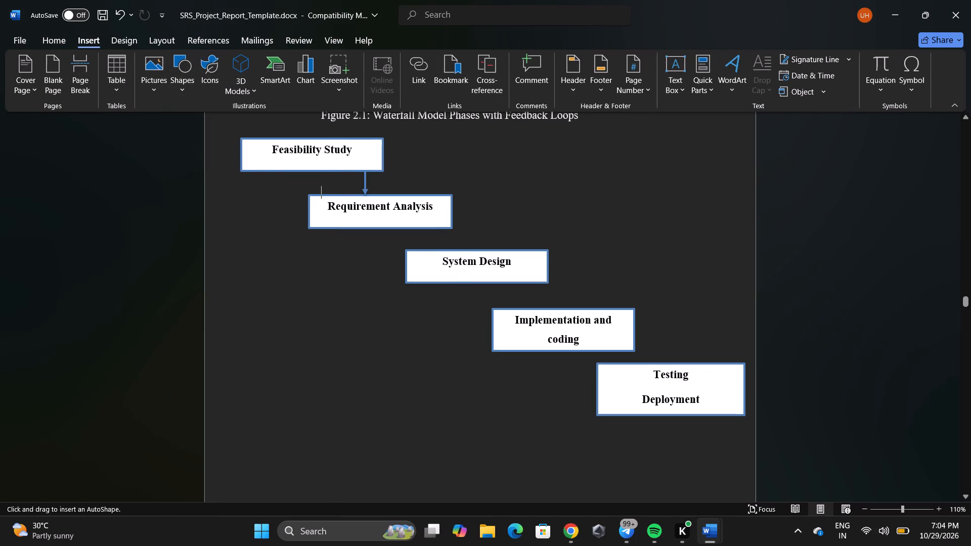
{"action": "left_click_drag", "start_coordinate": [442, 230], "coordinate": [444, 242]}
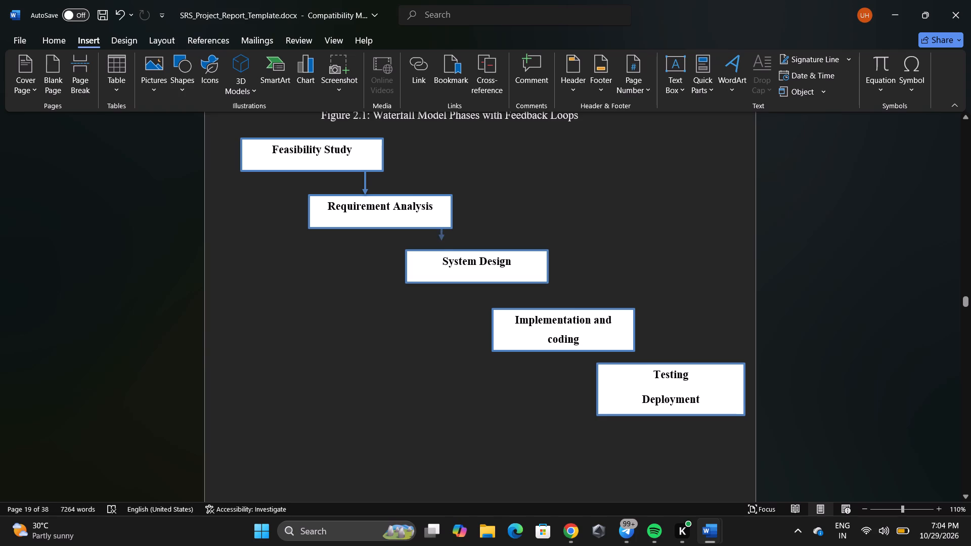
{"action": "left_click_drag", "start_coordinate": [444, 242], "coordinate": [443, 251]}
{"action": "left_click", "coordinate": [585, 205]}
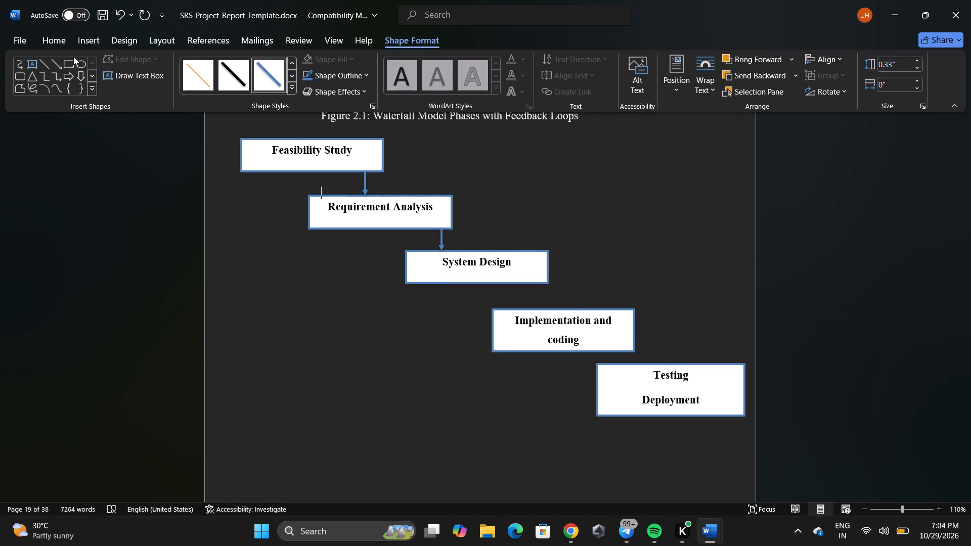
Draw a nearly vertical straight arrow from the "System Design" rectangle down to "Implementation and coding".
{"action": "left_click", "coordinate": [58, 65]}
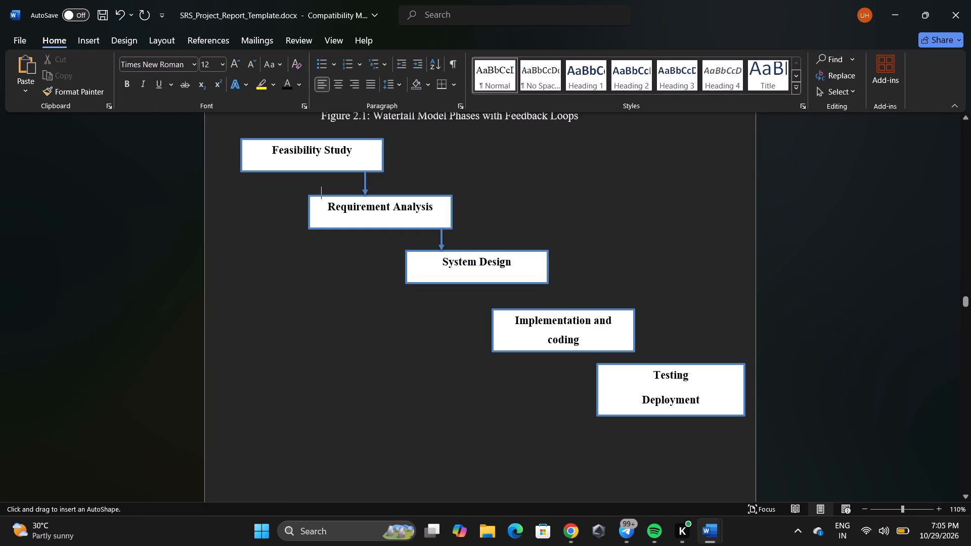
{"action": "left_click_drag", "start_coordinate": [534, 284], "coordinate": [536, 308]}
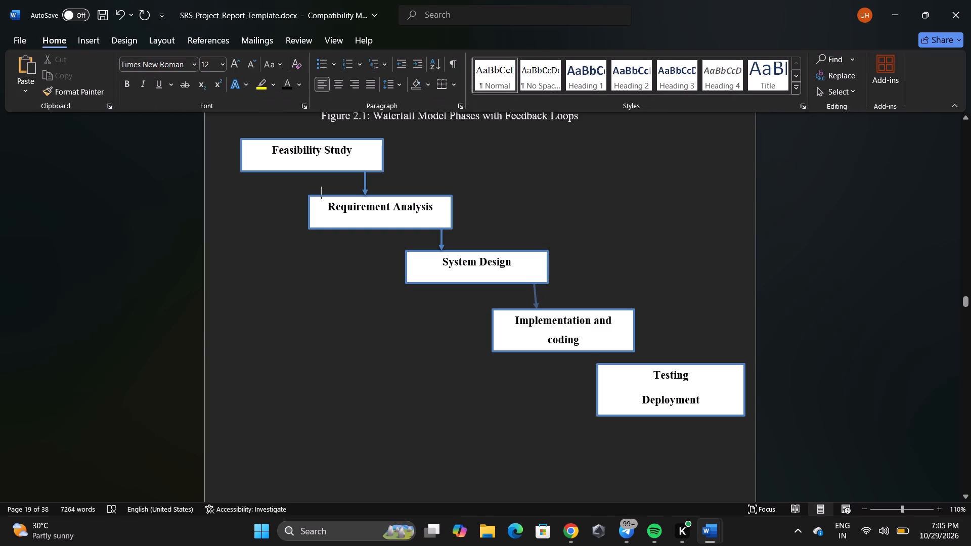
{"action": "left_click_drag", "start_coordinate": [536, 308], "coordinate": [536, 308]}
{"action": "left_click_drag", "start_coordinate": [536, 308], "coordinate": [537, 309]}
{"action": "left_click", "coordinate": [646, 279]}
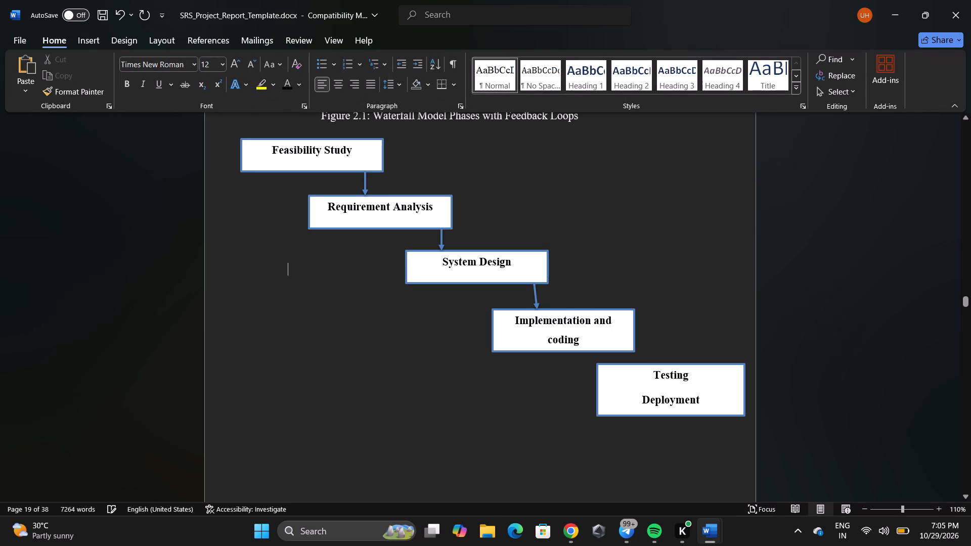
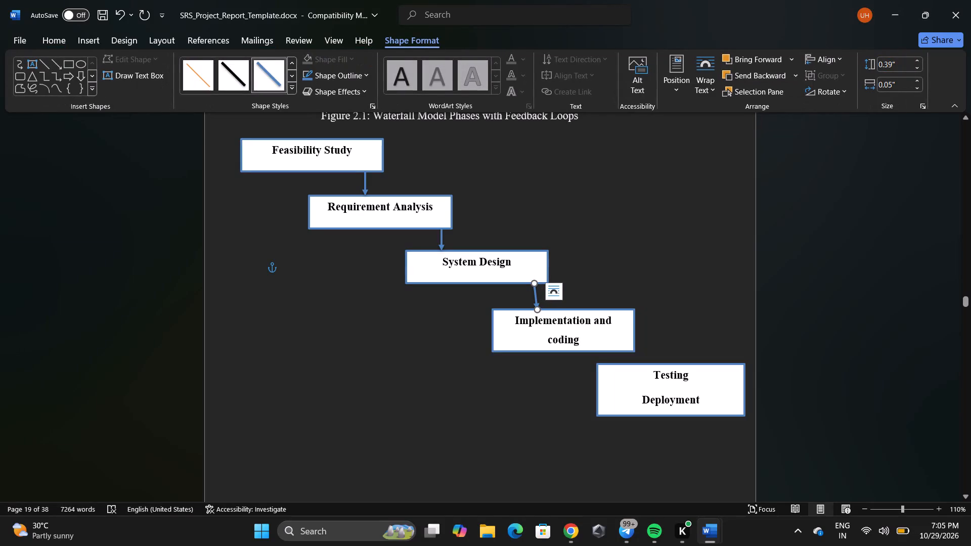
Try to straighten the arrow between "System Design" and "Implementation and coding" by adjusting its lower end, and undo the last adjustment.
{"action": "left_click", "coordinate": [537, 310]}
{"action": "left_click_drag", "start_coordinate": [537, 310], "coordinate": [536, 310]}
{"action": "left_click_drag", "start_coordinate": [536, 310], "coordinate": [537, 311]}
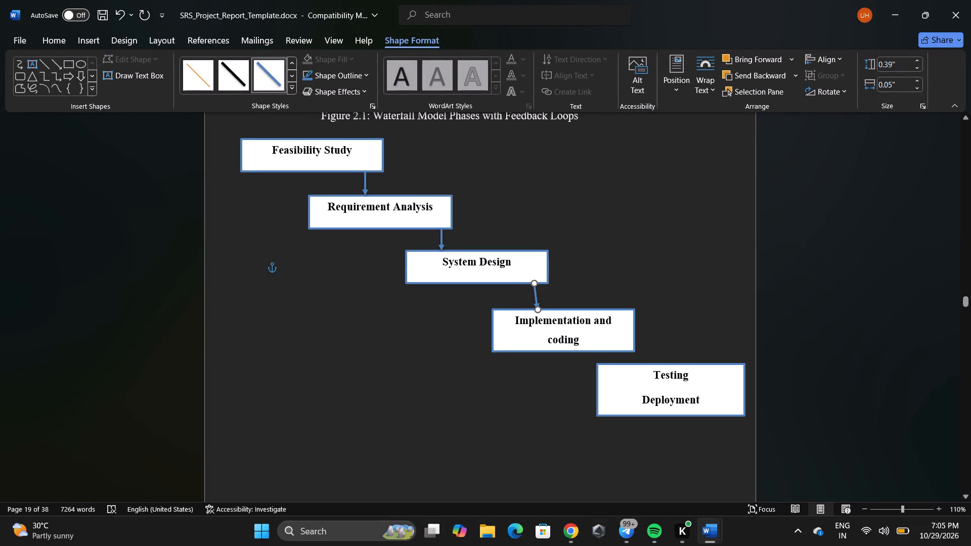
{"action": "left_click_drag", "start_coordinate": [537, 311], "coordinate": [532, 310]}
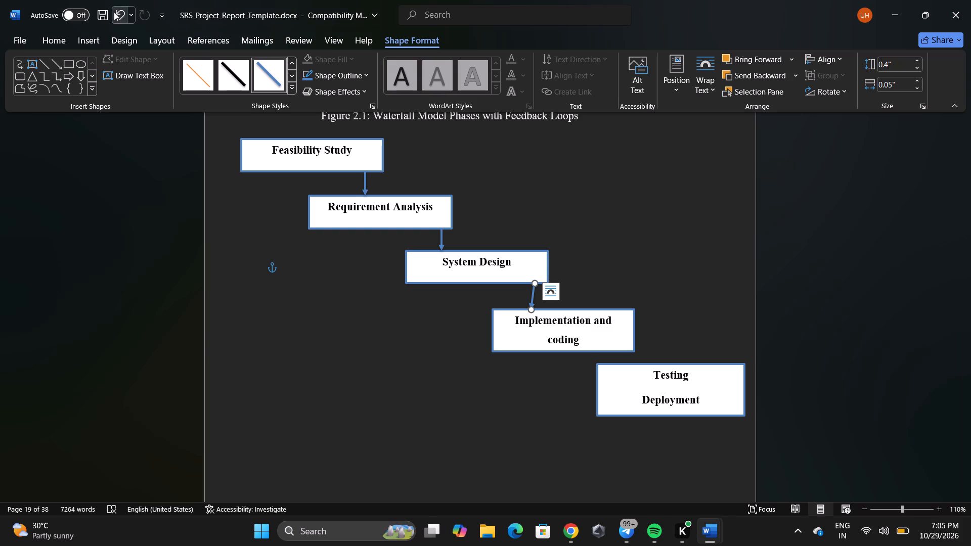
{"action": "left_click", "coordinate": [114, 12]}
Undo the slightly slanted arrow between the "System Design" and "Implementation and coding" rectangles.
{"action": "left_click", "coordinate": [56, 61]}
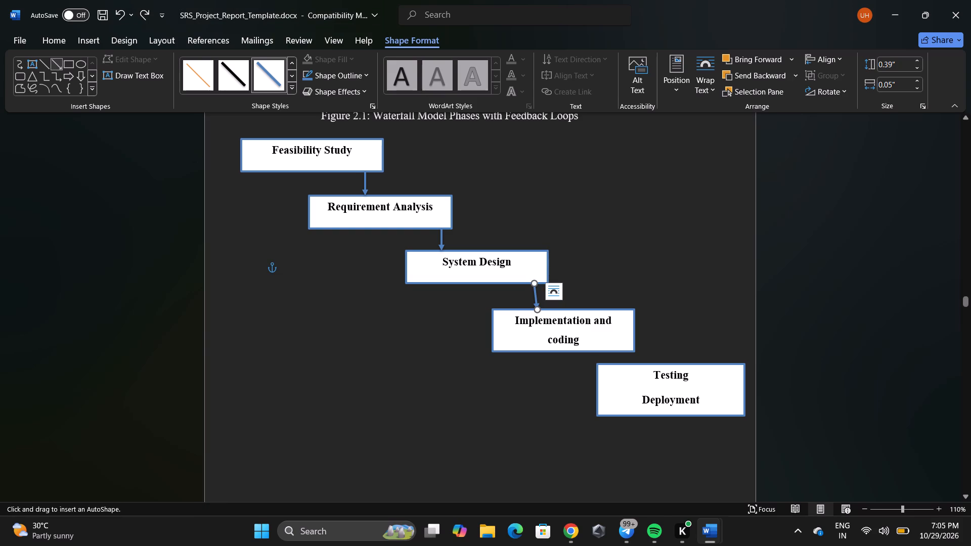
{"action": "left_click", "coordinate": [119, 9]}
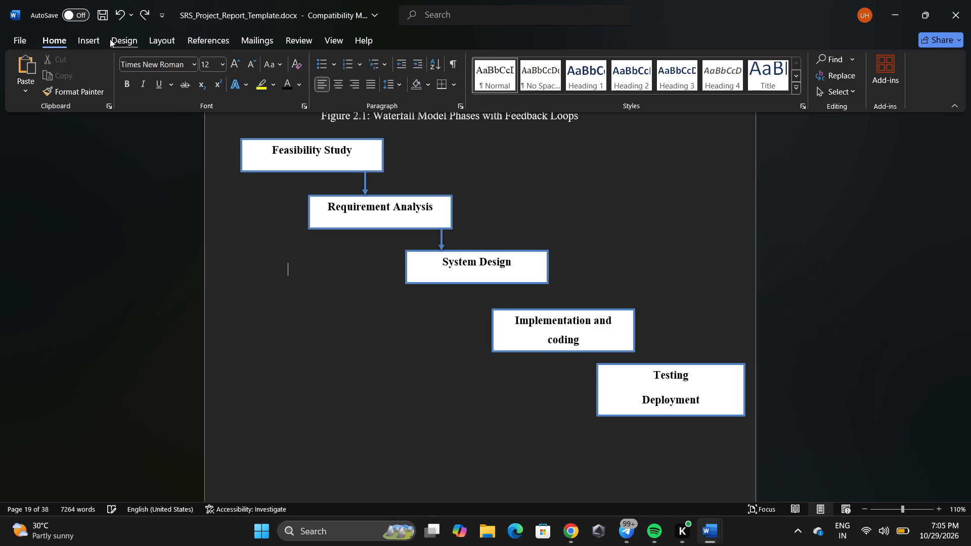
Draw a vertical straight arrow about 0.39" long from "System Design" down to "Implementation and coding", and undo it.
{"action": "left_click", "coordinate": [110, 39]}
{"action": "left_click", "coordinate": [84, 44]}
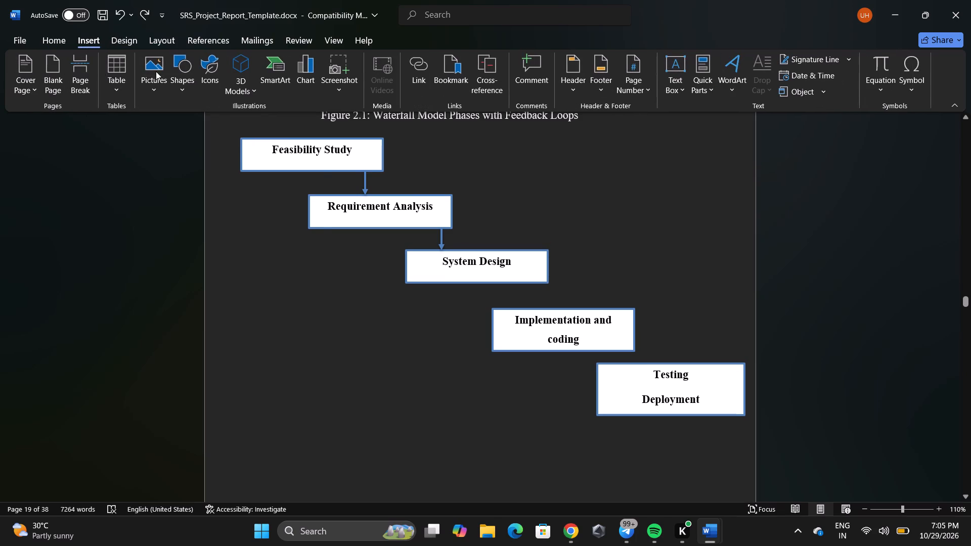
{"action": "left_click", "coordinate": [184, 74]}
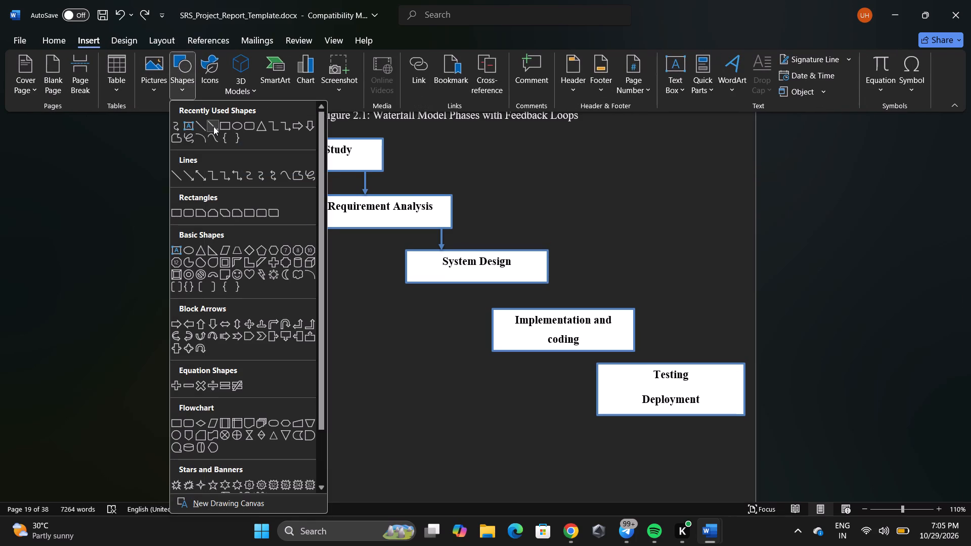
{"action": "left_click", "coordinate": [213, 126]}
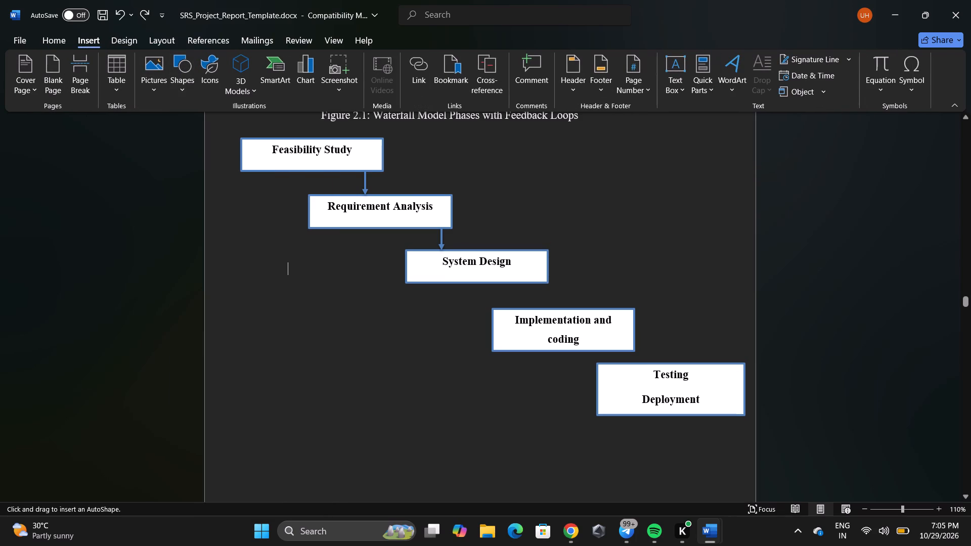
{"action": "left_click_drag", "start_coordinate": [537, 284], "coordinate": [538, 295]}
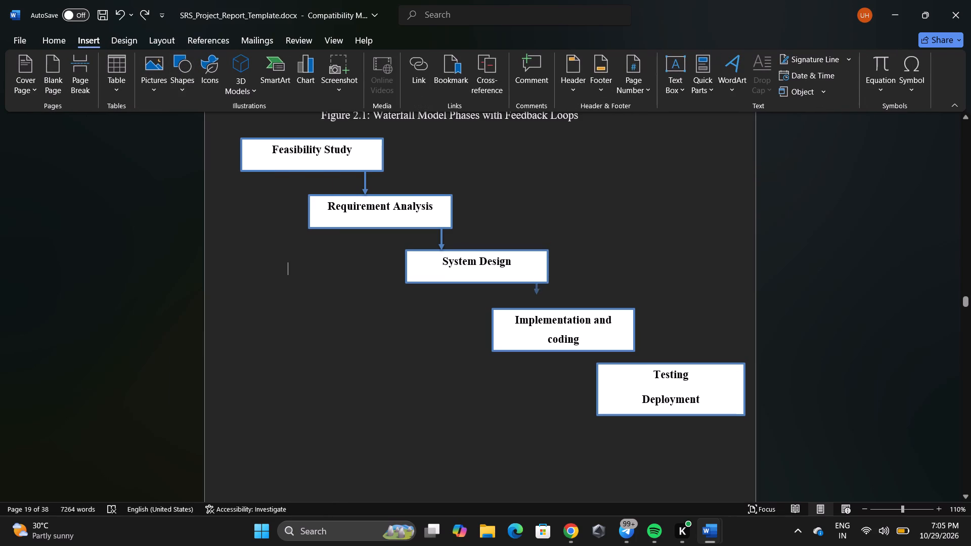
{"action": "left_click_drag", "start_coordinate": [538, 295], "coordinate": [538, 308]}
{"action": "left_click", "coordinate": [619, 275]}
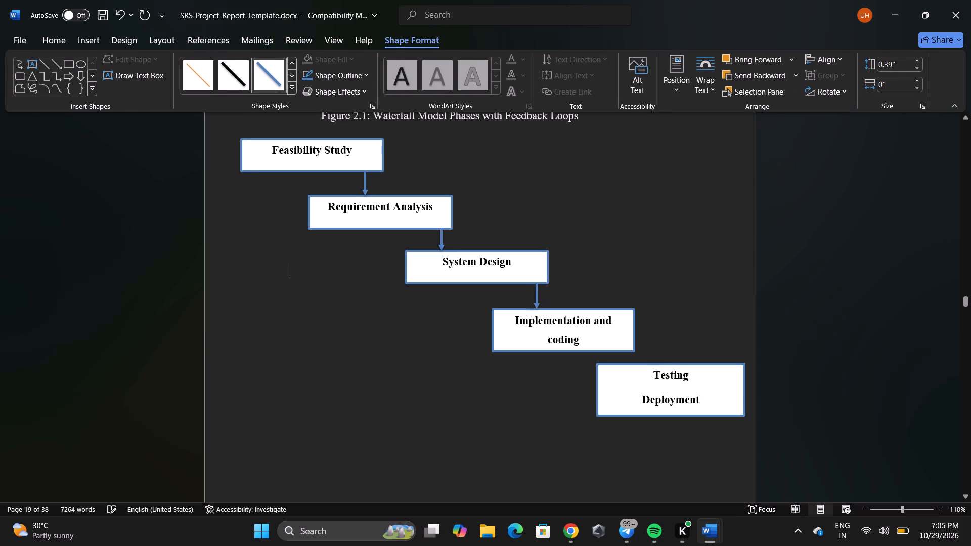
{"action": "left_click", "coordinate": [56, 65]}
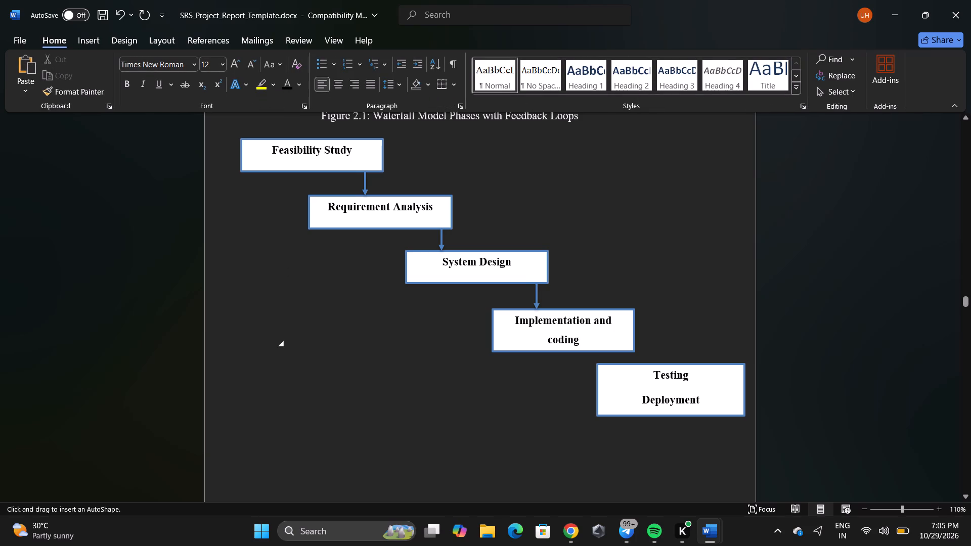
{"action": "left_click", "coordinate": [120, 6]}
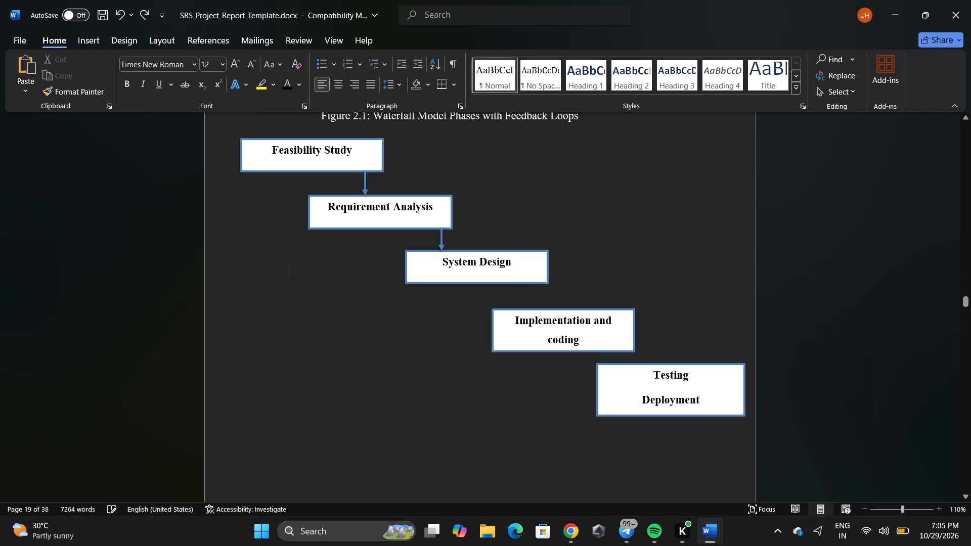
Move the "Testing Deployment" rectangle straight down to widen the gap below the "Implementation and coding" rectangle.
{"action": "left_click", "coordinate": [708, 375]}
{"action": "left_click", "coordinate": [708, 375]}
{"action": "left_click_drag", "start_coordinate": [708, 375], "coordinate": [710, 392]}
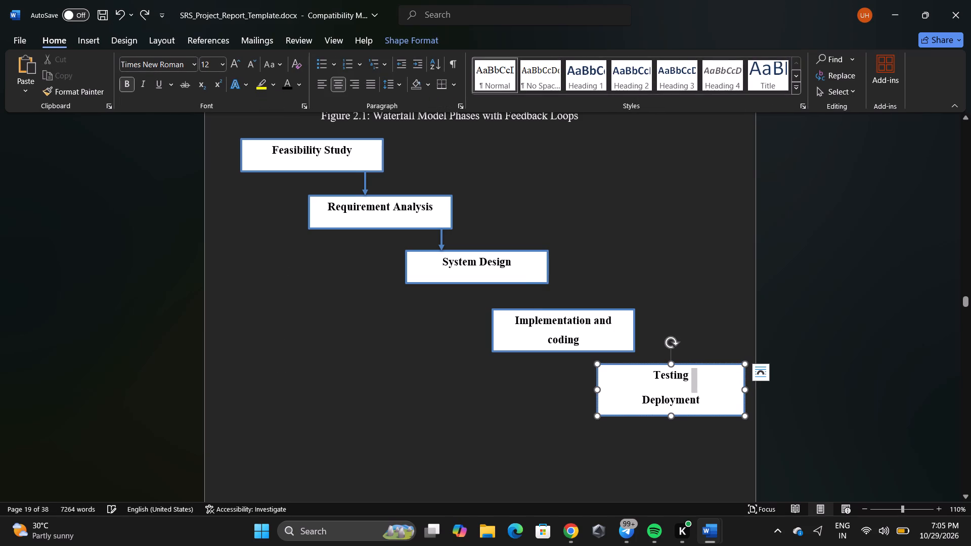
{"action": "left_click_drag", "start_coordinate": [710, 392], "coordinate": [711, 394]}
{"action": "left_click", "coordinate": [611, 399]}
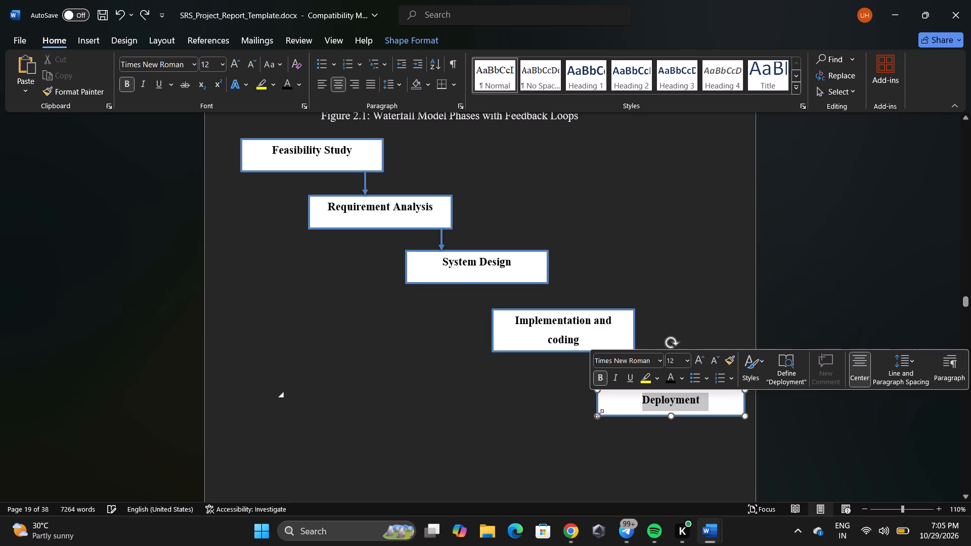
{"action": "left_click", "coordinate": [520, 426]}
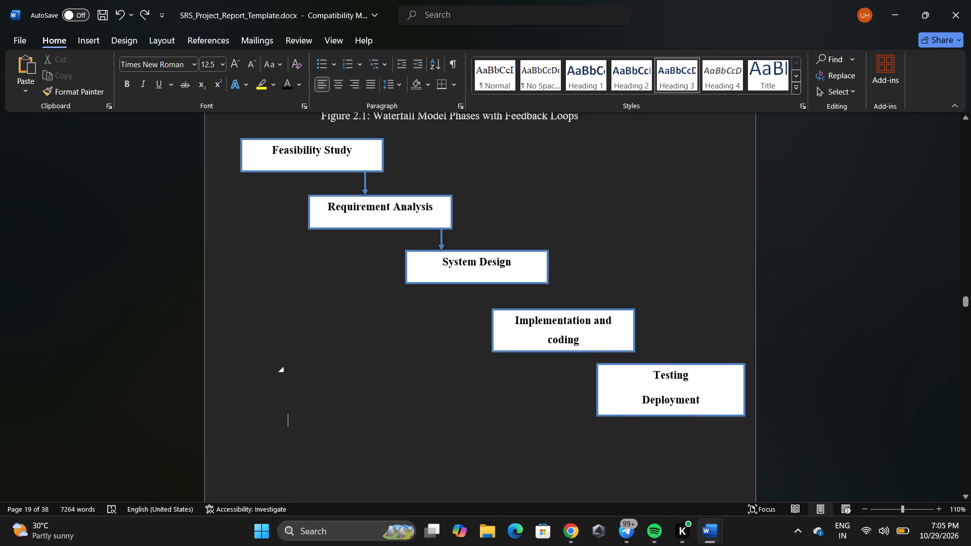
{"action": "left_click_drag", "start_coordinate": [606, 365], "coordinate": [606, 382]}
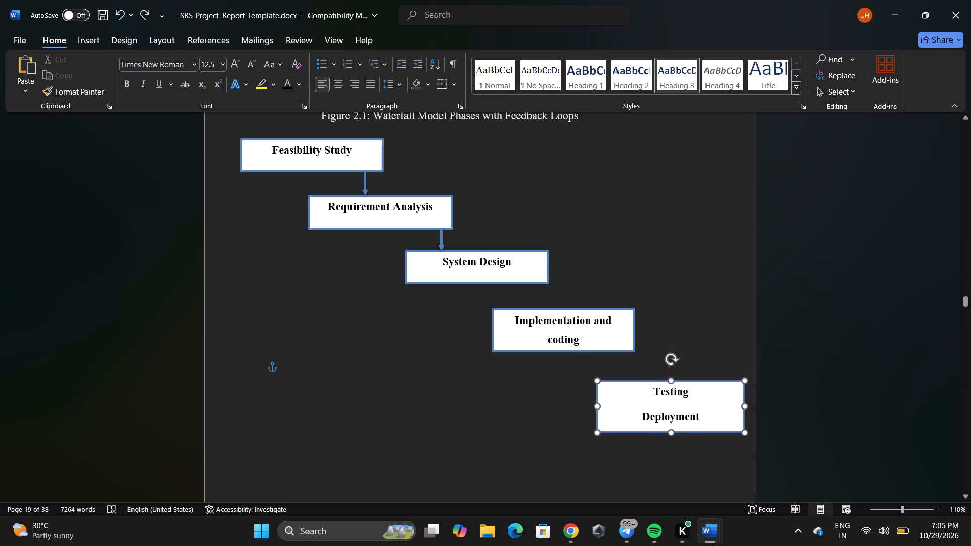
{"action": "left_click_drag", "start_coordinate": [606, 382], "coordinate": [606, 385]}
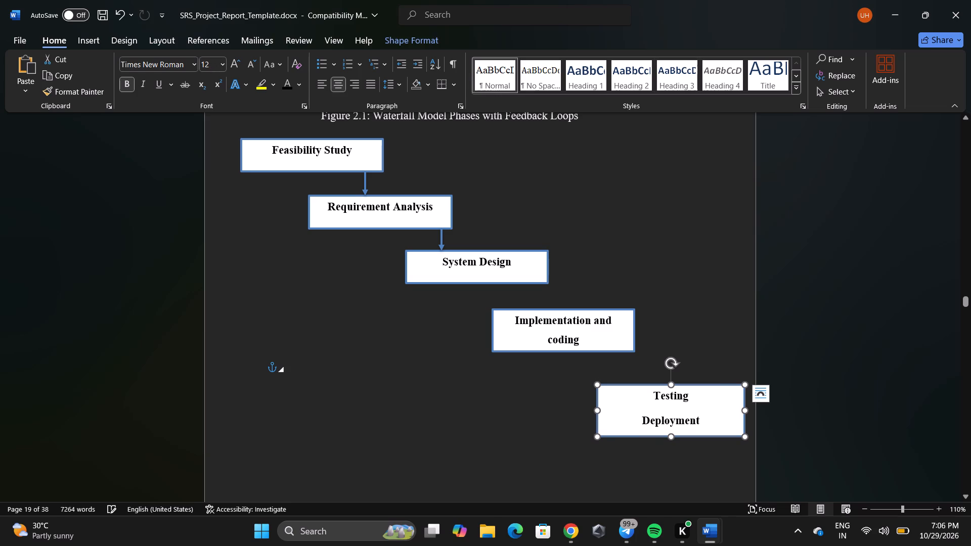
{"action": "left_click", "coordinate": [601, 232]}
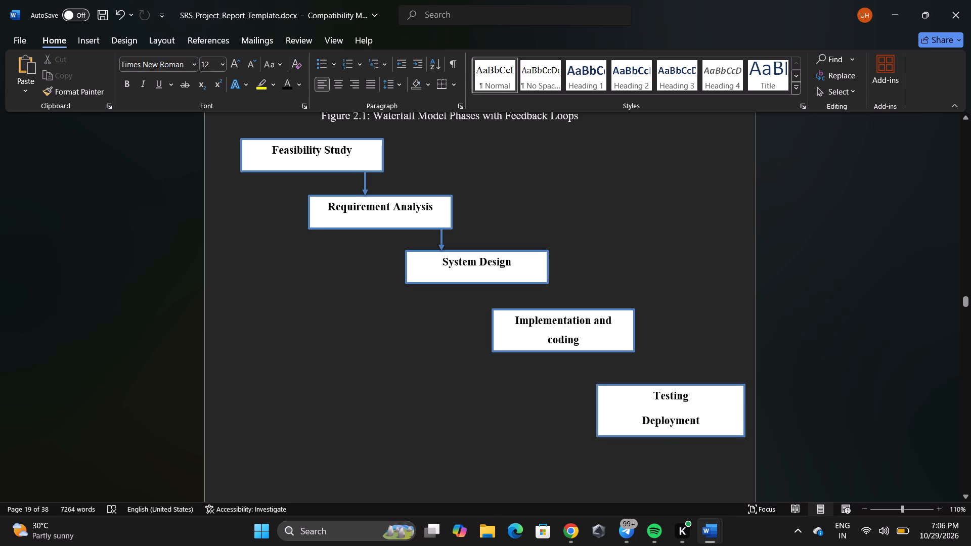
Draw a vertical straight arrow about 0.39" long from the "System Design" rectangle down to "Implementation and coding".
{"action": "left_click", "coordinate": [83, 41]}
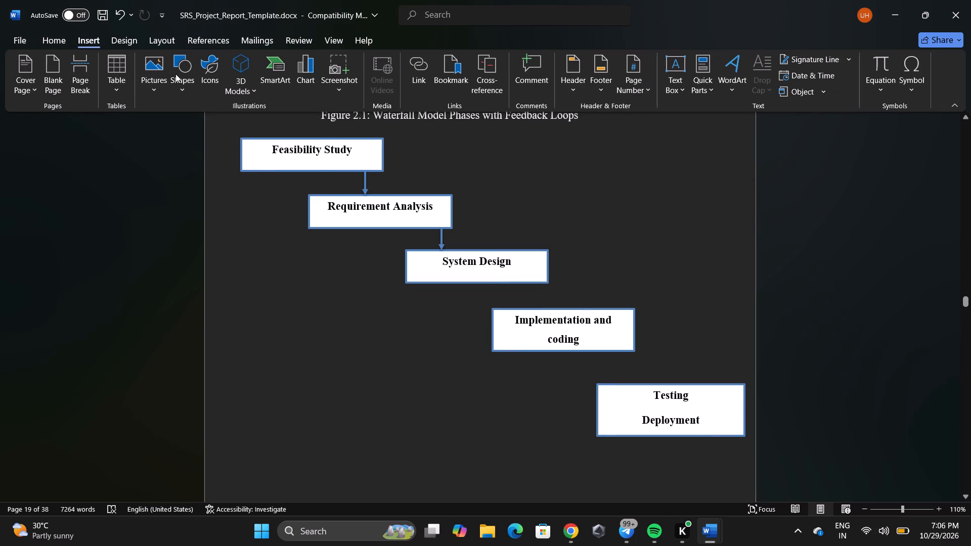
{"action": "left_click", "coordinate": [175, 74]}
{"action": "left_click", "coordinate": [214, 125]}
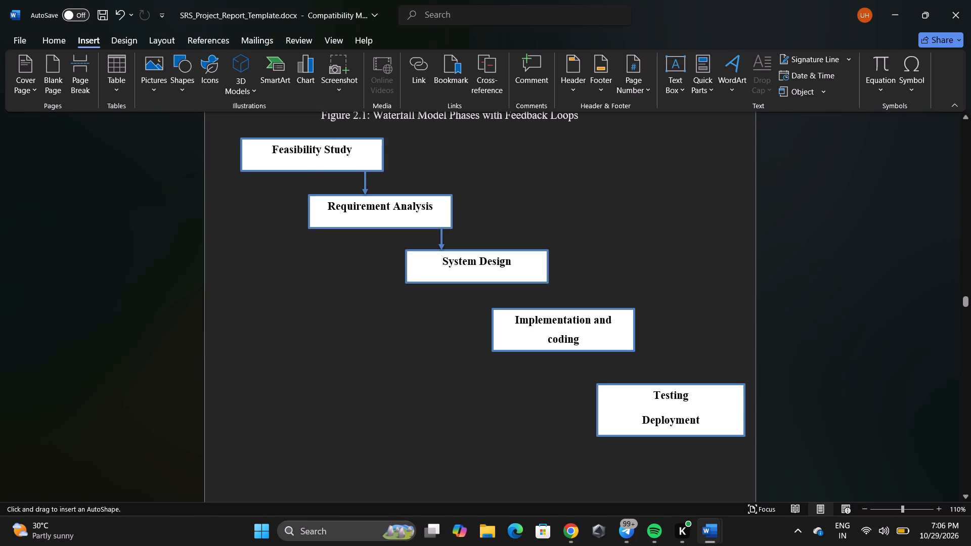
{"action": "left_click_drag", "start_coordinate": [536, 284], "coordinate": [540, 309]}
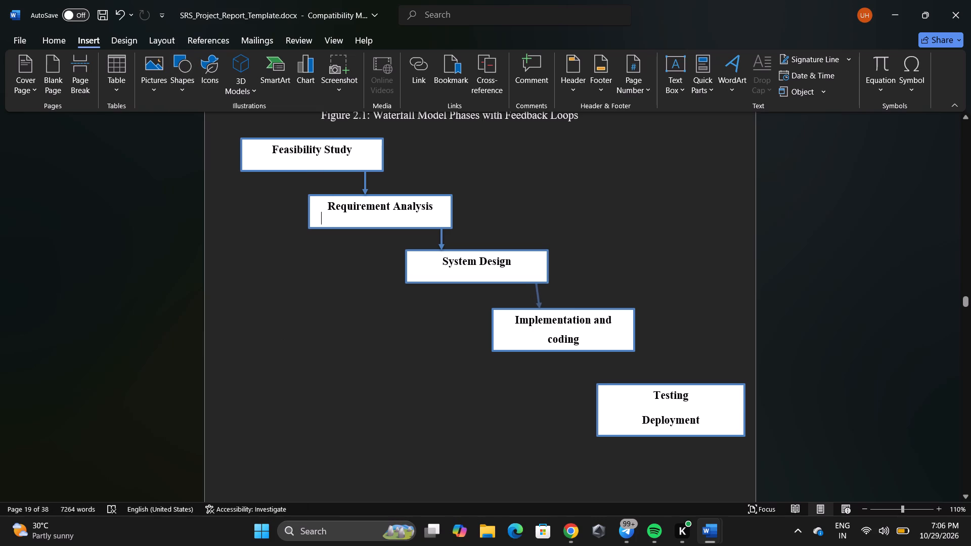
{"action": "left_click_drag", "start_coordinate": [540, 309], "coordinate": [538, 309]}
{"action": "left_click", "coordinate": [631, 283]}
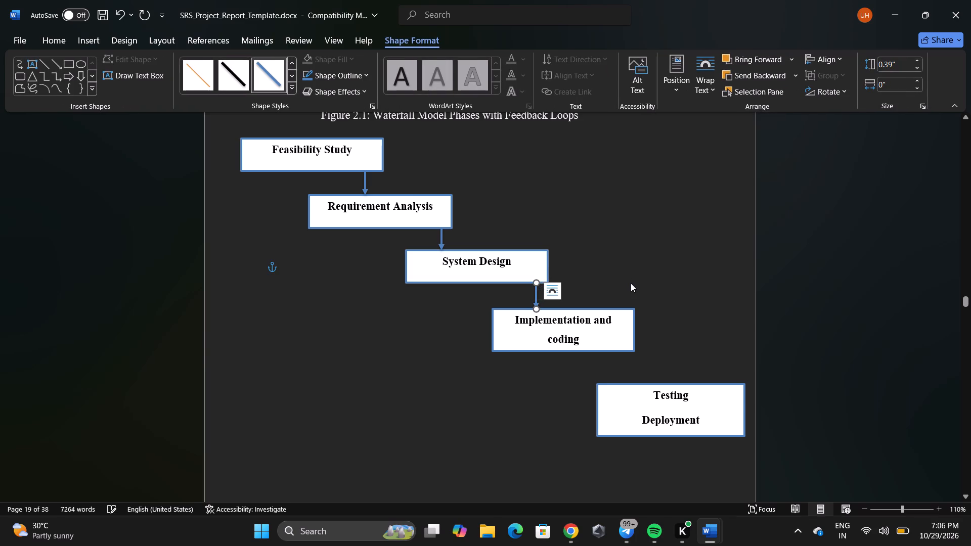
Draw a nearly vertical straight arrow from the "Implementation and coding" rectangle down to "Testing Deployment".
{"action": "left_click", "coordinate": [53, 62]}
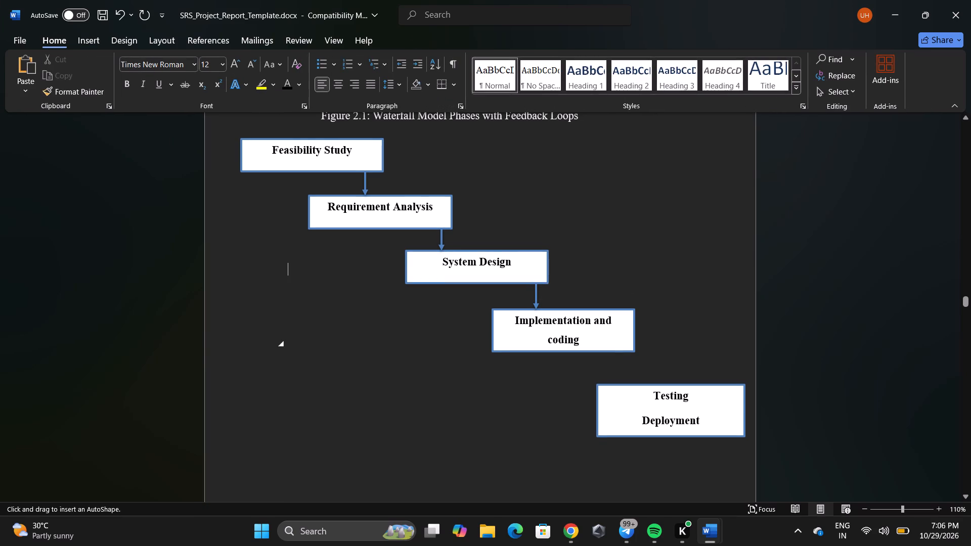
{"action": "left_click_drag", "start_coordinate": [627, 353], "coordinate": [629, 386]}
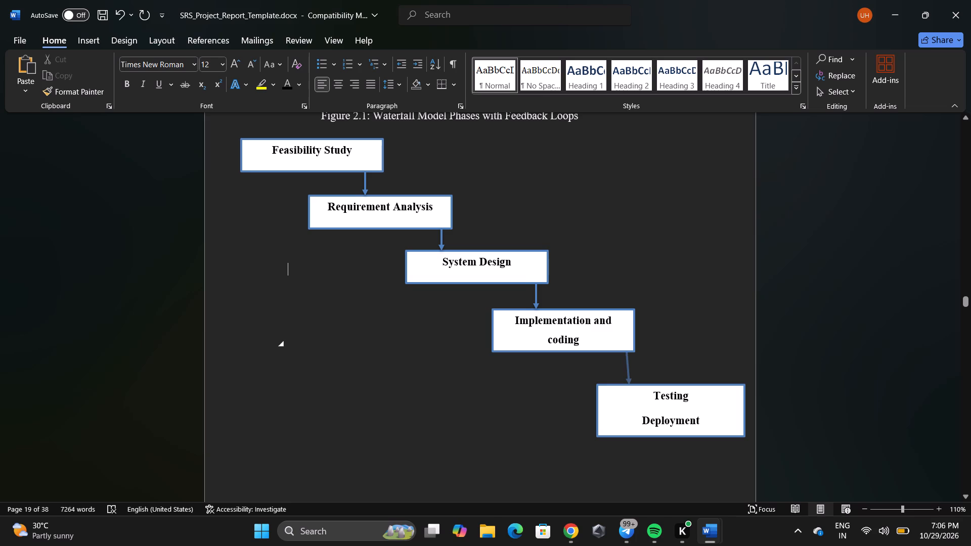
Straighten the arrow between the "Implementation and coding" and "Testing Deployment" rectangles to exactly vertical, about 0.5" long.
{"action": "left_click_drag", "start_coordinate": [629, 386], "coordinate": [629, 387]}
{"action": "left_click", "coordinate": [693, 280]}
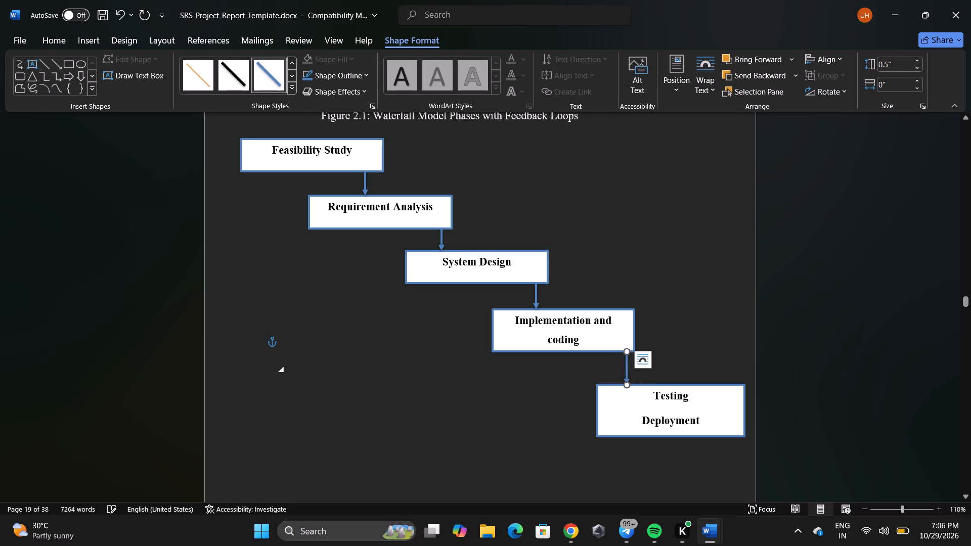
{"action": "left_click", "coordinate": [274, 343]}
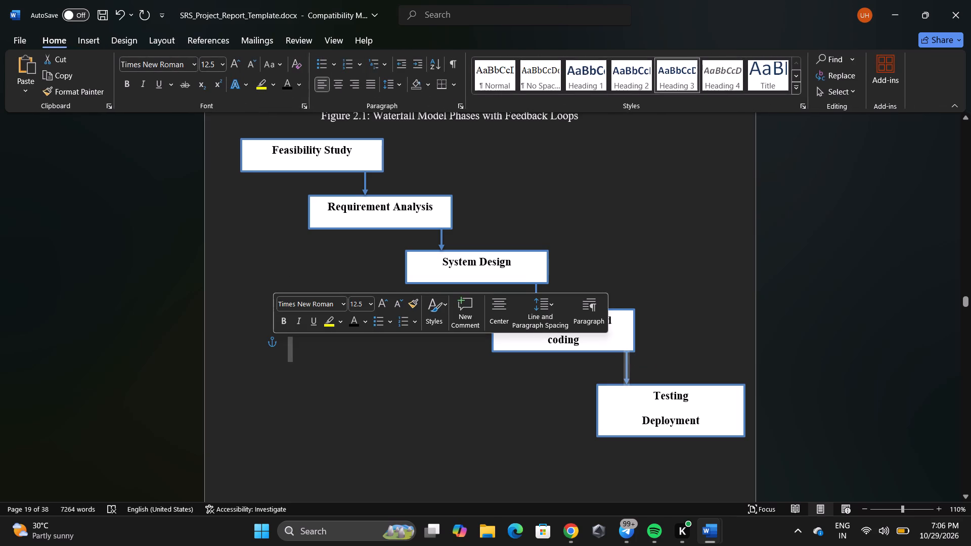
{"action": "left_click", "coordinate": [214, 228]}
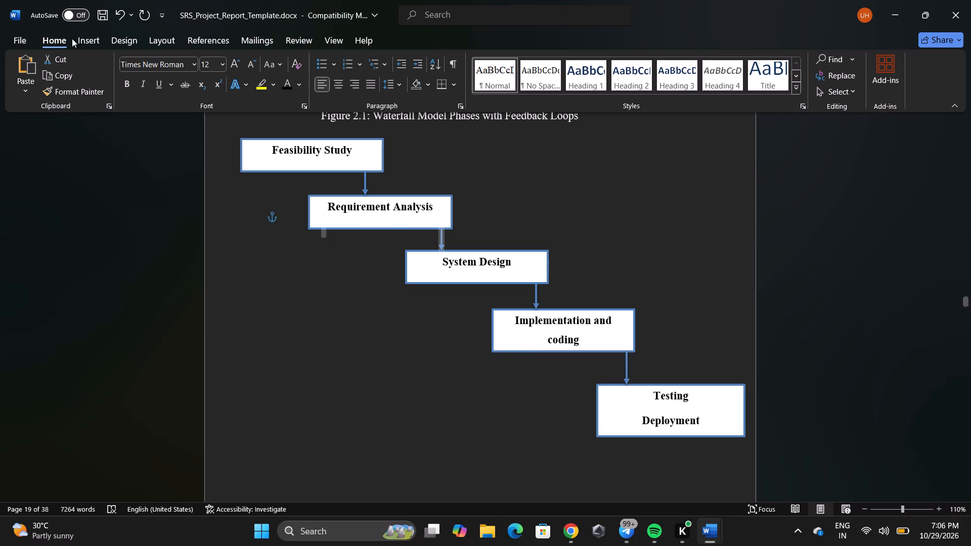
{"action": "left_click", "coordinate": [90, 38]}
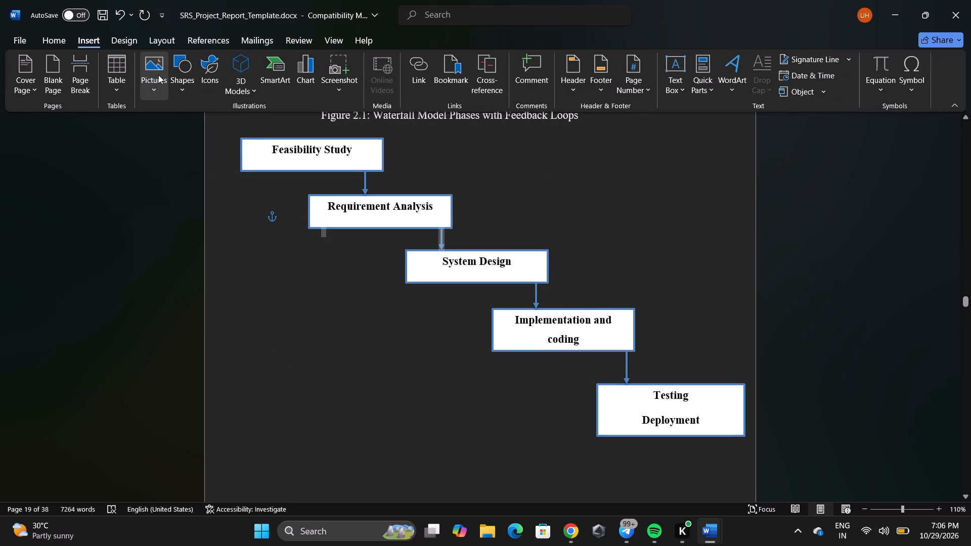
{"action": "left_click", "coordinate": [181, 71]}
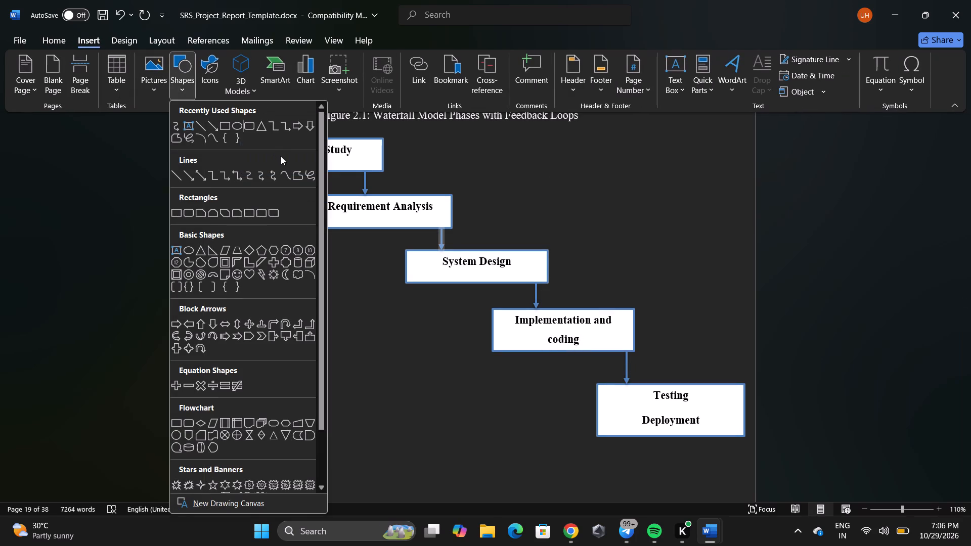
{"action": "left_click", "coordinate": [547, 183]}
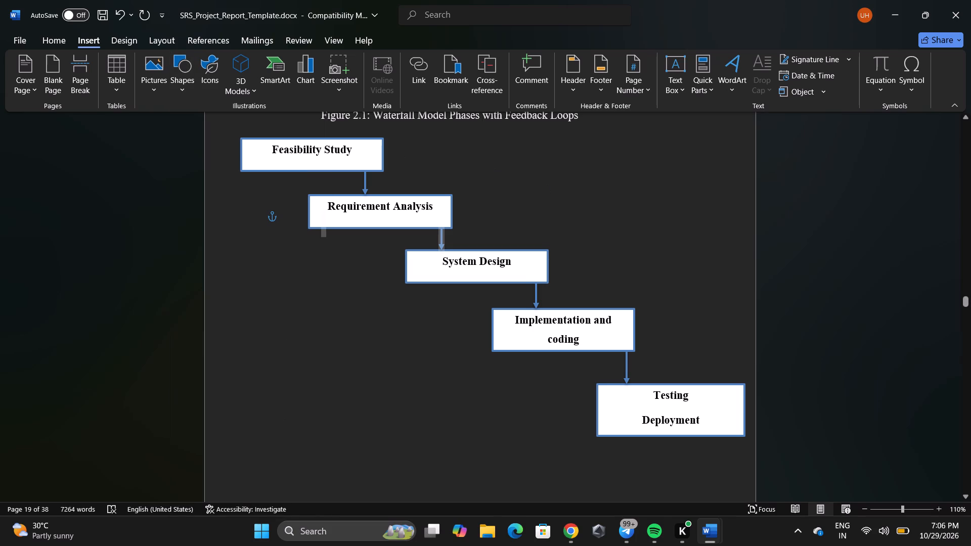
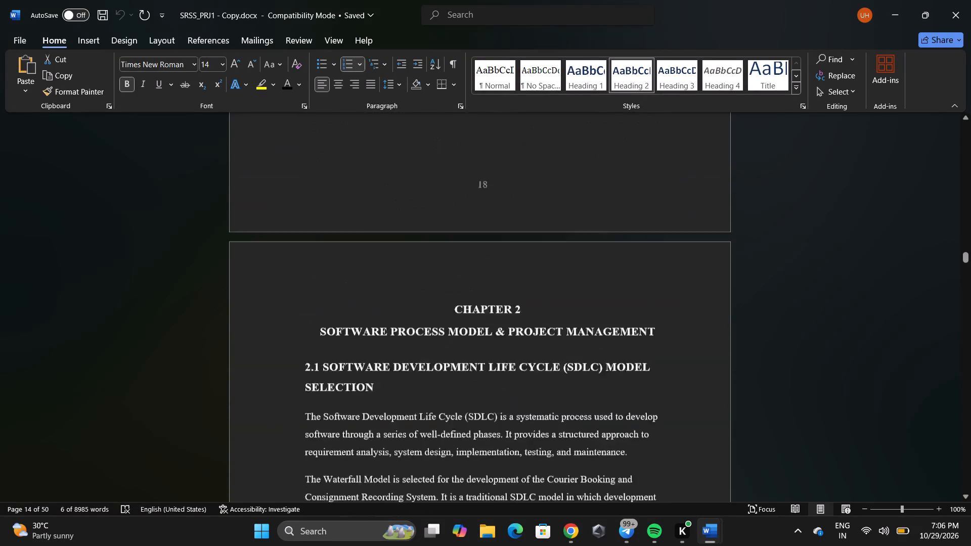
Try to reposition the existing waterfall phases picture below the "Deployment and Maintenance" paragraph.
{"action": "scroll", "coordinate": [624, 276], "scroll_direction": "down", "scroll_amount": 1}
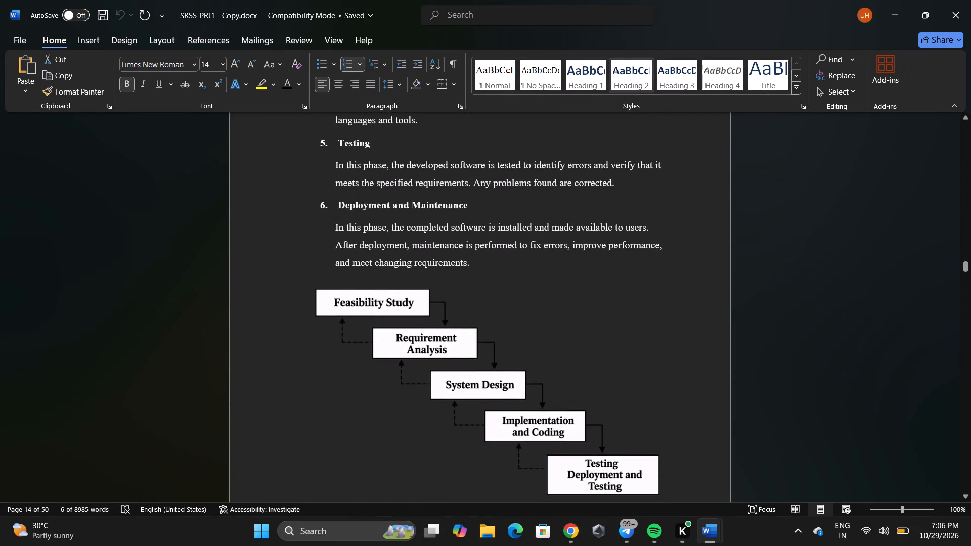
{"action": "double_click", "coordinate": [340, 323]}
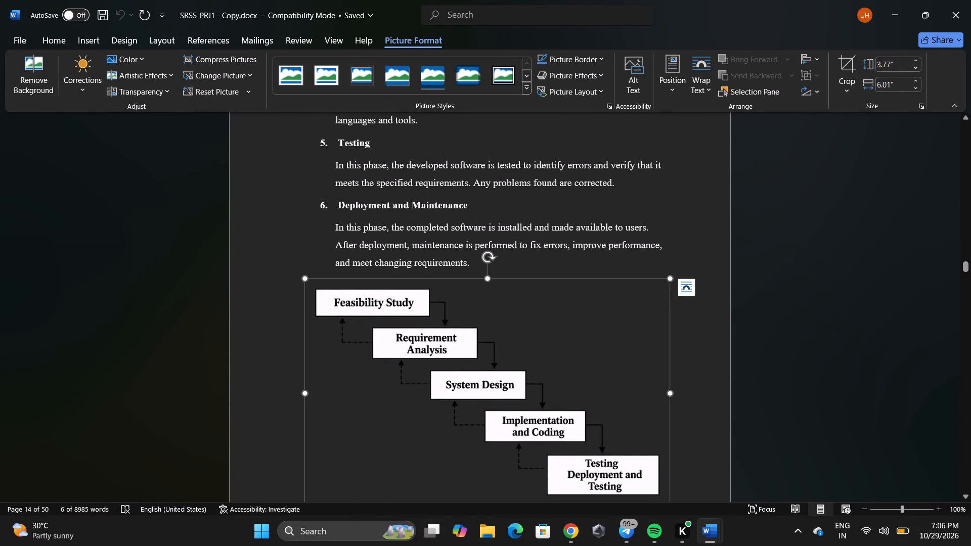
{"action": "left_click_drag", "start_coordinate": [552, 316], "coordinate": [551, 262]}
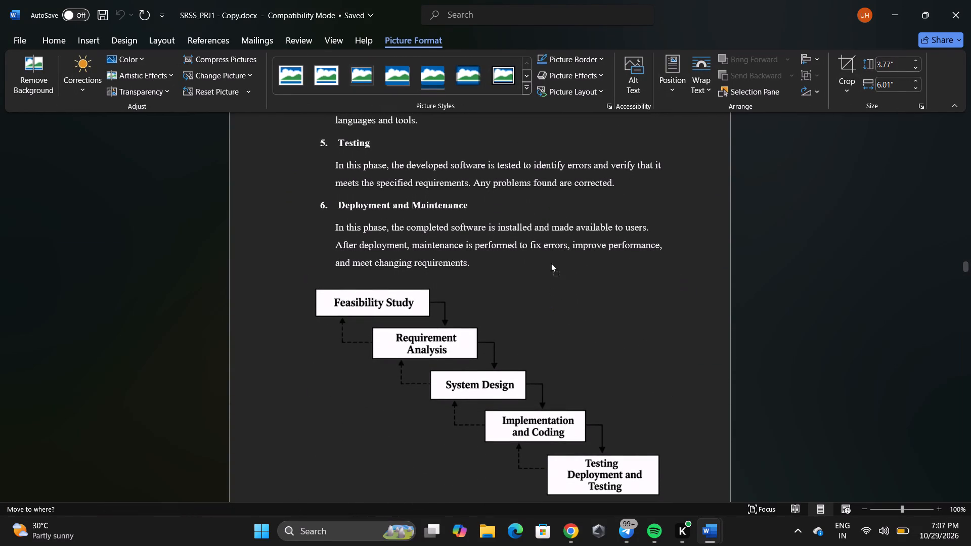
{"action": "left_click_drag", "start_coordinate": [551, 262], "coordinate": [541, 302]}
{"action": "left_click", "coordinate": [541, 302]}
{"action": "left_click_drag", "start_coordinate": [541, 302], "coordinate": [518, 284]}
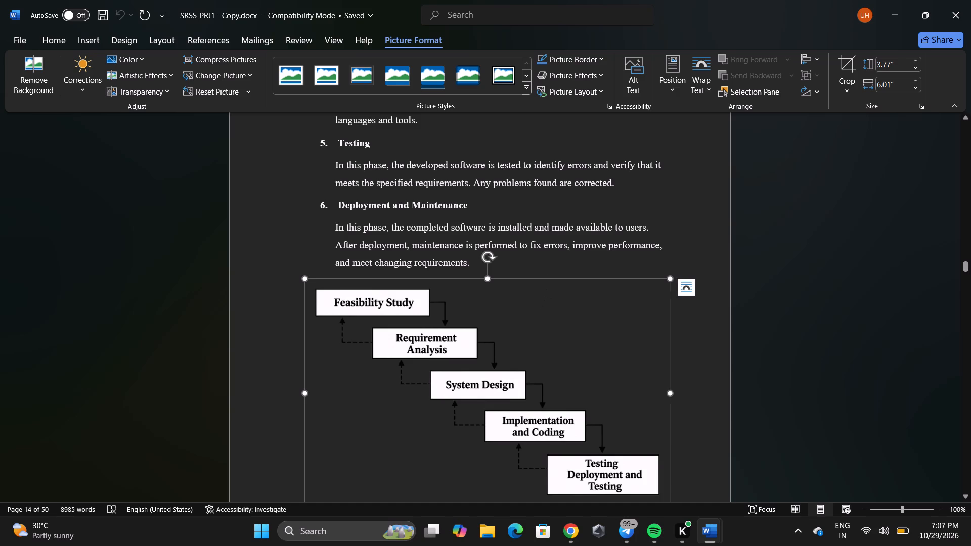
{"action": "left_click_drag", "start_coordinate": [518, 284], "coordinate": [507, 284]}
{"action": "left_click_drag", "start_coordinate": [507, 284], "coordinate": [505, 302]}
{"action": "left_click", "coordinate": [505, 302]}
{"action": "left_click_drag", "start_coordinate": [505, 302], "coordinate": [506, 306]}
{"action": "left_click_drag", "start_coordinate": [506, 306], "coordinate": [523, 338]}
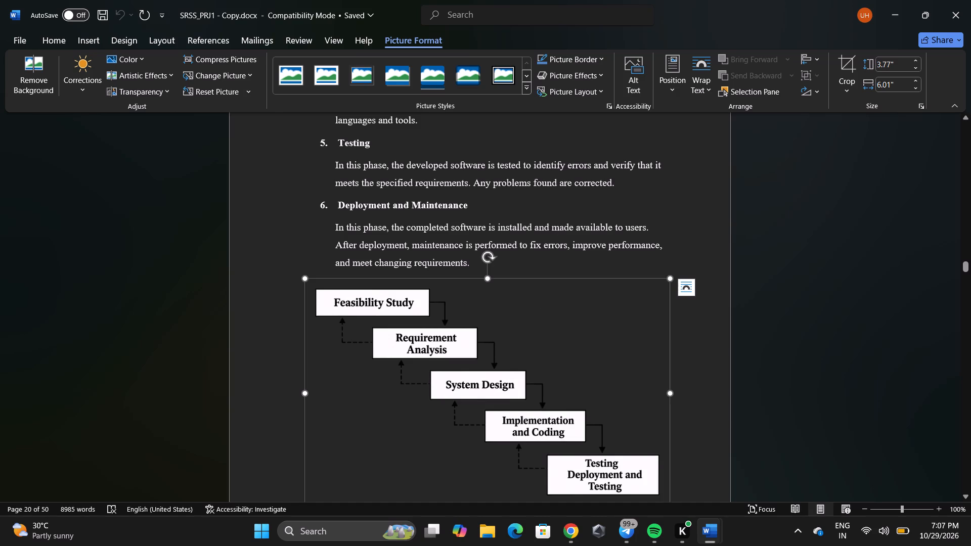
{"action": "triple_click", "coordinate": [345, 341]}
{"action": "triple_click", "coordinate": [345, 341]}
{"action": "left_click_drag", "start_coordinate": [345, 341], "coordinate": [633, 489]}
{"action": "left_click_drag", "start_coordinate": [630, 419], "coordinate": [636, 373]}
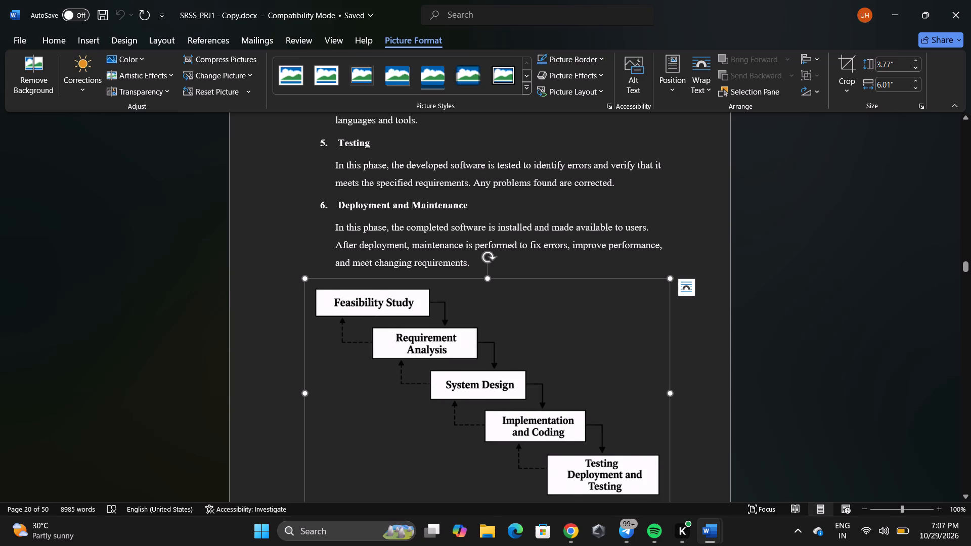
{"action": "left_click", "coordinate": [600, 397]}
{"action": "left_click_drag", "start_coordinate": [600, 397], "coordinate": [663, 204]}
{"action": "scroll", "coordinate": [663, 204], "scroll_direction": "down", "scroll_amount": 1}
{"action": "scroll", "coordinate": [557, 268], "scroll_direction": "right", "scroll_amount": 1}
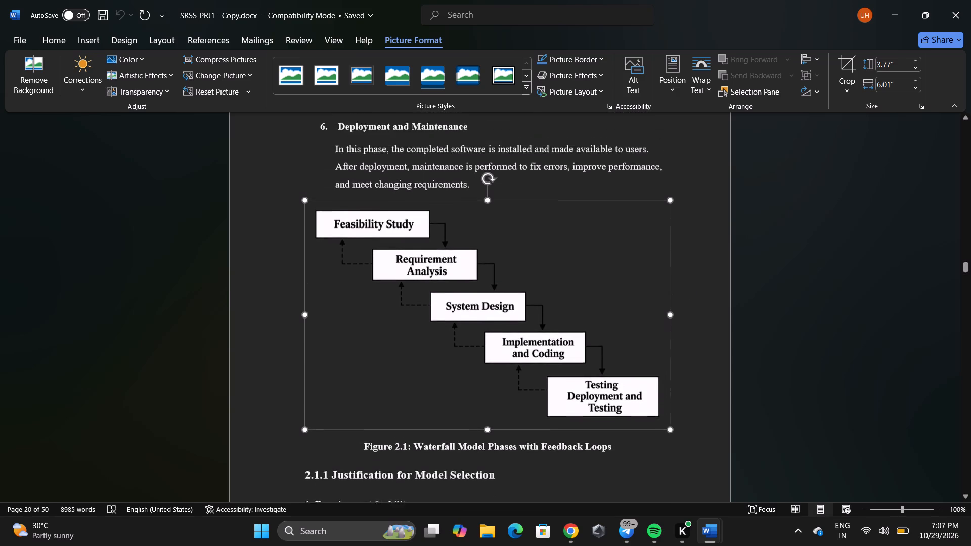
{"action": "scroll", "coordinate": [557, 268], "scroll_direction": "right", "scroll_amount": 1}
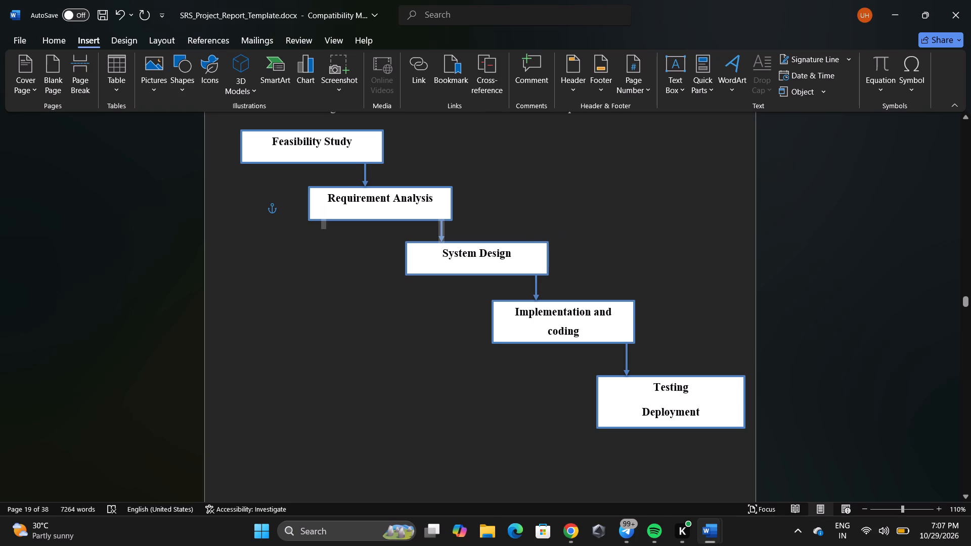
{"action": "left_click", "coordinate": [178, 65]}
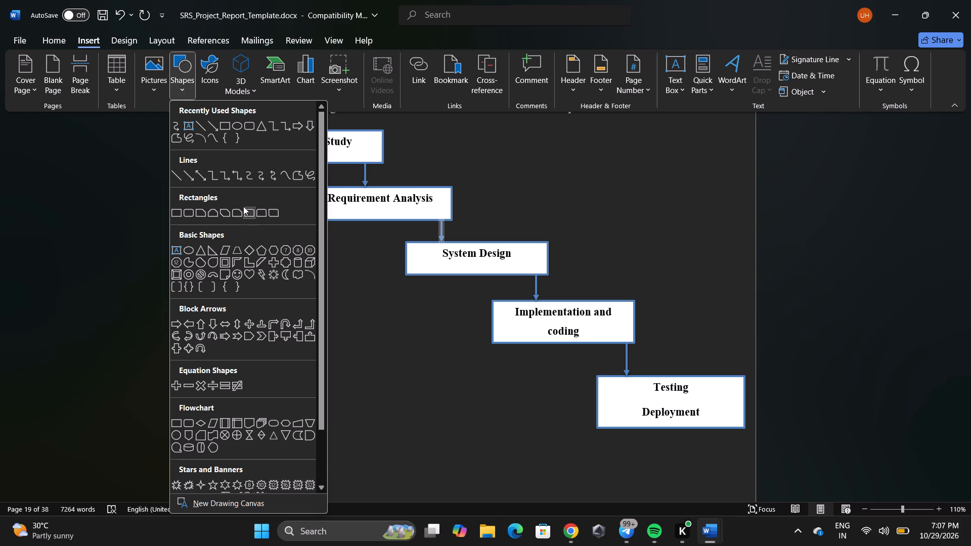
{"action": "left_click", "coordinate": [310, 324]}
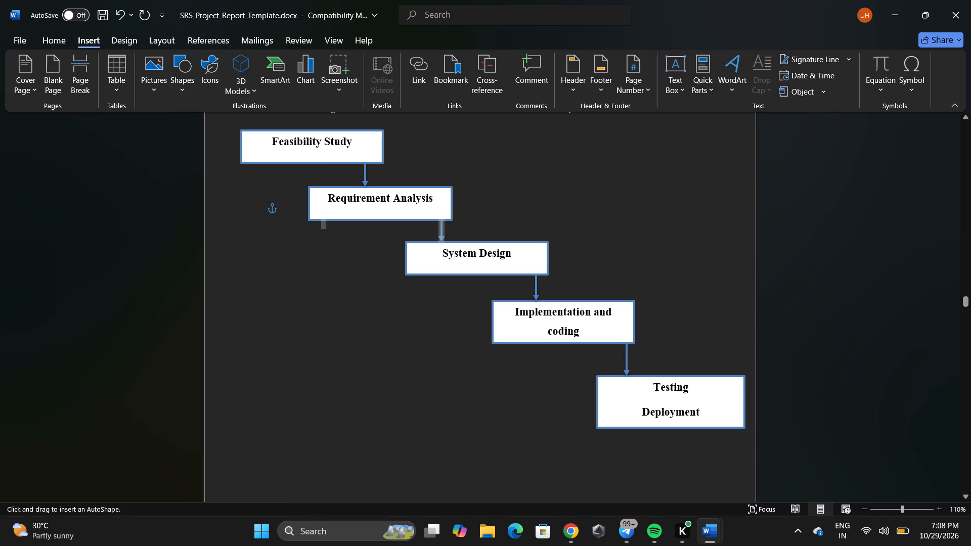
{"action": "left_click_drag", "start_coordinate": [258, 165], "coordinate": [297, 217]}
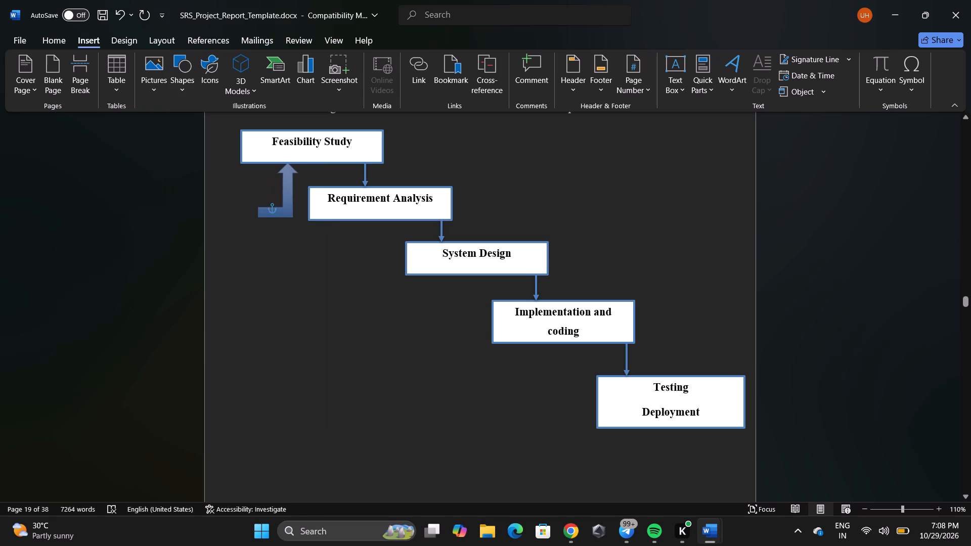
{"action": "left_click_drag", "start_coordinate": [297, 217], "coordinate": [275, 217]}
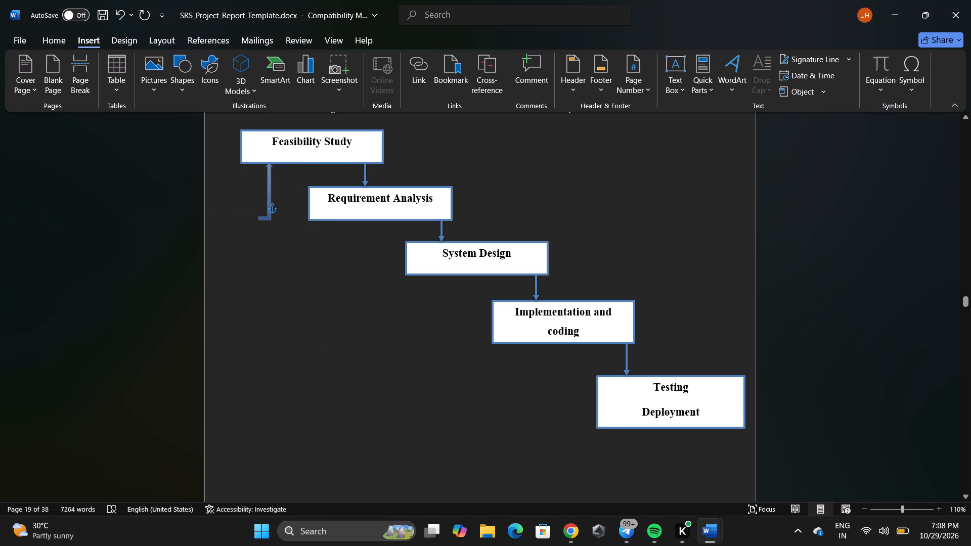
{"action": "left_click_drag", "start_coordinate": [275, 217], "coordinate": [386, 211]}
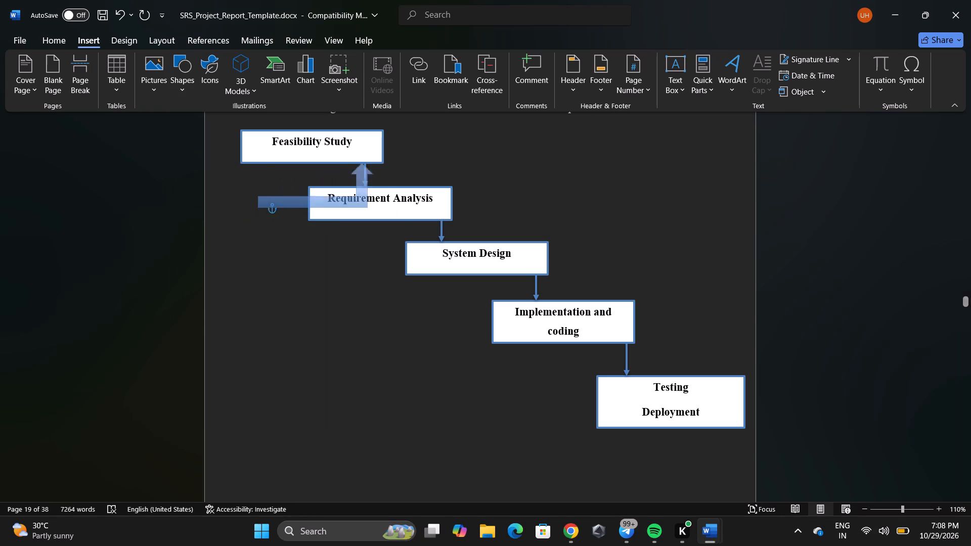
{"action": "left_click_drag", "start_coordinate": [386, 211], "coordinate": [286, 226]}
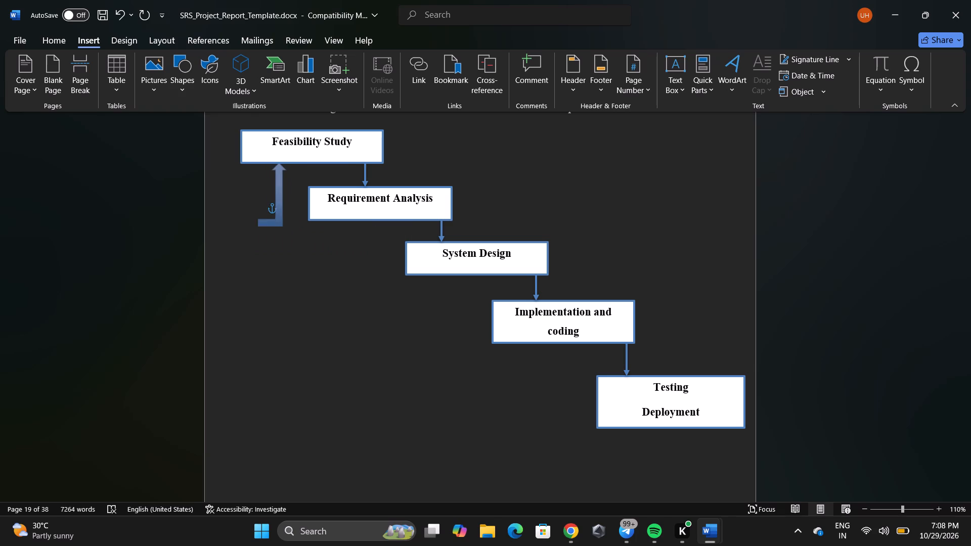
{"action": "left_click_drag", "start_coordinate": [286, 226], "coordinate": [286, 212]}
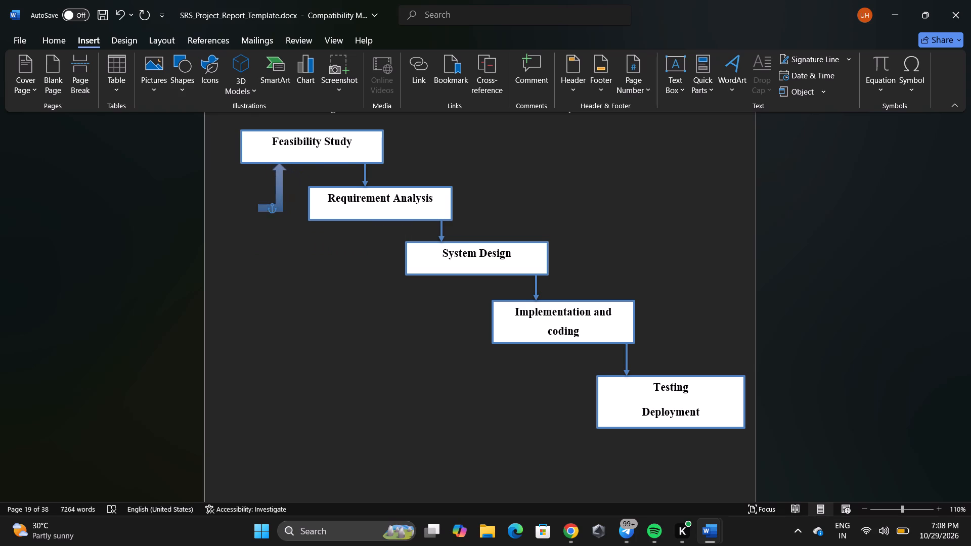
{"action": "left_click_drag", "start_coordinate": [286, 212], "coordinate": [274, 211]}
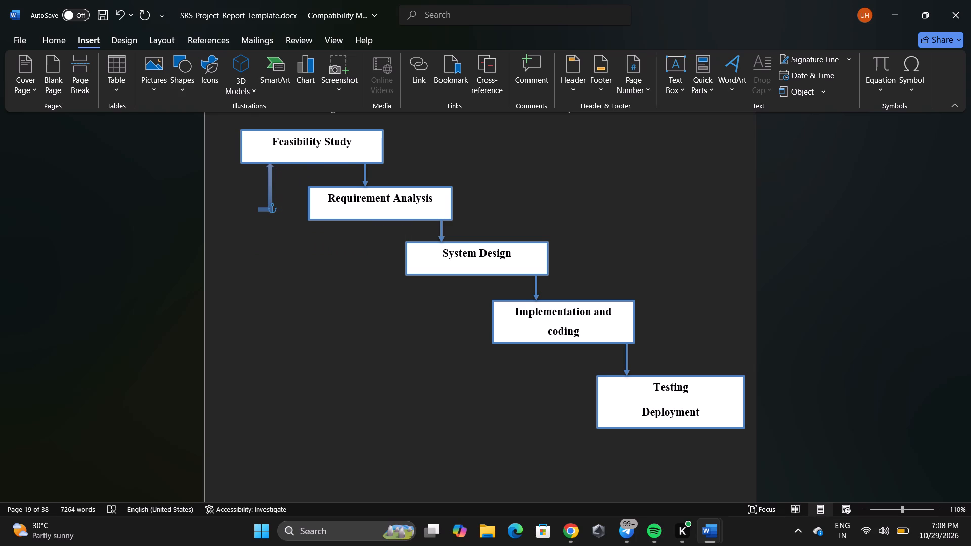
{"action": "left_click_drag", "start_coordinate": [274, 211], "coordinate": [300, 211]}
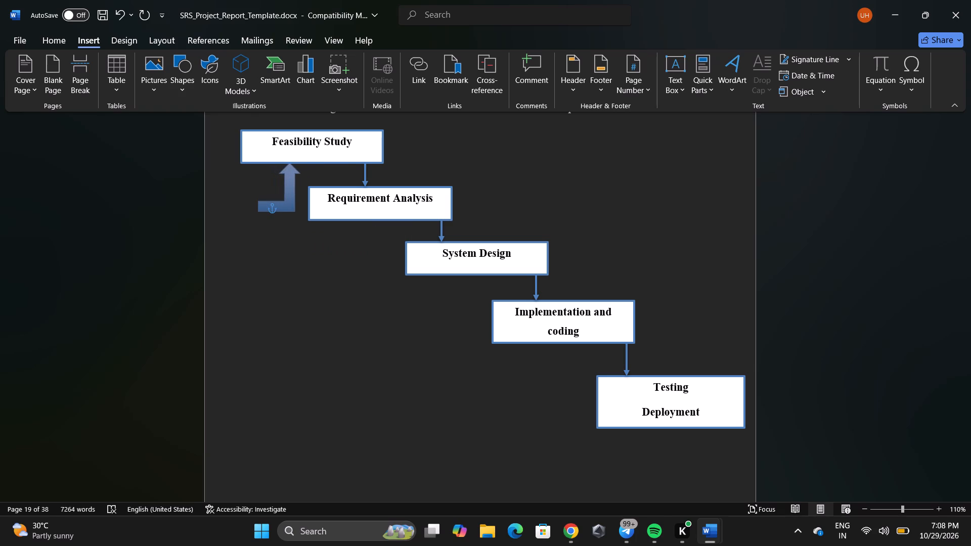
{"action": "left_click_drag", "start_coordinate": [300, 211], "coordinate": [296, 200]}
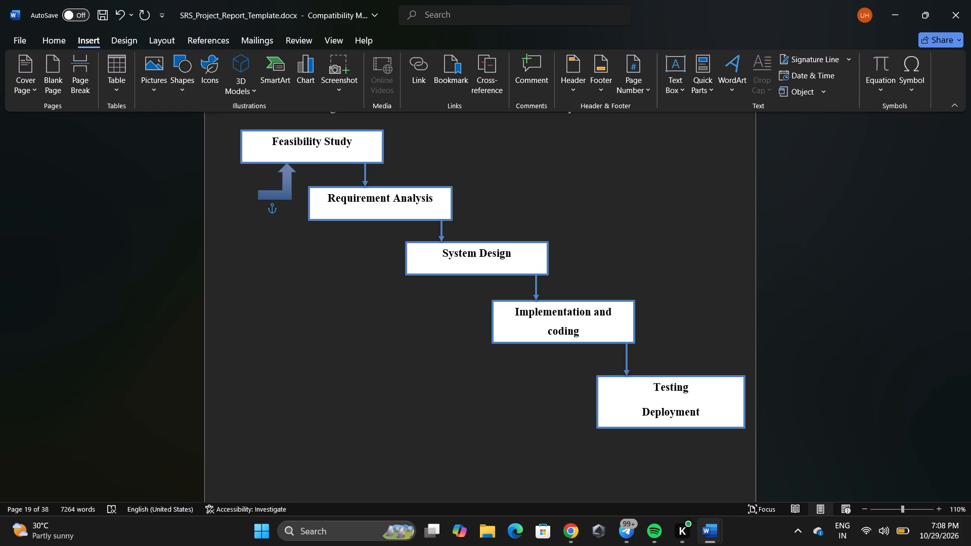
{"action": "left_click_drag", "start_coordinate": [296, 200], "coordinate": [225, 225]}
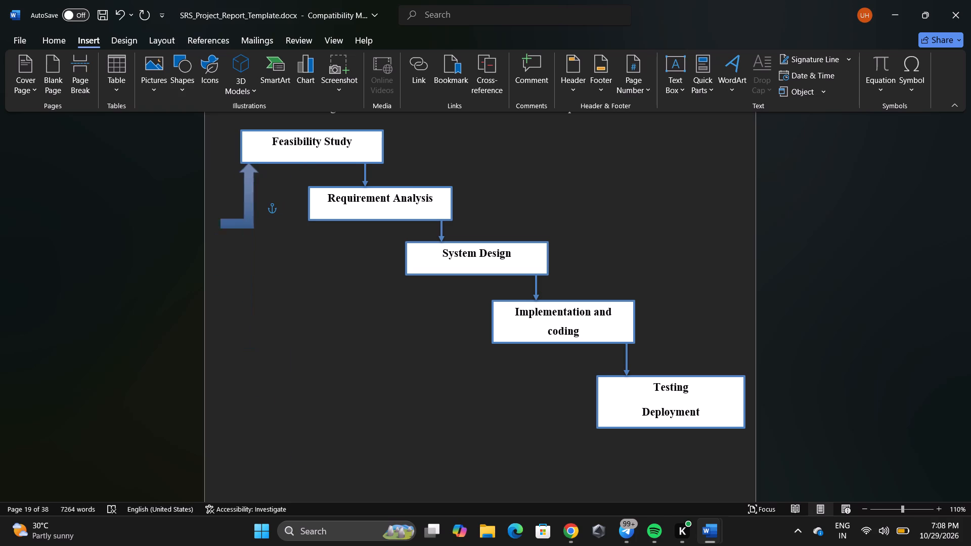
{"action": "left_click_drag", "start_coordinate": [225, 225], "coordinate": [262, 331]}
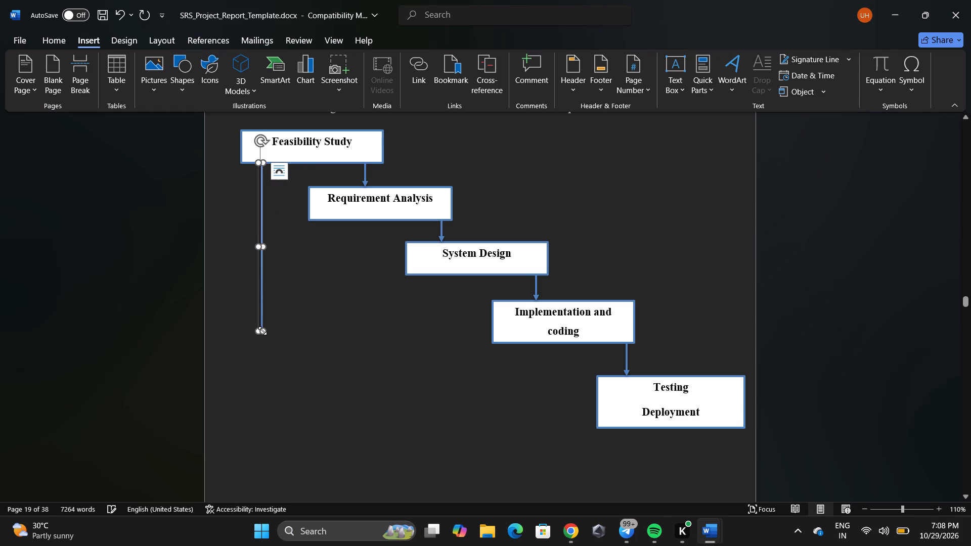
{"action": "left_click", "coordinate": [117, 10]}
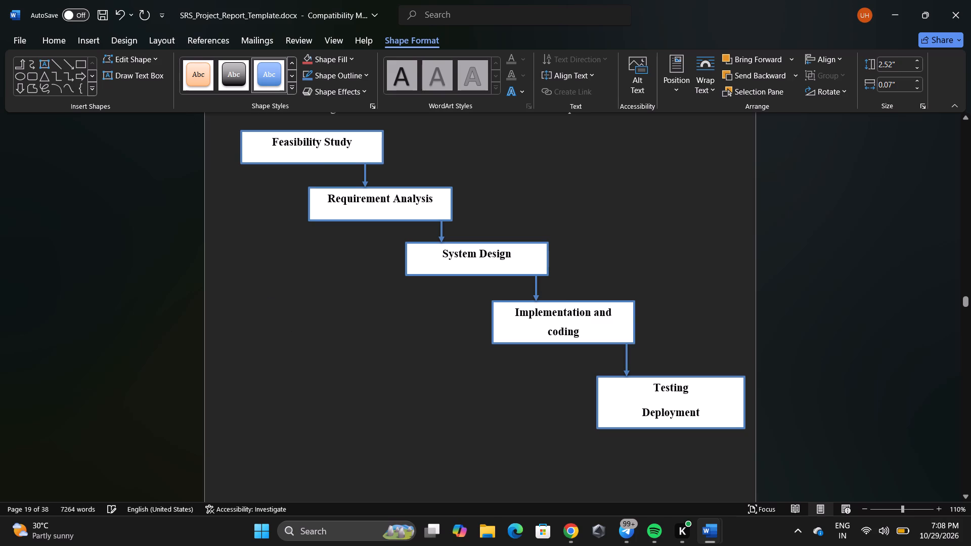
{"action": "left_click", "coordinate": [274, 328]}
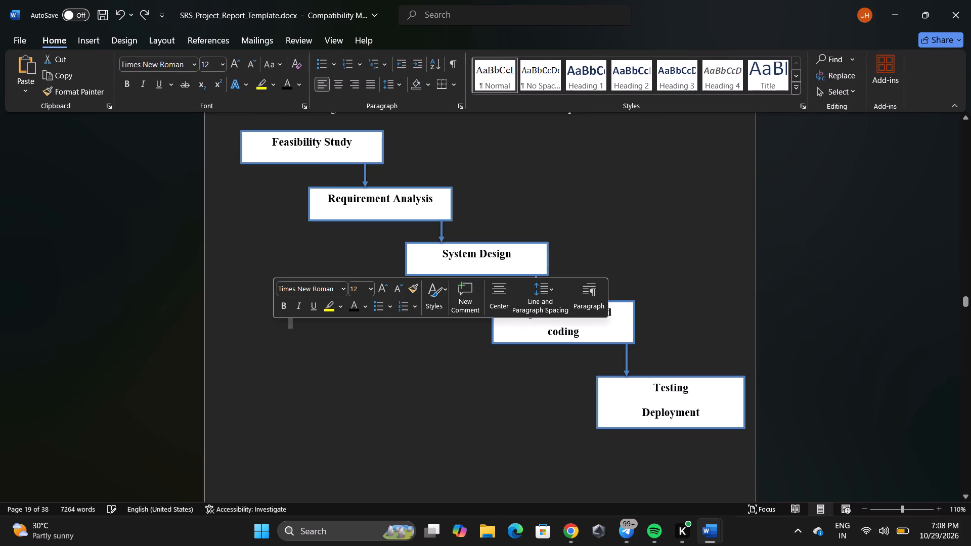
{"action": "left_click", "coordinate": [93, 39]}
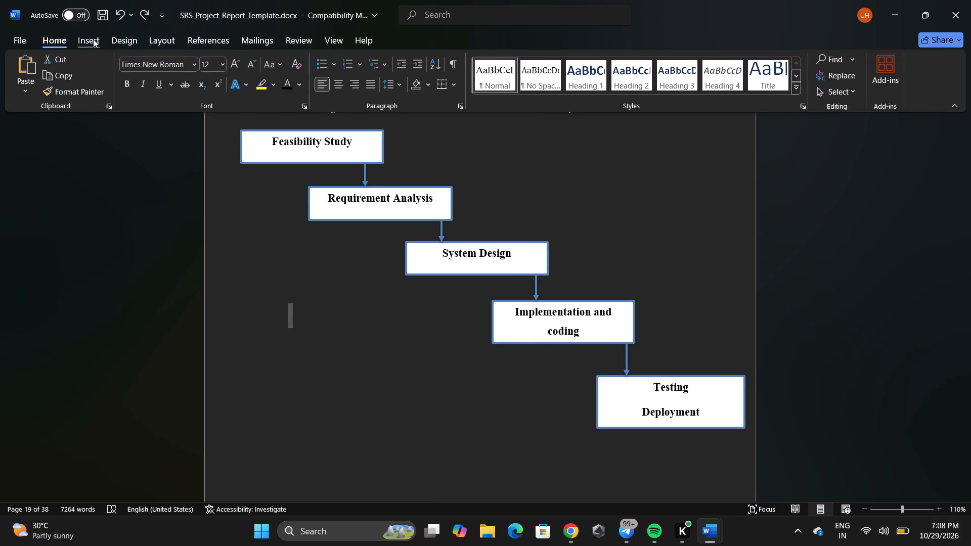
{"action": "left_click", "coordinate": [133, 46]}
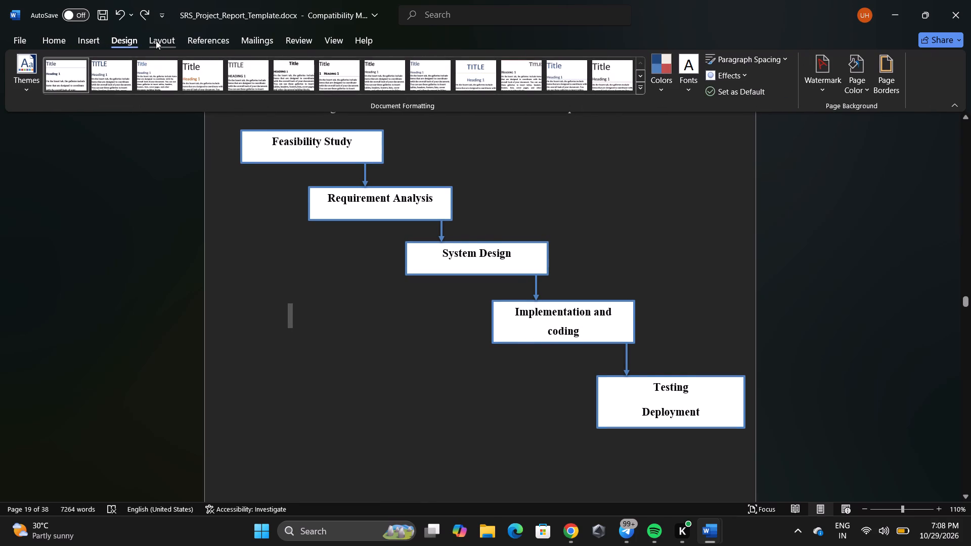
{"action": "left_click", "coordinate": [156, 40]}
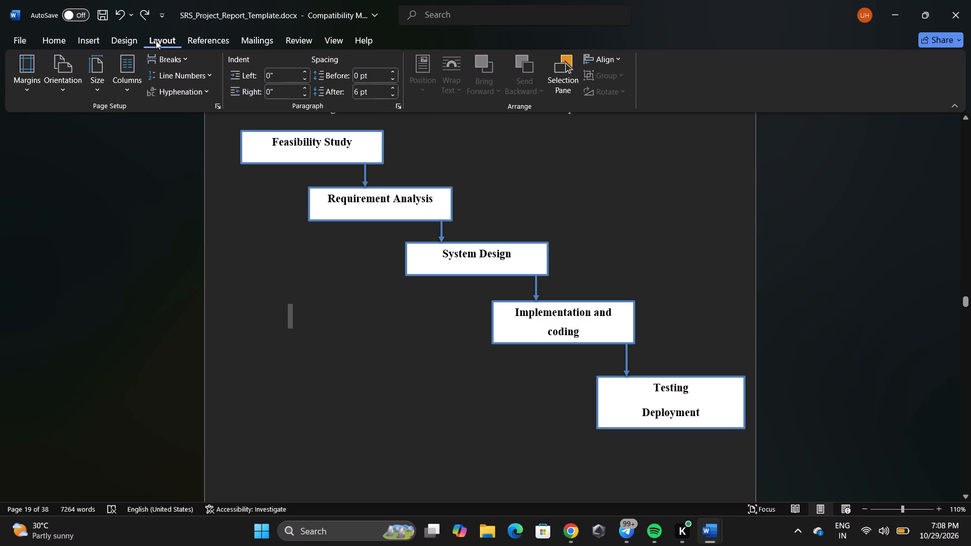
Draw an elbow arrow connector about 0.72" high and 0.8" wide in the blank area below and left of the "Requirement Analysis" rectangle.
{"action": "left_click", "coordinate": [89, 47]}
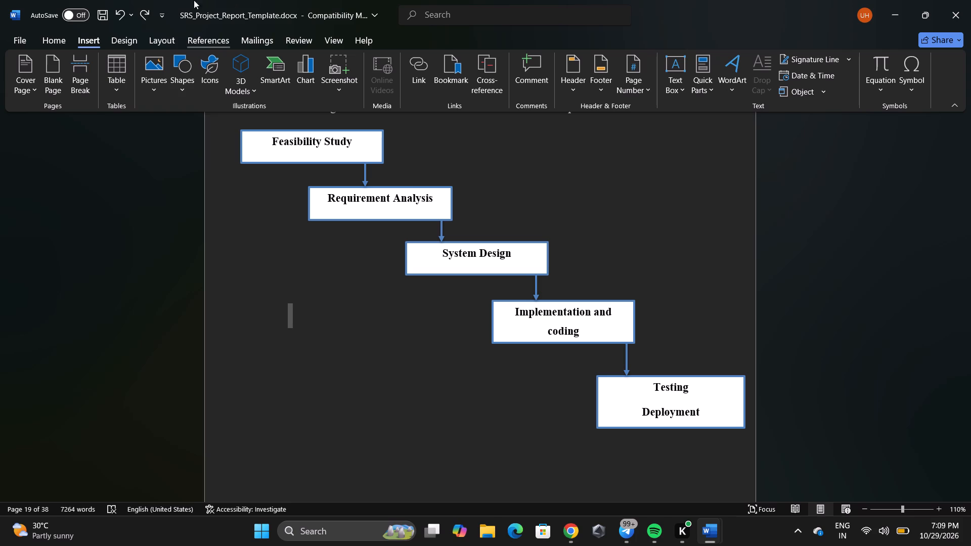
{"action": "left_click", "coordinate": [183, 63]}
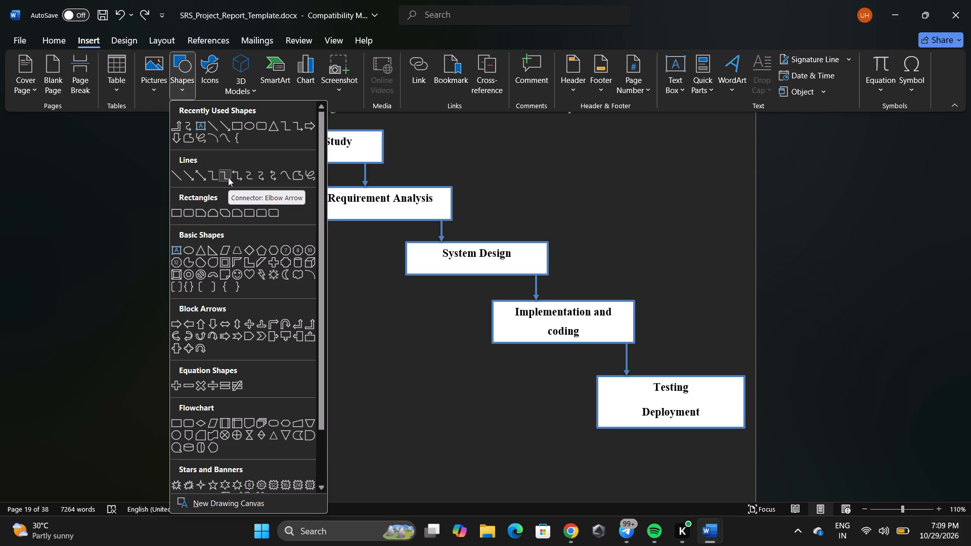
{"action": "left_click", "coordinate": [228, 177]}
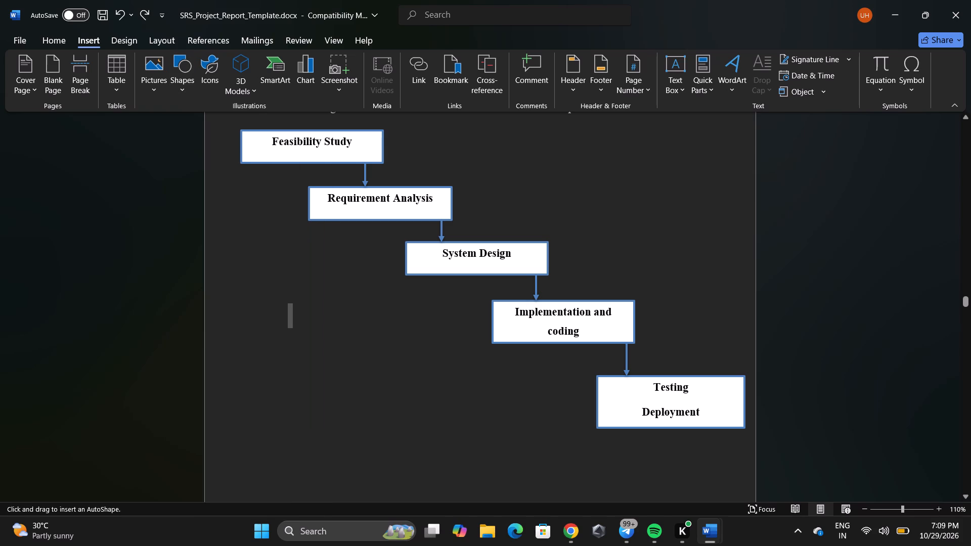
{"action": "left_click_drag", "start_coordinate": [274, 269], "coordinate": [326, 318]}
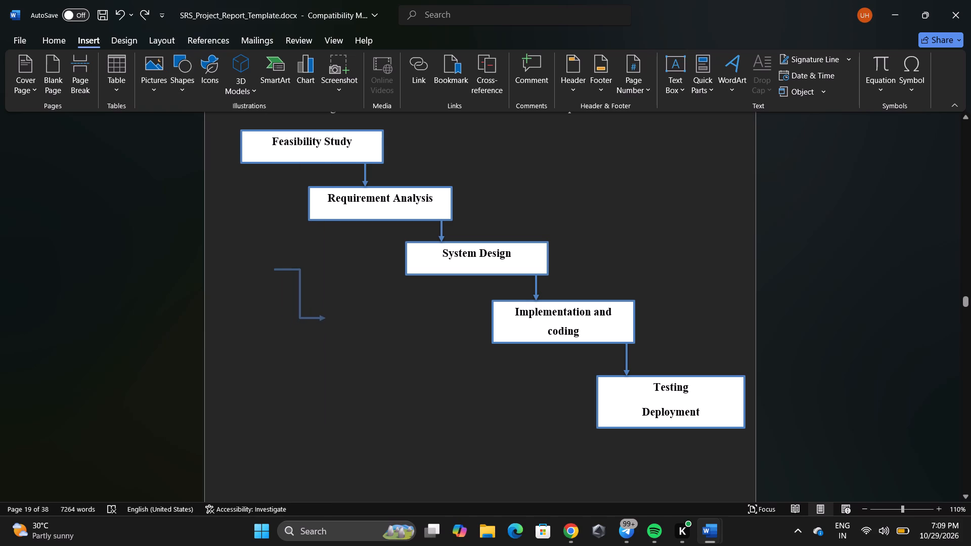
{"action": "left_click_drag", "start_coordinate": [326, 318], "coordinate": [328, 317]}
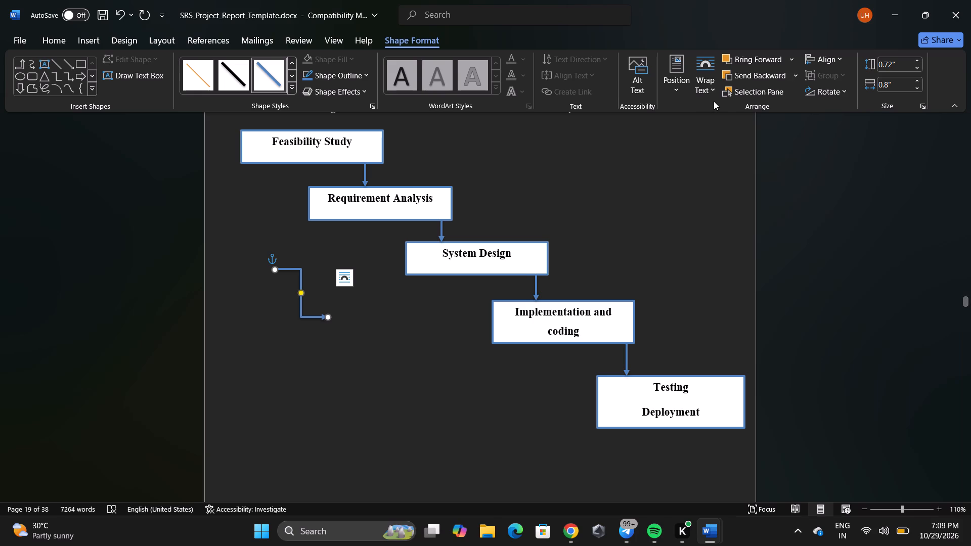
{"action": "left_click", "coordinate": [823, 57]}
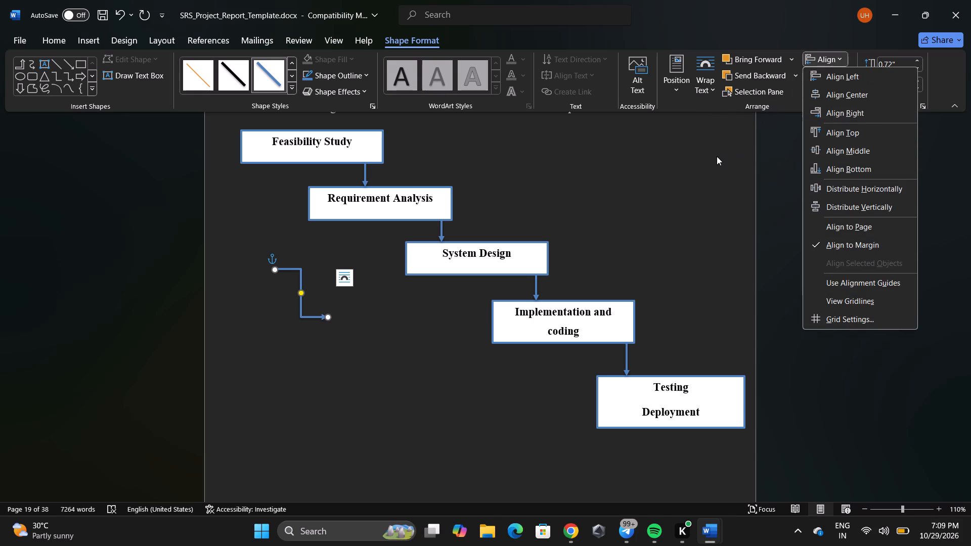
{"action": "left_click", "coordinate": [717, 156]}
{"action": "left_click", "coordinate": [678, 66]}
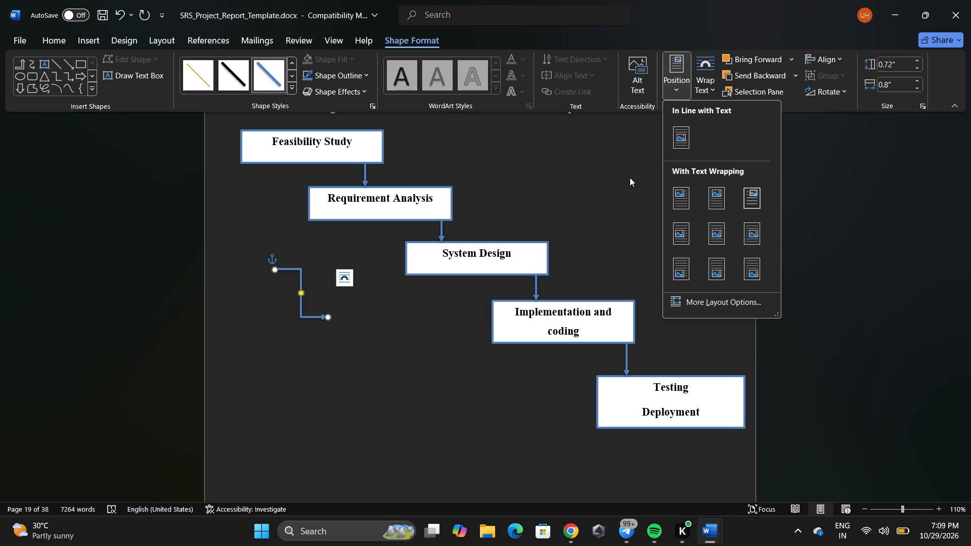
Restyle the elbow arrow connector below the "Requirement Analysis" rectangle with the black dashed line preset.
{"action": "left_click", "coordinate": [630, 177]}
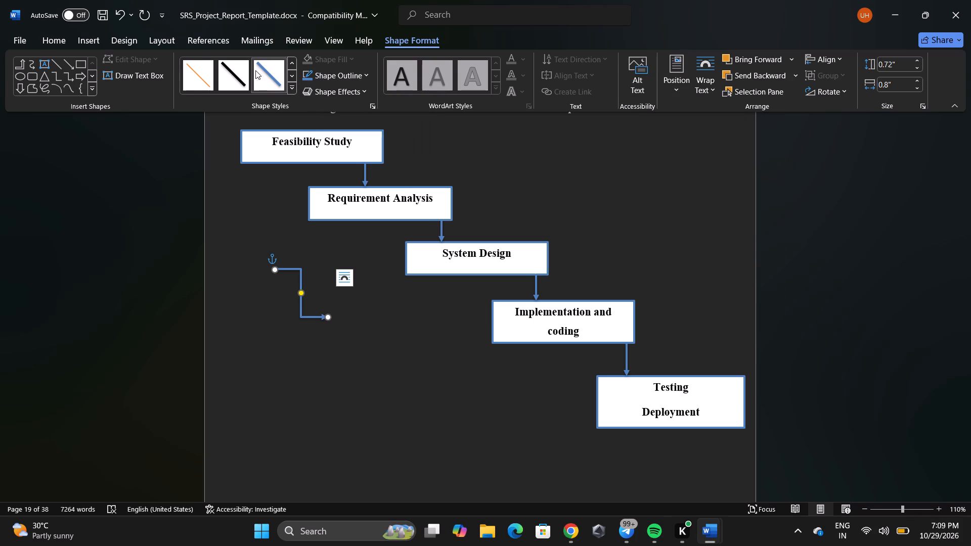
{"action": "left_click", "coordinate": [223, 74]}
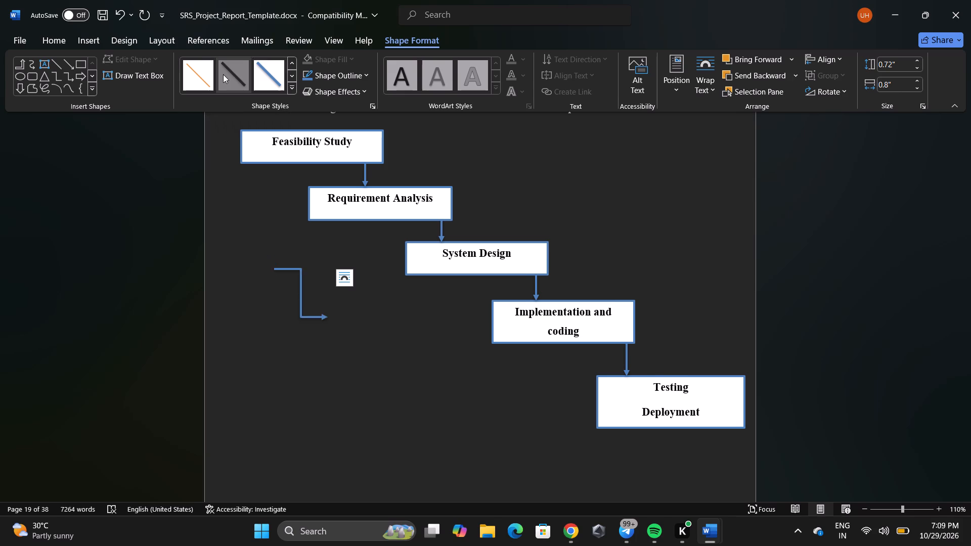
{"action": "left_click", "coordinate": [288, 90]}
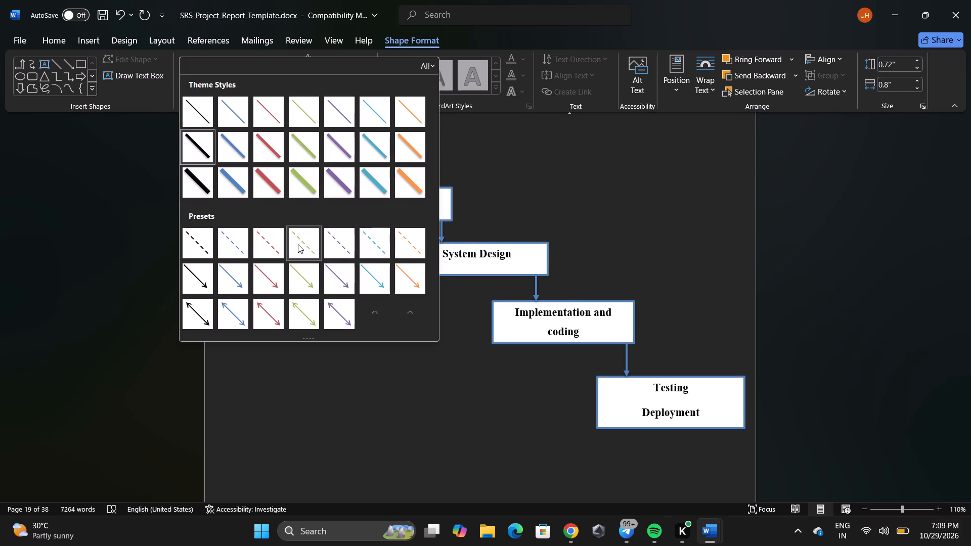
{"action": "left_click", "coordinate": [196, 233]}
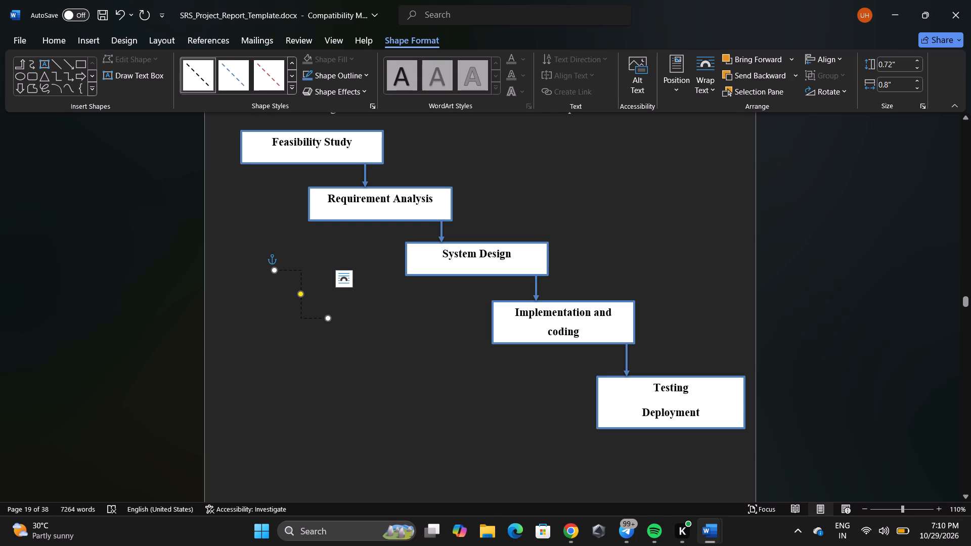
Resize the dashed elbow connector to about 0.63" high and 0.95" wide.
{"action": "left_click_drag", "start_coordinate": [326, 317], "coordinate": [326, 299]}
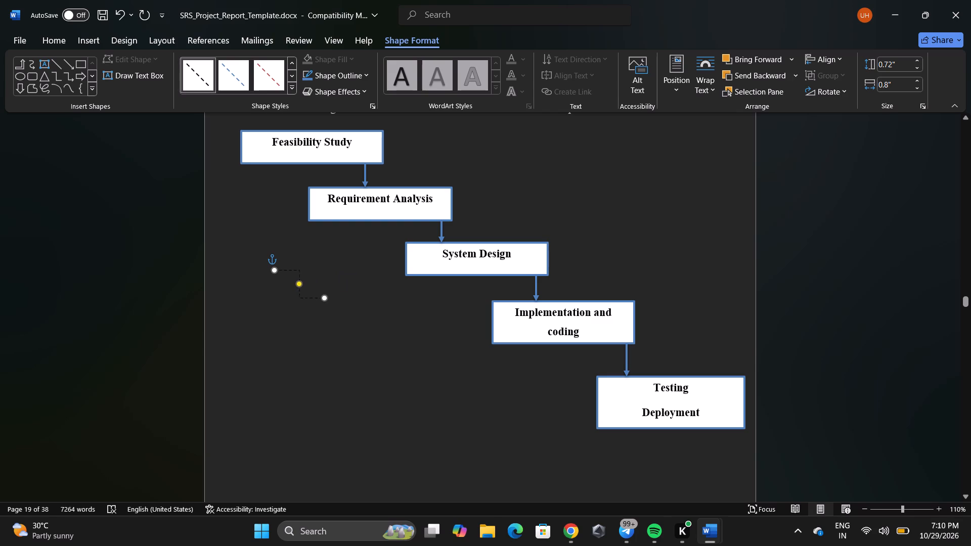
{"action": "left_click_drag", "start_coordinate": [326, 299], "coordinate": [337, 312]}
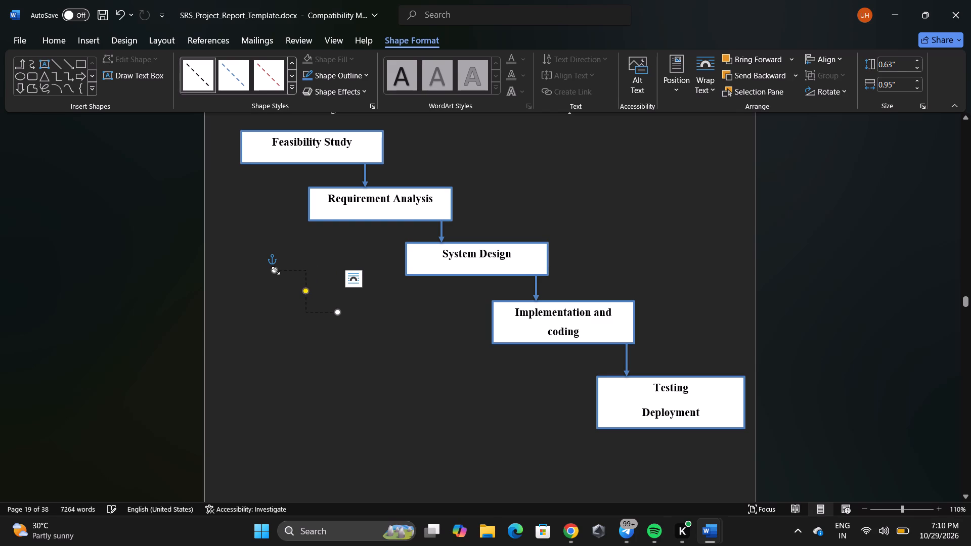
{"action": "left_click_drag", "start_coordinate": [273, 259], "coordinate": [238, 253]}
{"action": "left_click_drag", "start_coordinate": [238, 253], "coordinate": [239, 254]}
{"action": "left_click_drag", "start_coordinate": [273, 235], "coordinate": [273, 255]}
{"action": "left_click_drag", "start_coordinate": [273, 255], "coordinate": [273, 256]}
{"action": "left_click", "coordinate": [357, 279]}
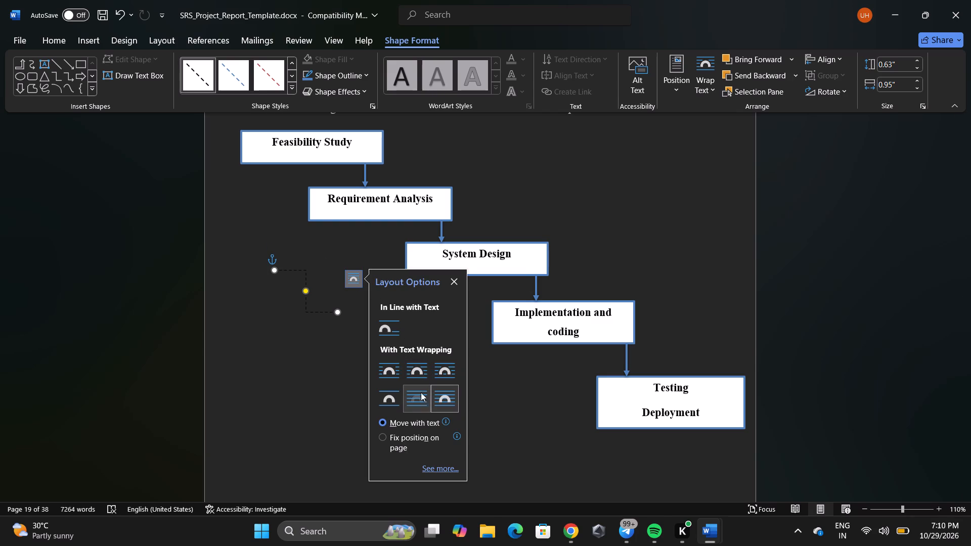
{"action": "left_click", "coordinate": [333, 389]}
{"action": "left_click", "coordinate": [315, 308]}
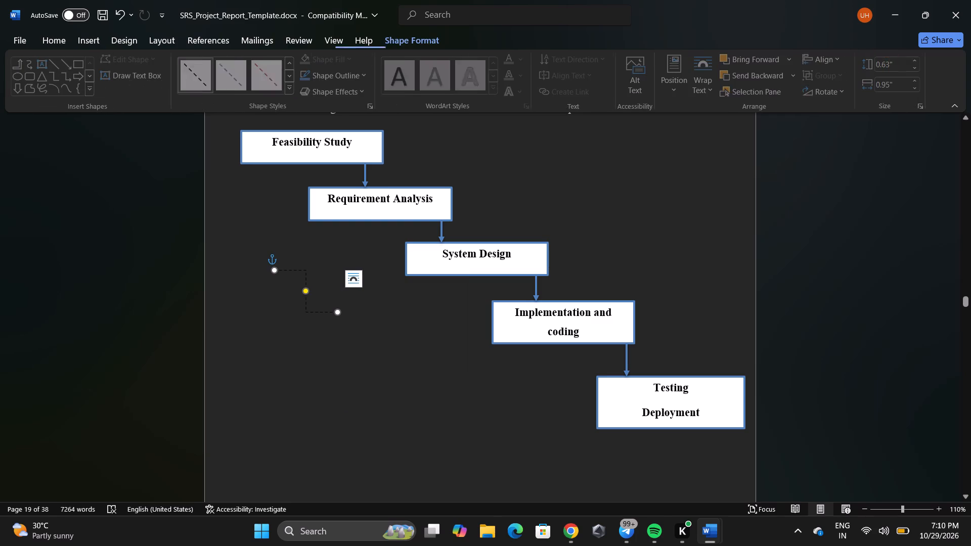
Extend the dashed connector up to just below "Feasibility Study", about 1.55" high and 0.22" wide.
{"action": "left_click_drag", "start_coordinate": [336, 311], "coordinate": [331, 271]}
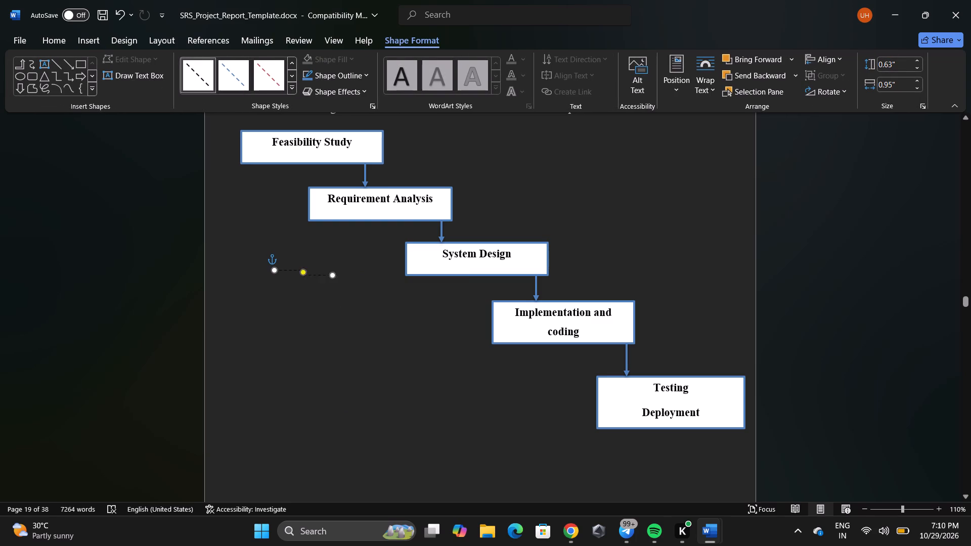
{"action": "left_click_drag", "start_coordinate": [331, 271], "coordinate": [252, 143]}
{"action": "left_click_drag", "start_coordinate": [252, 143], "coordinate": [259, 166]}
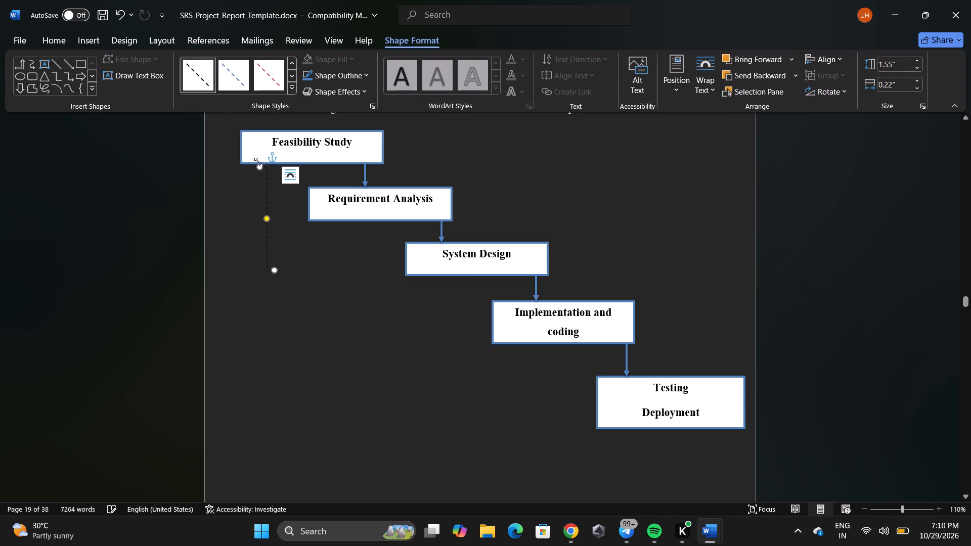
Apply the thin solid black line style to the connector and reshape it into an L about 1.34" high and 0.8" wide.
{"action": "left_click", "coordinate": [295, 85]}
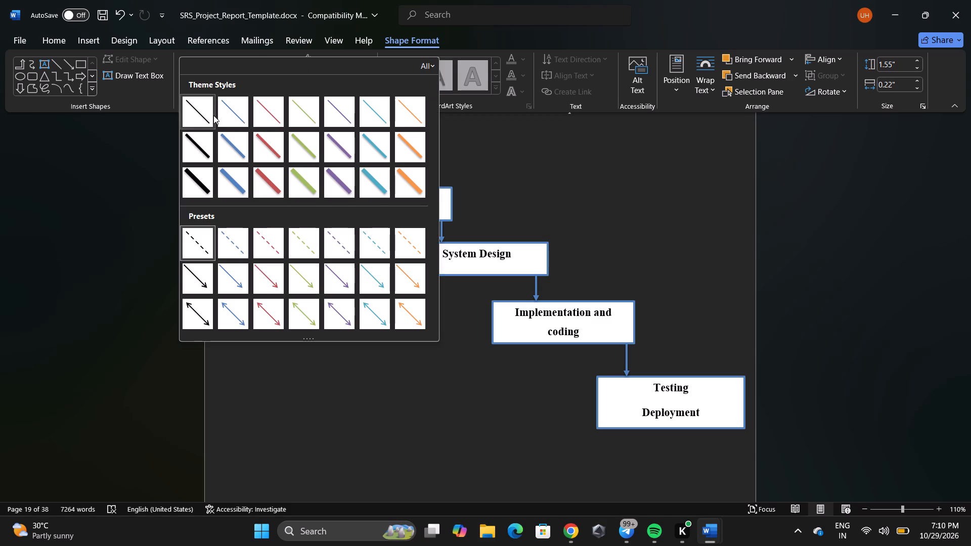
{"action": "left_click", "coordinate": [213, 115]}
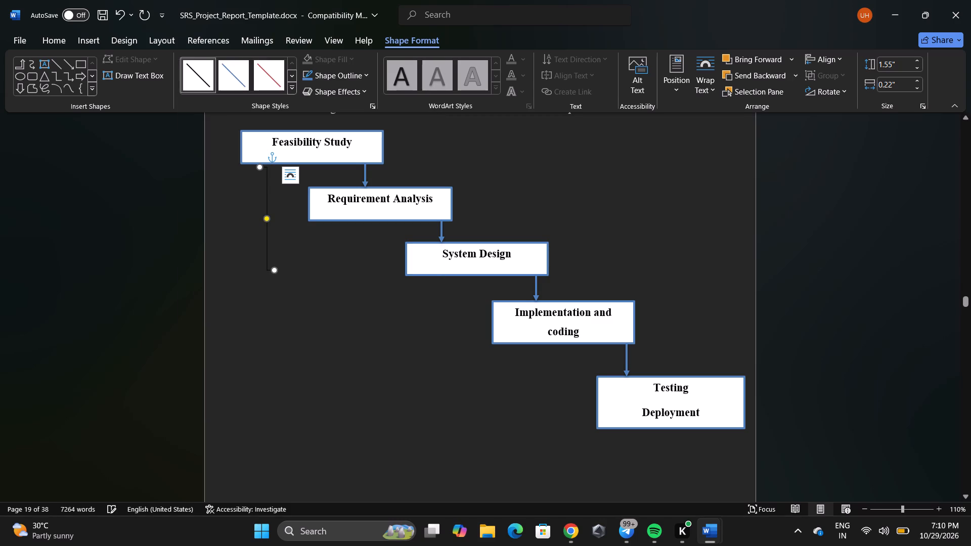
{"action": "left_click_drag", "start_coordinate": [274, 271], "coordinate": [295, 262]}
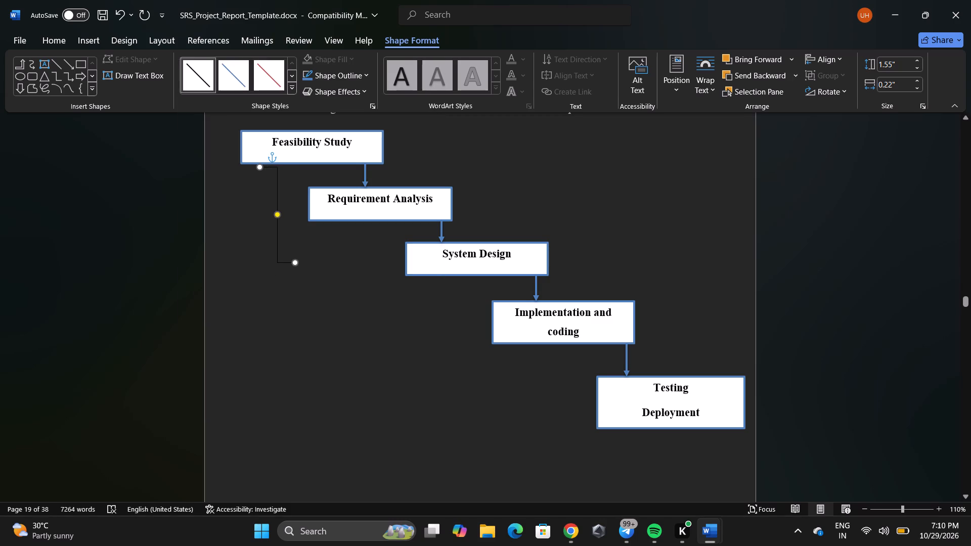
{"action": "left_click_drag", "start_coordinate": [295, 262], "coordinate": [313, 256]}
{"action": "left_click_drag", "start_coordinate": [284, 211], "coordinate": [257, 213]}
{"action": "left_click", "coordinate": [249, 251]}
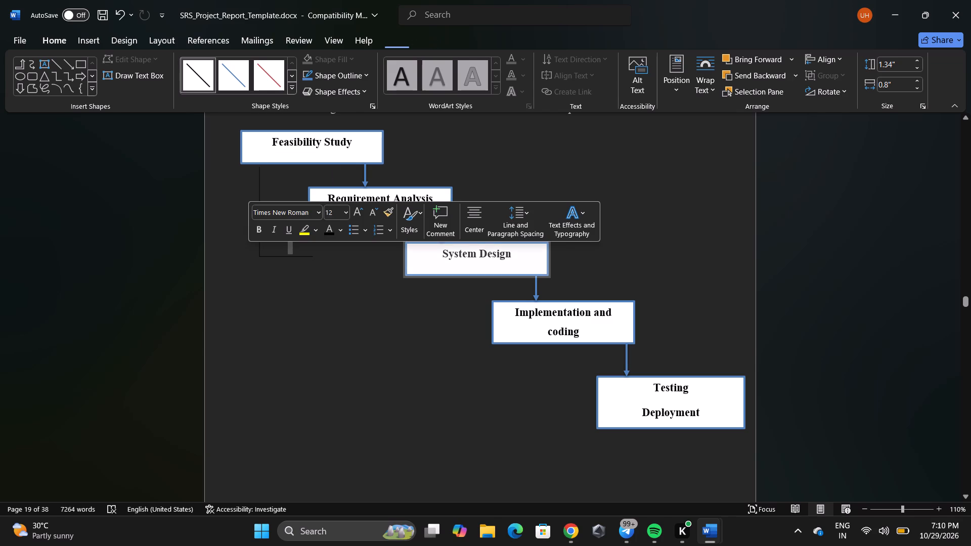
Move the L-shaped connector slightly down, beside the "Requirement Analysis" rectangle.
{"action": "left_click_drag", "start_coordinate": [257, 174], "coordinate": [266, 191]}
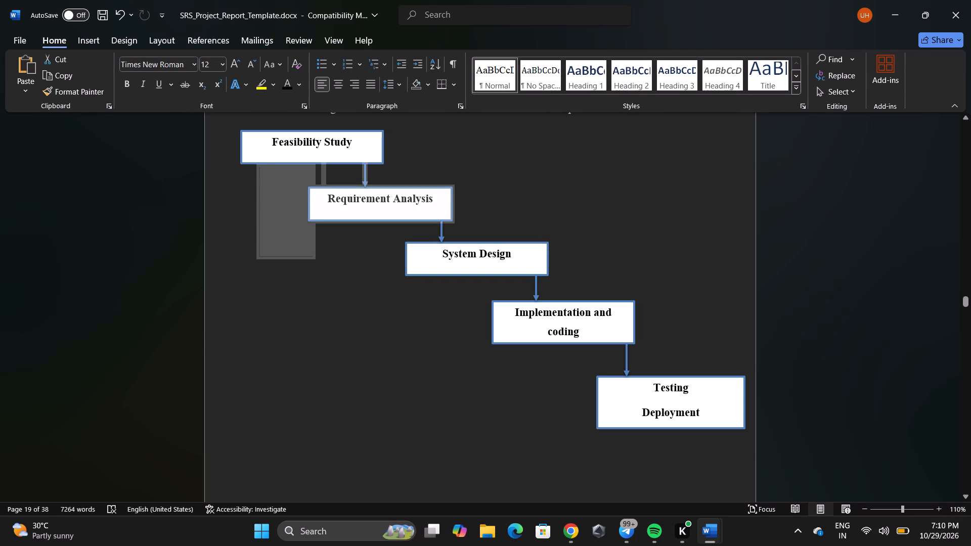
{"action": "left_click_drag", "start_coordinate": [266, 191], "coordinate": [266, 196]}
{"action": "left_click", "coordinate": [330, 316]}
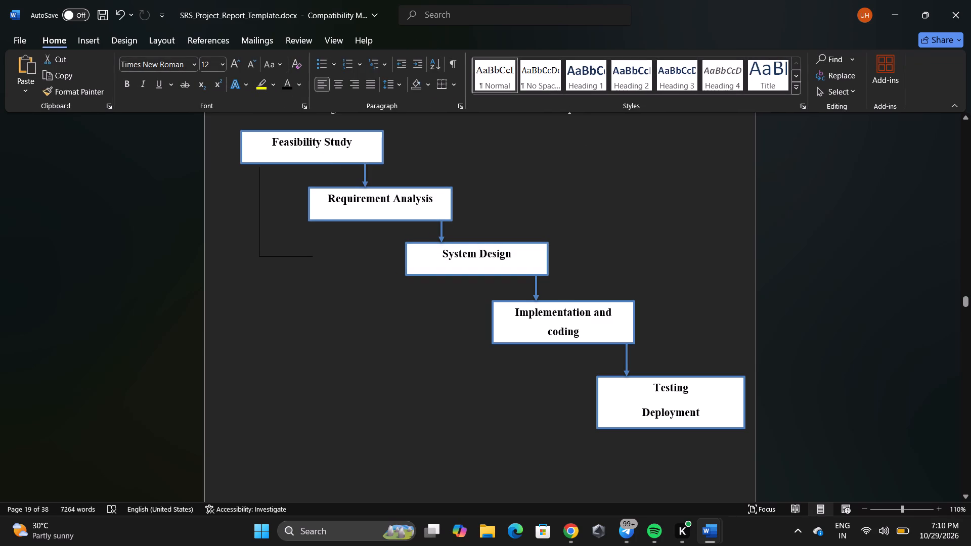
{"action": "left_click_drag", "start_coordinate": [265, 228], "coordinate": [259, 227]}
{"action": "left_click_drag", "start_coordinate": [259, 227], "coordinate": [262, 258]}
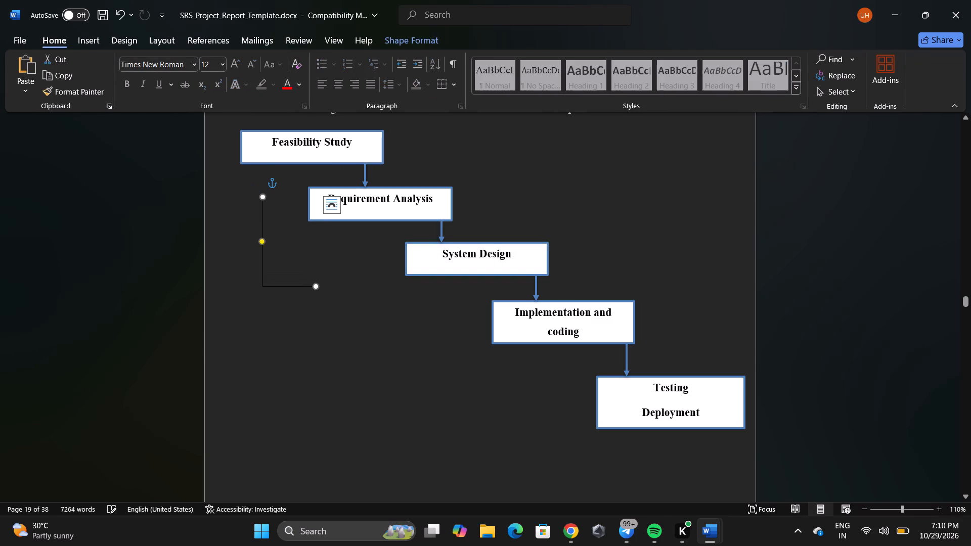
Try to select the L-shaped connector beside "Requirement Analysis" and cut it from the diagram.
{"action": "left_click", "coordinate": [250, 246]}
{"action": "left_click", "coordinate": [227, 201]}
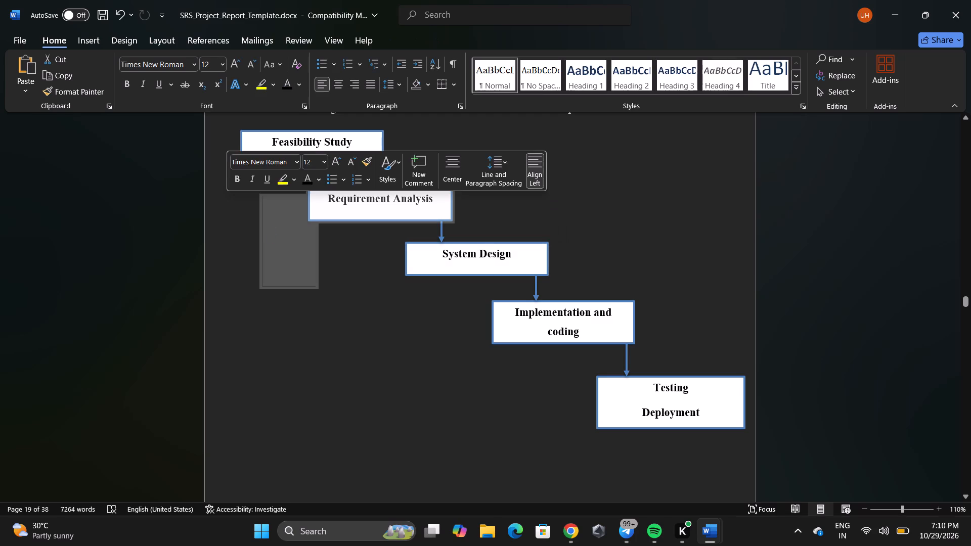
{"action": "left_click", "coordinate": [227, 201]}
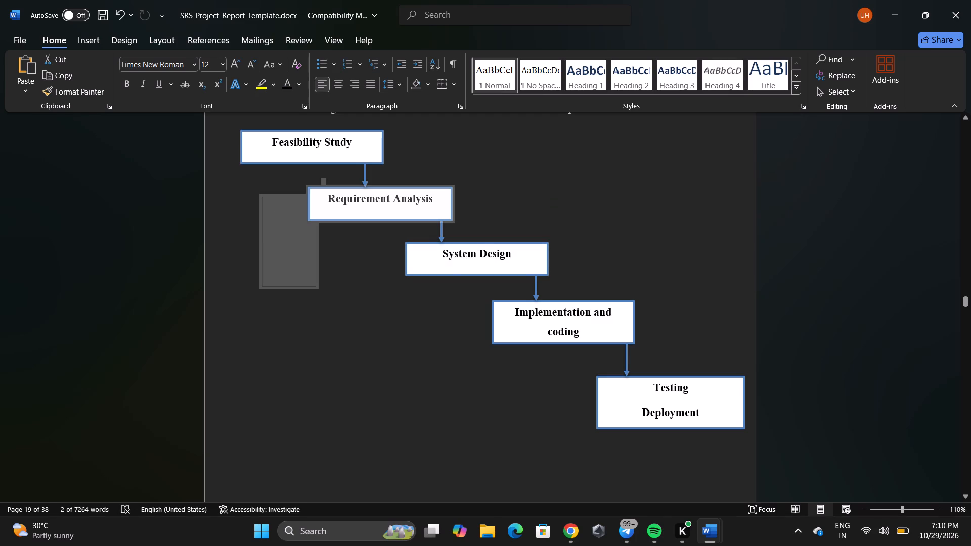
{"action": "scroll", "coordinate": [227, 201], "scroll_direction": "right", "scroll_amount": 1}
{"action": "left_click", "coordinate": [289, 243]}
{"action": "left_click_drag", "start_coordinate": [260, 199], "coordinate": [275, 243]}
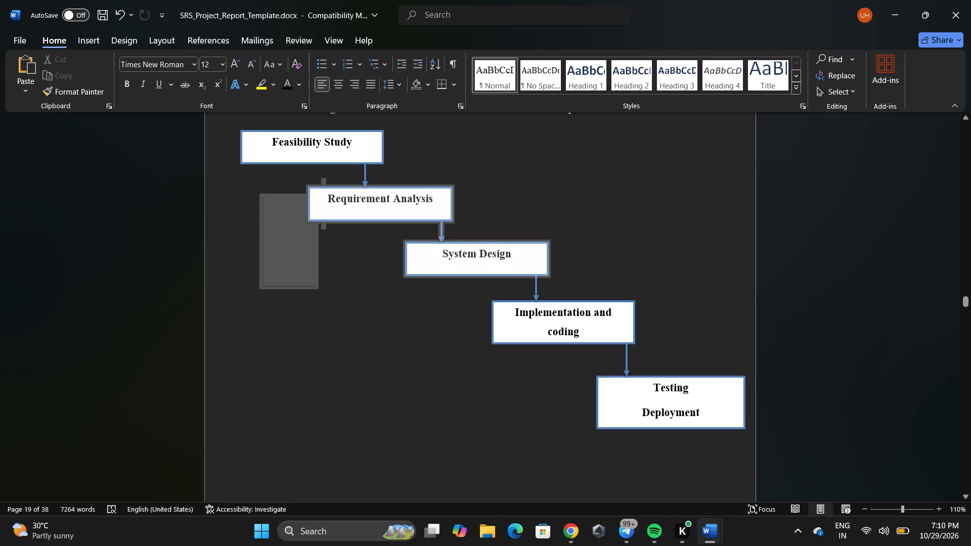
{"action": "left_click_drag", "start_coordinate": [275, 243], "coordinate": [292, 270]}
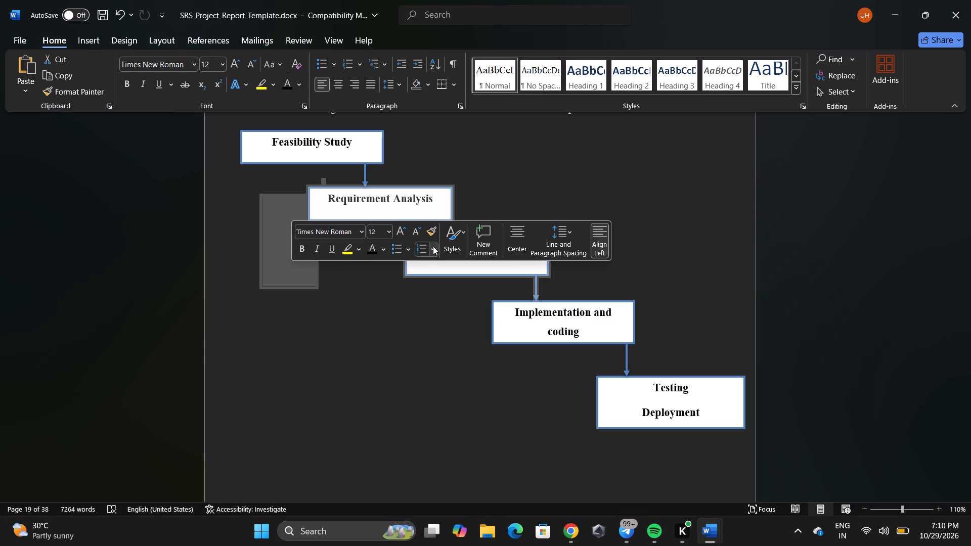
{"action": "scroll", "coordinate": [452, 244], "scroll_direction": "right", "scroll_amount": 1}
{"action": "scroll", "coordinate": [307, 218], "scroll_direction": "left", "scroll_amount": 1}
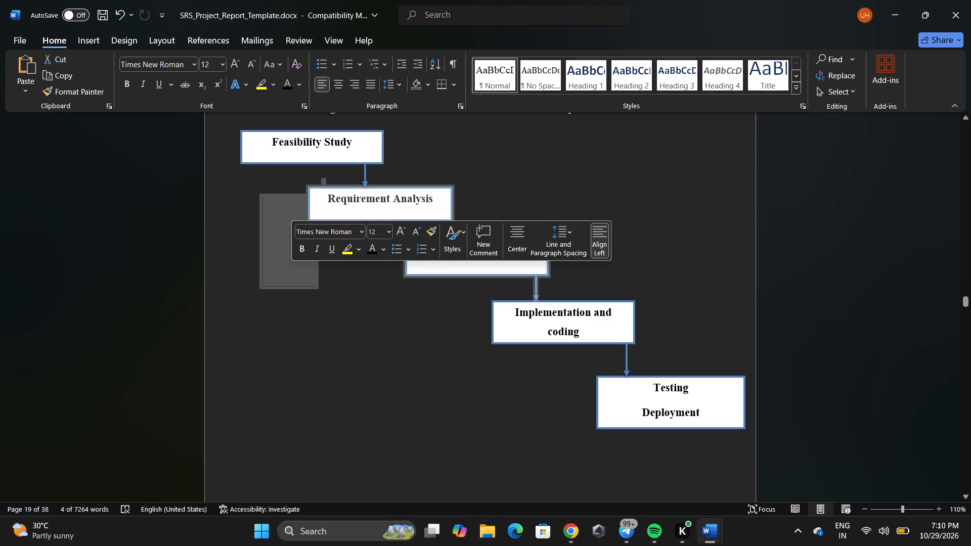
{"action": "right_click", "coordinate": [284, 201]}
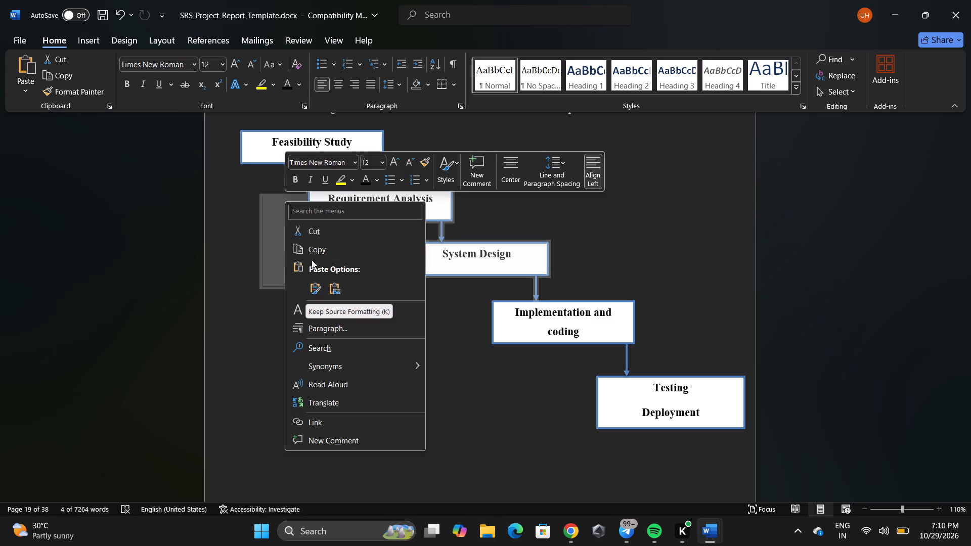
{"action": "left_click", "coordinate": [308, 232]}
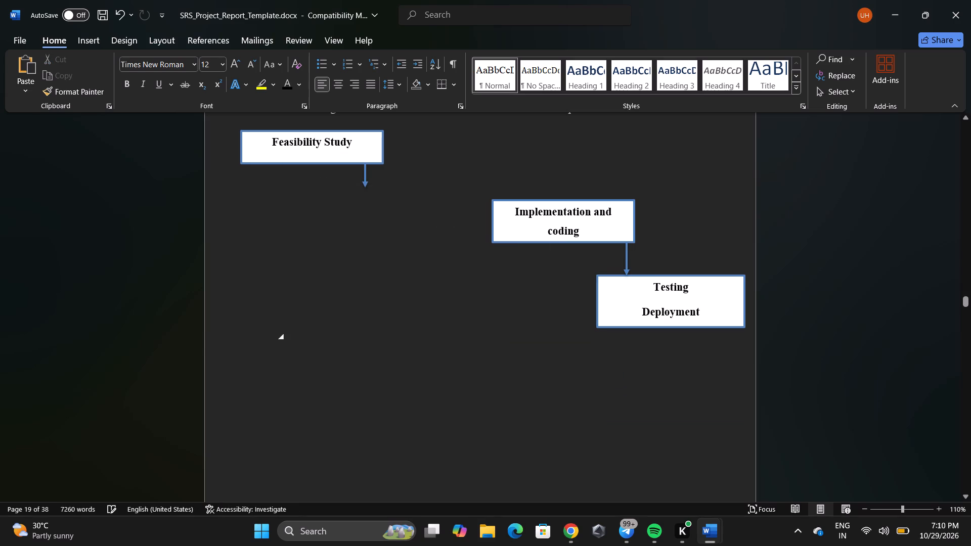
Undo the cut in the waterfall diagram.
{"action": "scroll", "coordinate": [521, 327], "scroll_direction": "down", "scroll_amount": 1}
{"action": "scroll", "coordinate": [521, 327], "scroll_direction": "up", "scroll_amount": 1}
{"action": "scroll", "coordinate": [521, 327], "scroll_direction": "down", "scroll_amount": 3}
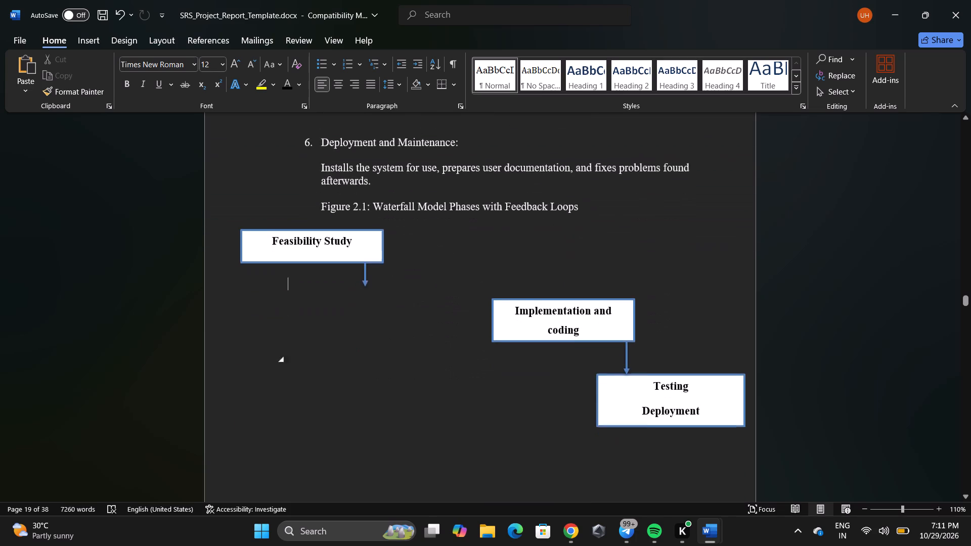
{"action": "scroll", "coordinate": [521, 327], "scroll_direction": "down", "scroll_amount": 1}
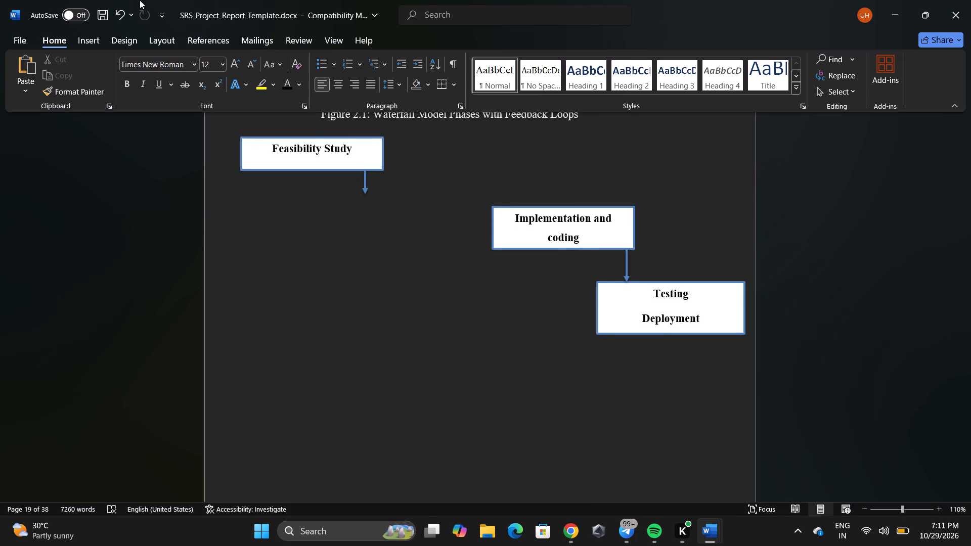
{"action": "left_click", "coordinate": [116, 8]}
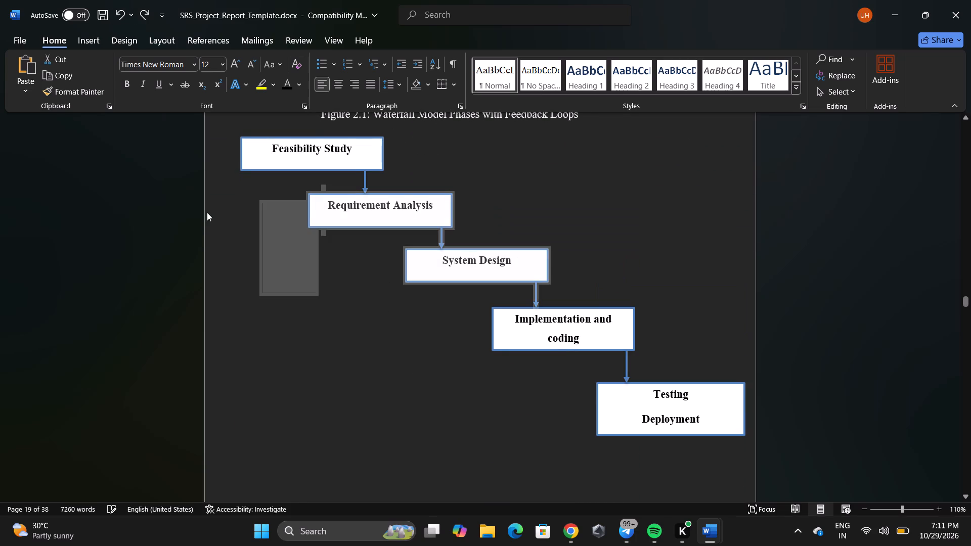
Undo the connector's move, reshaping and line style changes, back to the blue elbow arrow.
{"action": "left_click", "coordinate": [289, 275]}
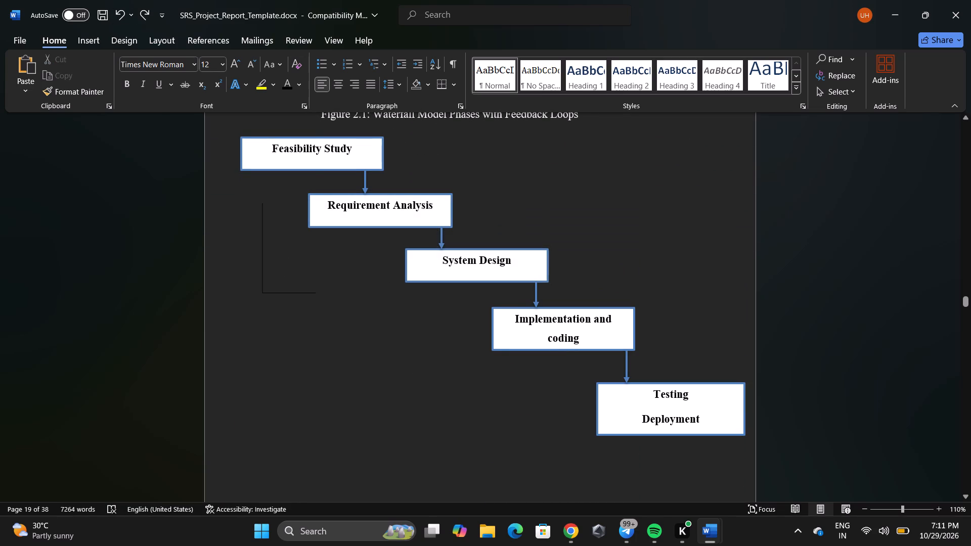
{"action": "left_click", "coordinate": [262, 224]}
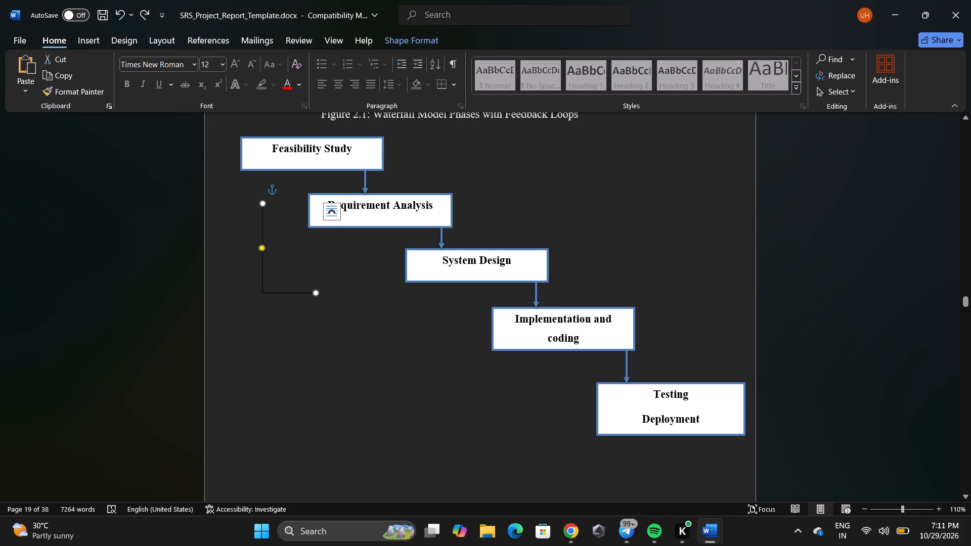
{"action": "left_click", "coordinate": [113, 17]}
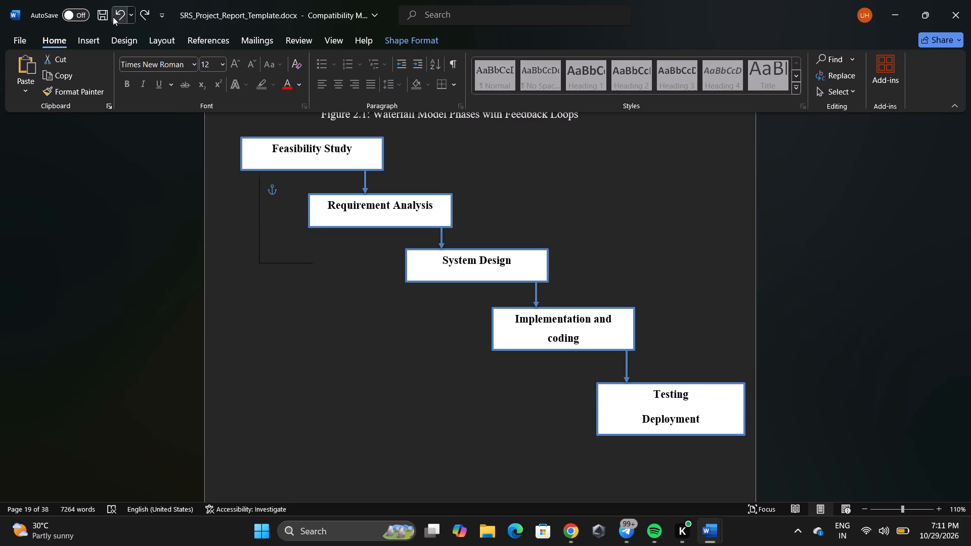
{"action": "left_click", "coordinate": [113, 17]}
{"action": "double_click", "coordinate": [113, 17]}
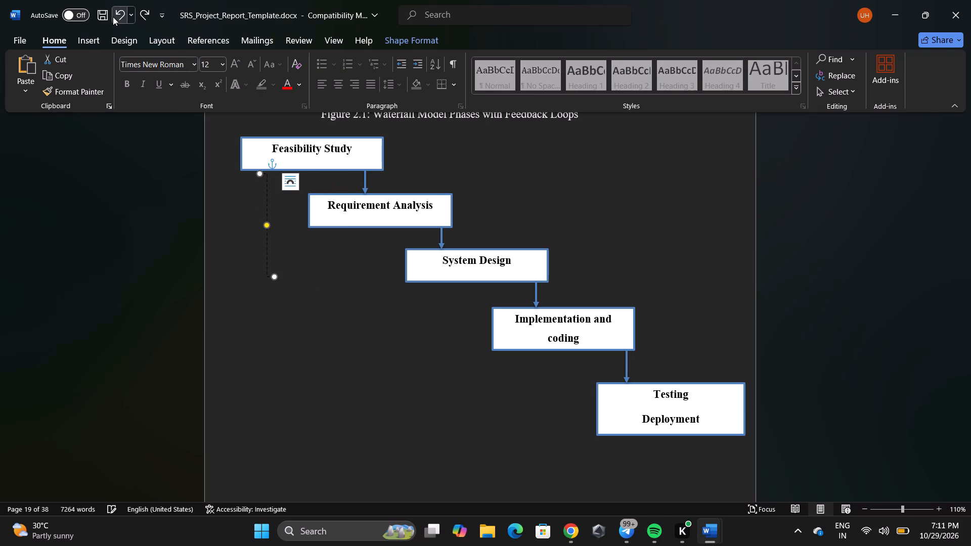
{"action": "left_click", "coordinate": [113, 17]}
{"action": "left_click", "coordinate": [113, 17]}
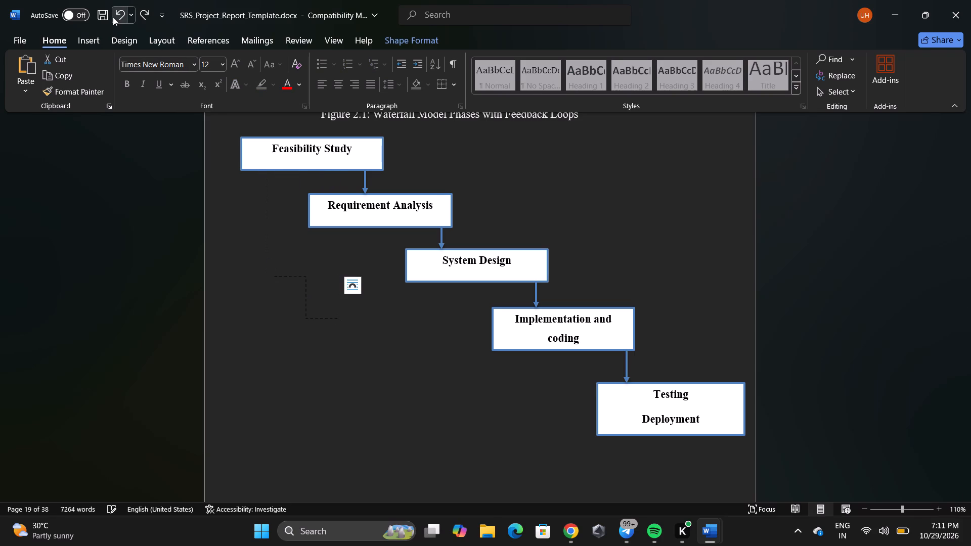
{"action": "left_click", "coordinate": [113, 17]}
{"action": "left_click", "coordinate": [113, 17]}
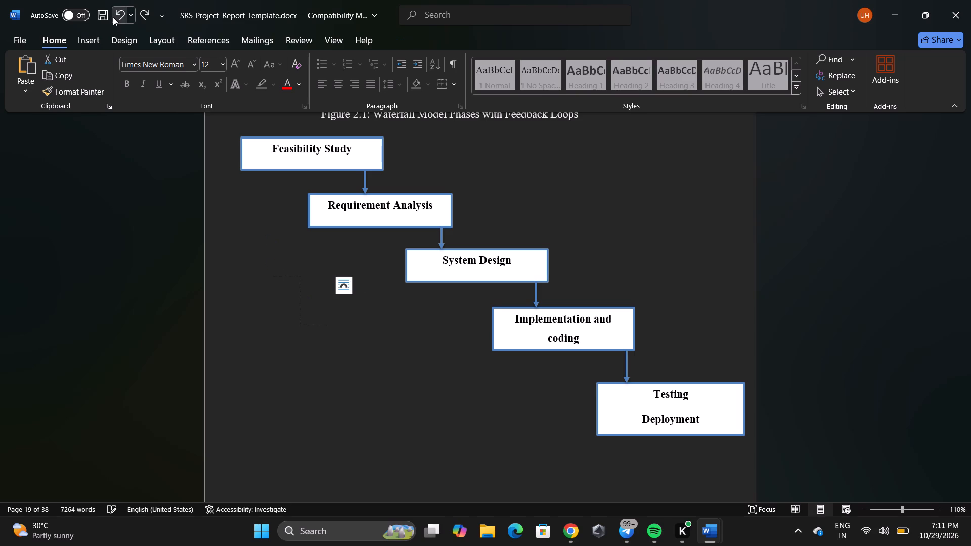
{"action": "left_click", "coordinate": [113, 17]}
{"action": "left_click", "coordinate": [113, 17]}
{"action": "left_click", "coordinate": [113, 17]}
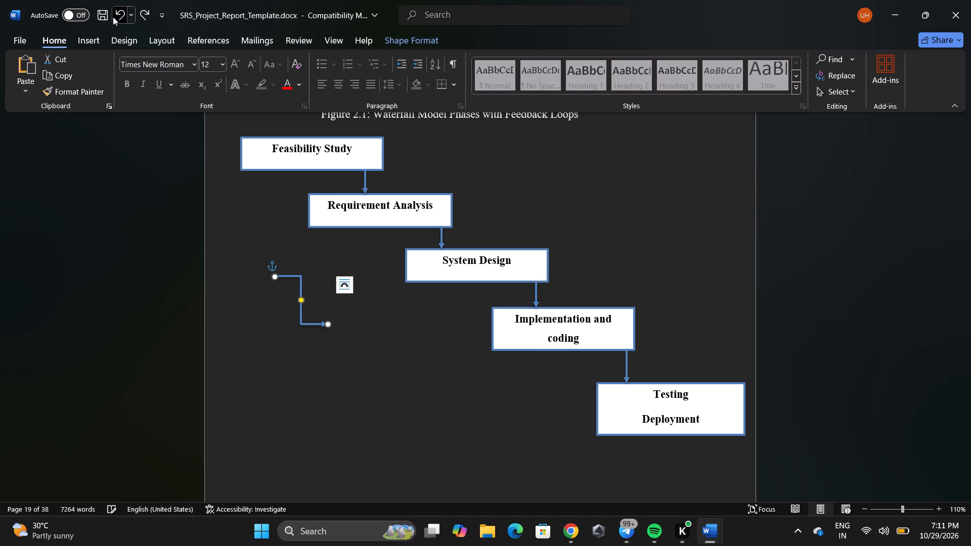
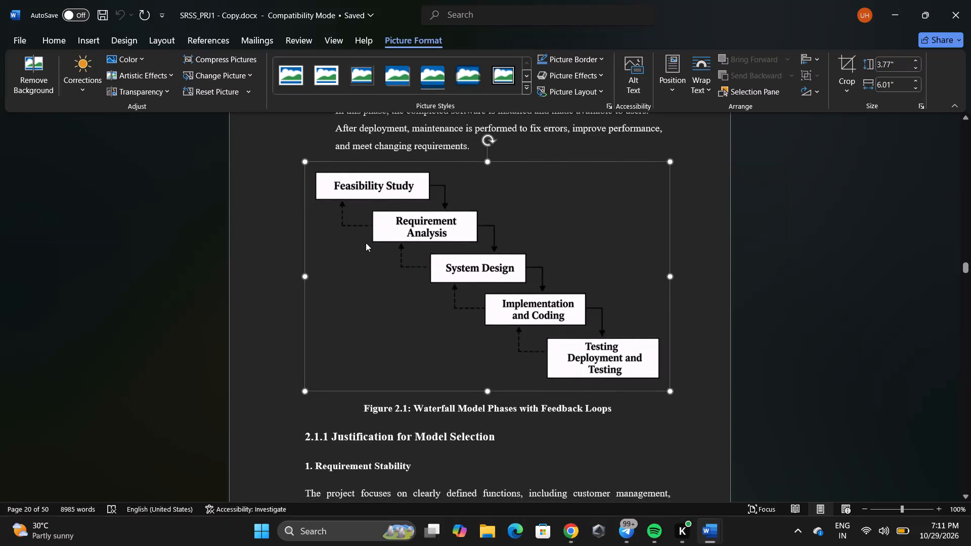
Take a screen snip of the dashed feedback arrow between "Feasibility Study" and "Requirement Analysis" in the waterfall diagram.
{"action": "left_click", "coordinate": [365, 243]}
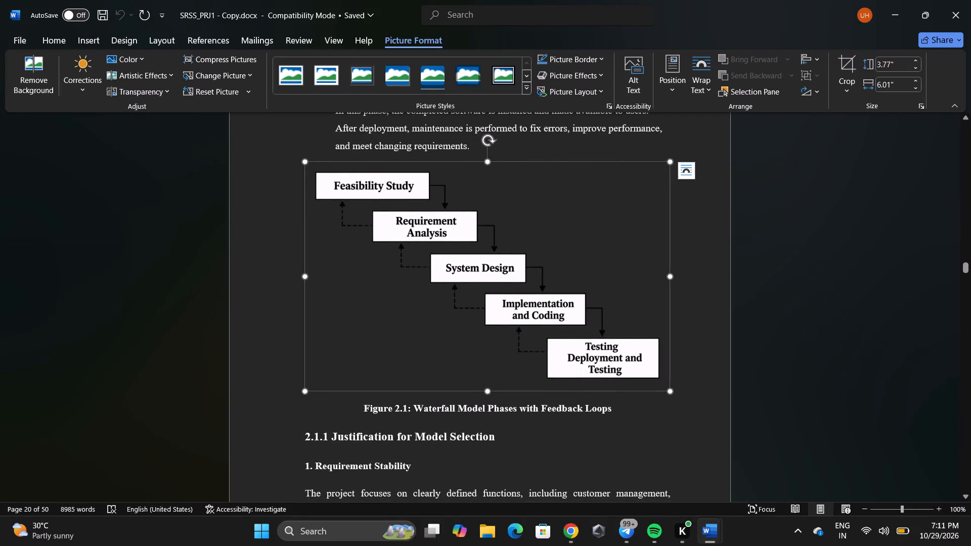
{"action": "left_click", "coordinate": [339, 208]}
{"action": "key", "text": "Print"}
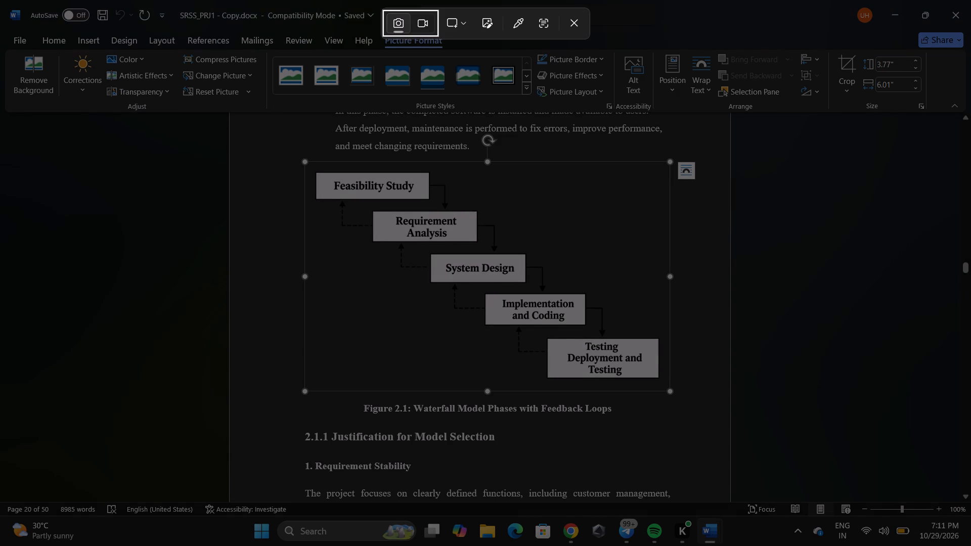
{"action": "left_click_drag", "start_coordinate": [330, 197], "coordinate": [372, 236]}
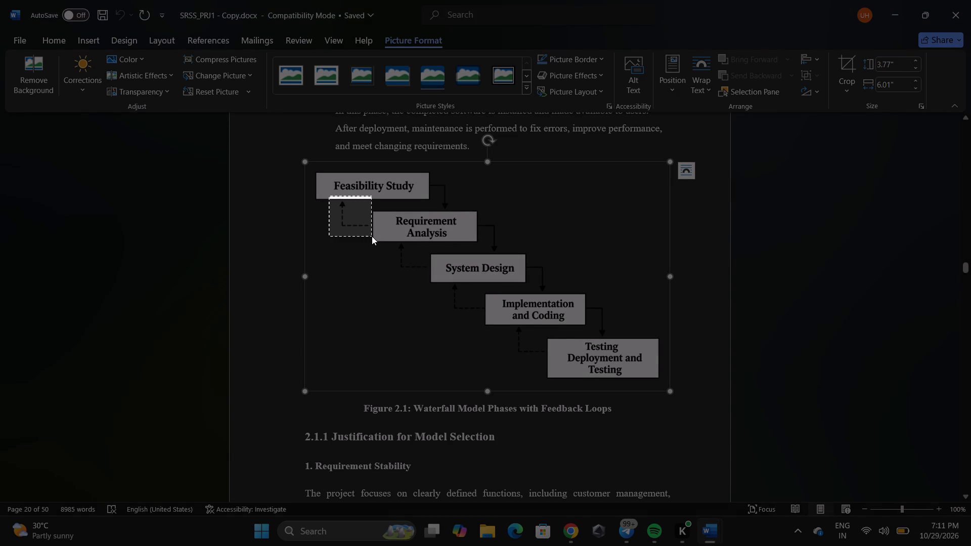
{"action": "left_click_drag", "start_coordinate": [372, 236], "coordinate": [371, 237]}
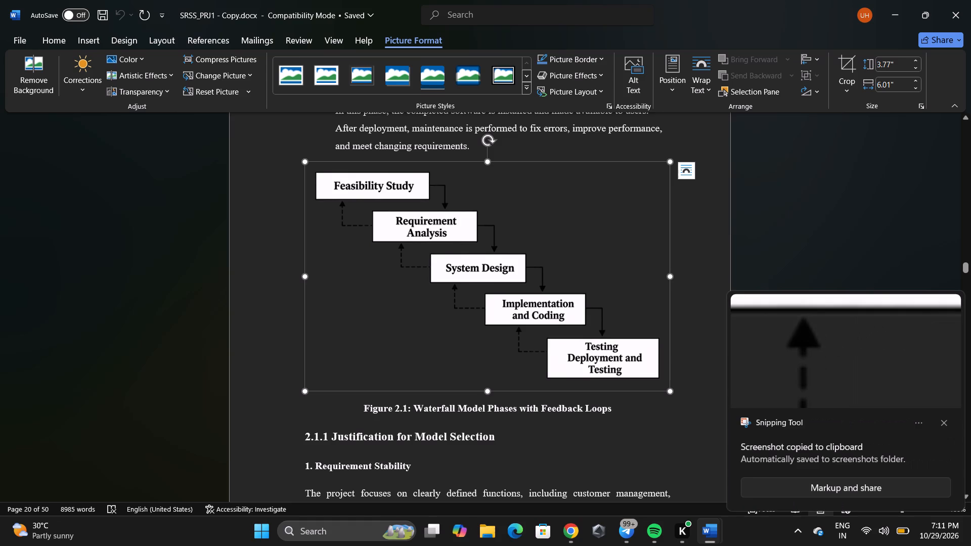
Switch to Chrome and attach "Screenshot 2026-10-29 191155.png" from the Screenshots folder to a Google search in a new tab.
{"action": "left_click", "coordinate": [577, 533]}
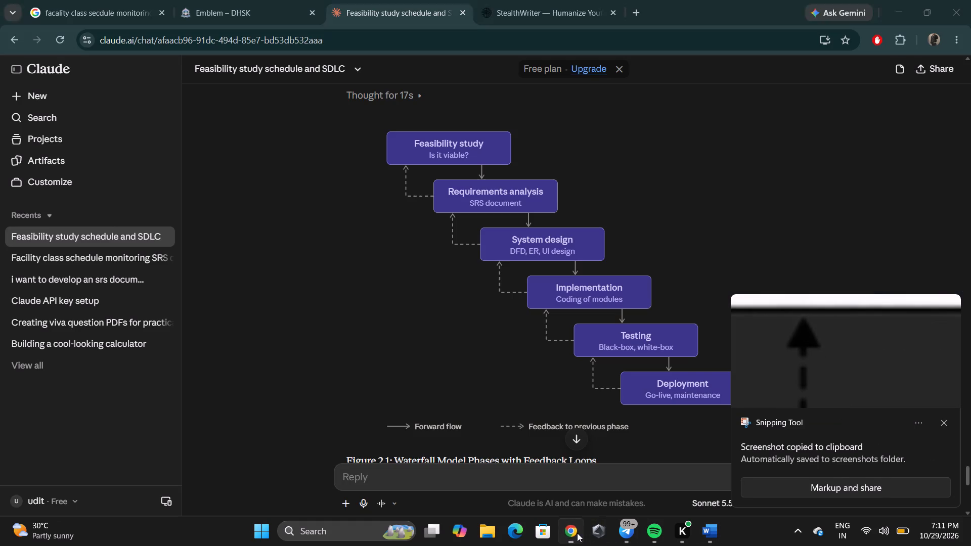
{"action": "left_click", "coordinate": [633, 7]}
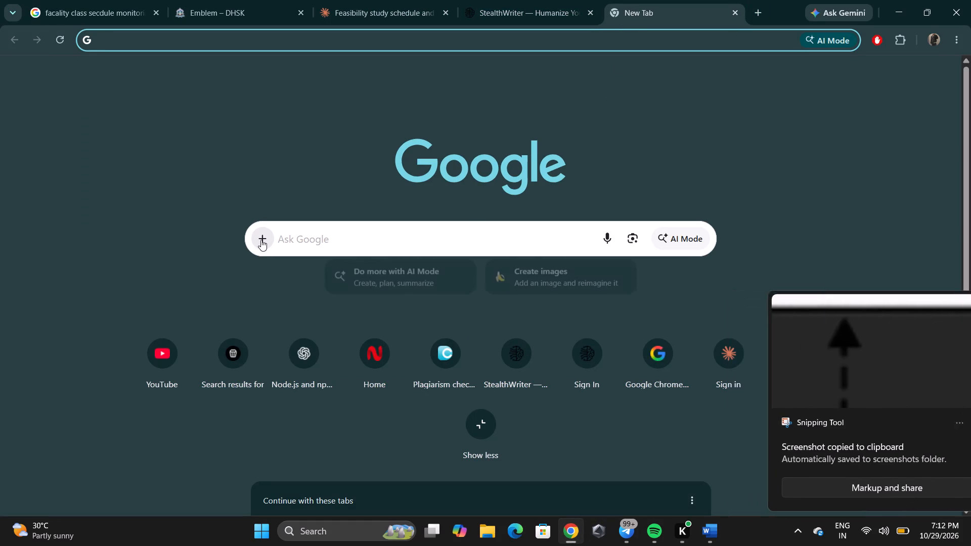
{"action": "left_click", "coordinate": [261, 240]}
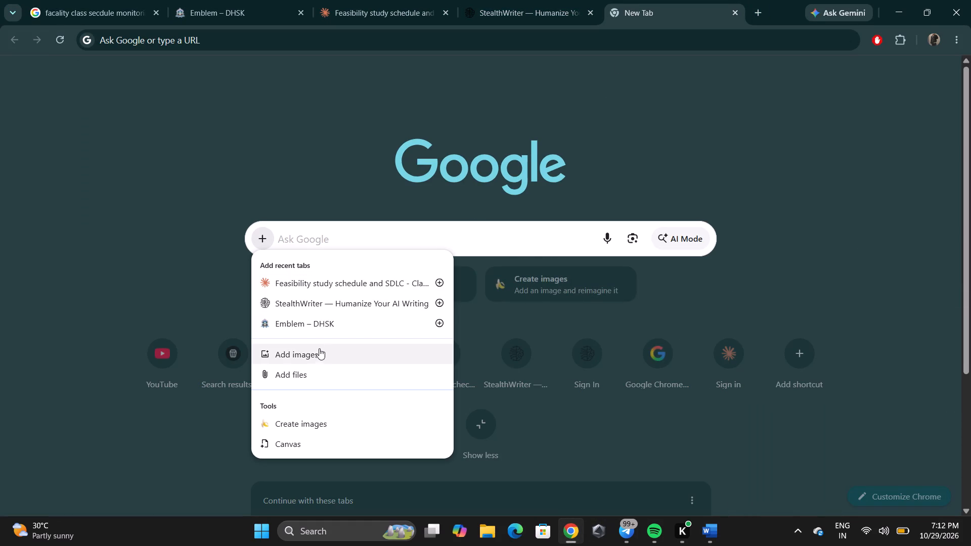
{"action": "left_click", "coordinate": [317, 357]}
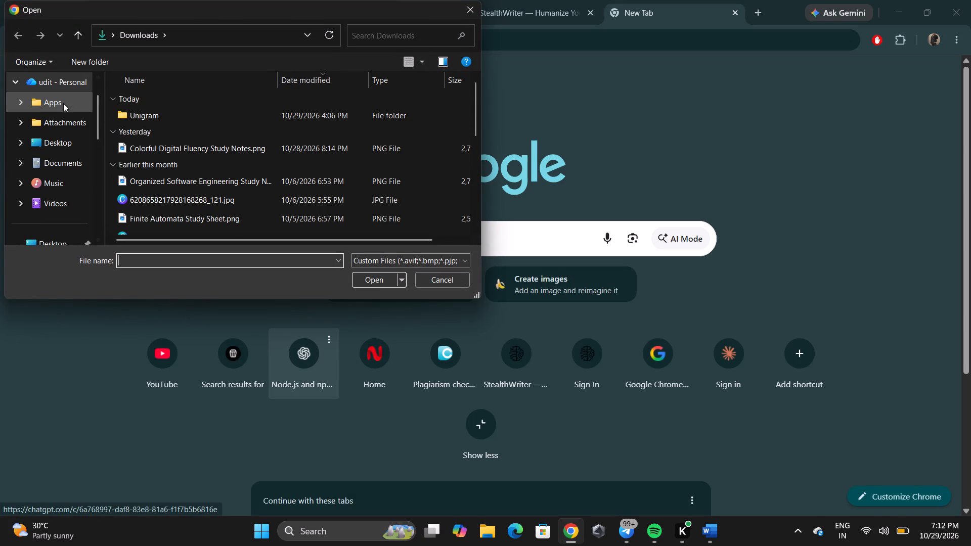
{"action": "scroll", "coordinate": [79, 181], "scroll_direction": "down", "scroll_amount": 1}
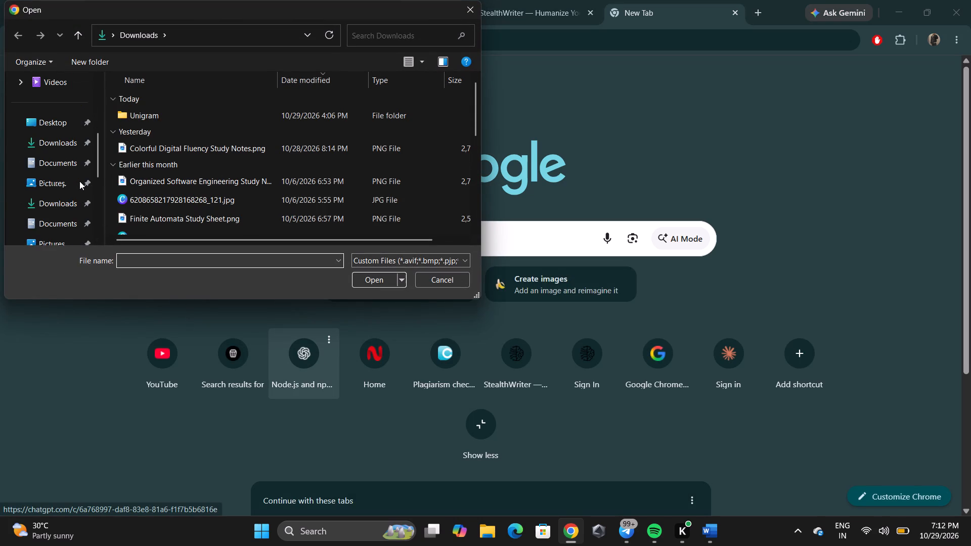
{"action": "scroll", "coordinate": [79, 181], "scroll_direction": "down", "scroll_amount": 1}
{"action": "scroll", "coordinate": [64, 130], "scroll_direction": "up", "scroll_amount": 1}
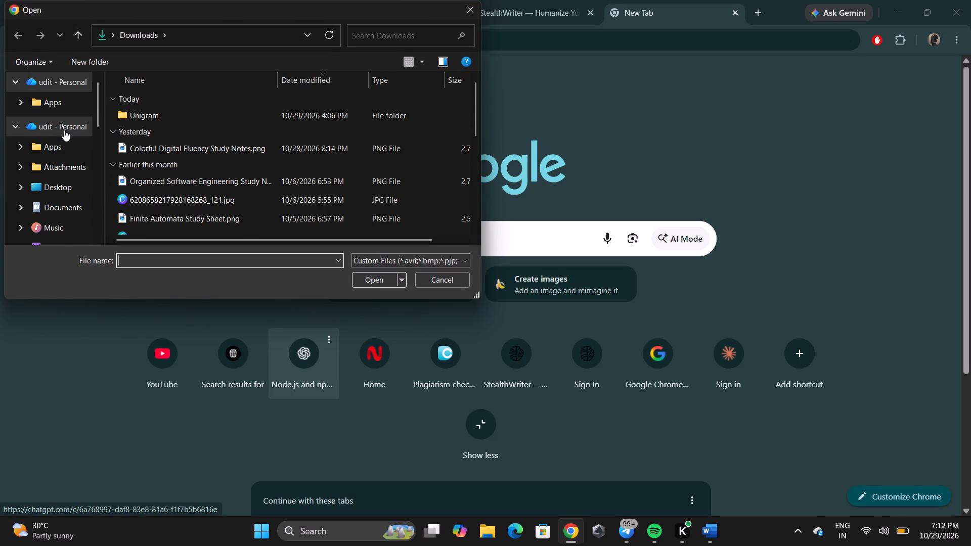
{"action": "scroll", "coordinate": [64, 130], "scroll_direction": "up", "scroll_amount": 1}
{"action": "scroll", "coordinate": [64, 130], "scroll_direction": "down", "scroll_amount": 1}
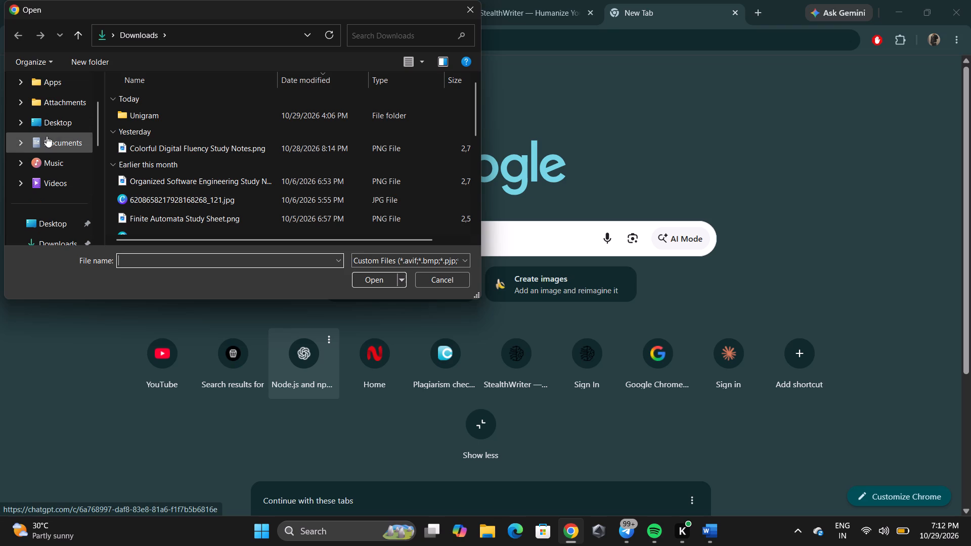
{"action": "scroll", "coordinate": [47, 136], "scroll_direction": "down", "scroll_amount": 1}
{"action": "left_click", "coordinate": [48, 219]}
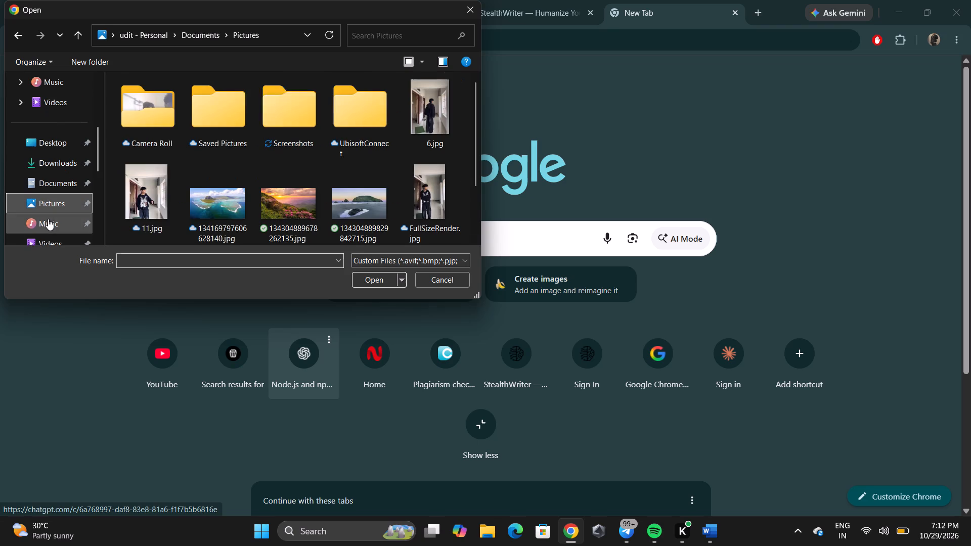
{"action": "left_click", "coordinate": [297, 125]}
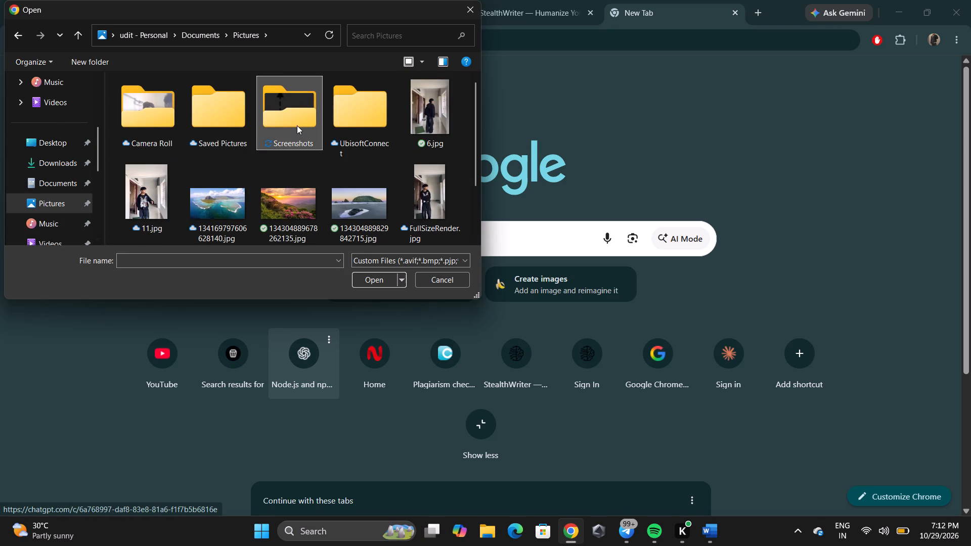
{"action": "double_click", "coordinate": [297, 125]}
{"action": "scroll", "coordinate": [286, 246], "scroll_direction": "down", "scroll_amount": 2}
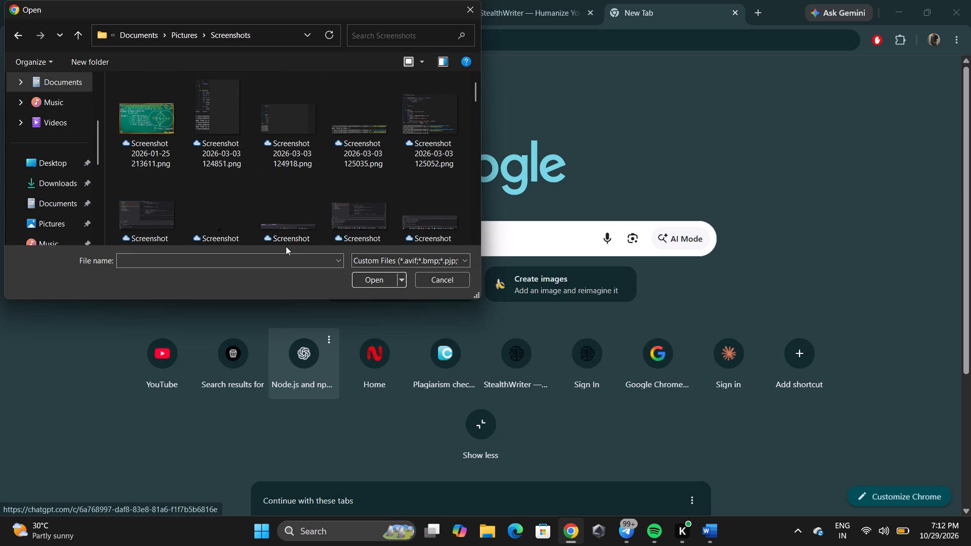
{"action": "scroll", "coordinate": [286, 246], "scroll_direction": "down", "scroll_amount": 2}
{"action": "scroll", "coordinate": [282, 200], "scroll_direction": "down", "scroll_amount": 14}
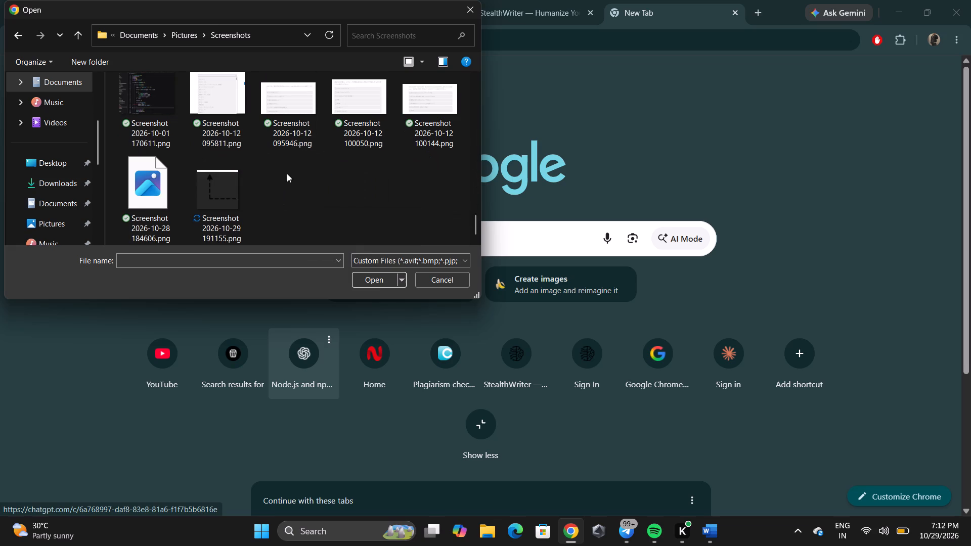
{"action": "left_click", "coordinate": [226, 199]}
{"action": "left_click", "coordinate": [366, 281]}
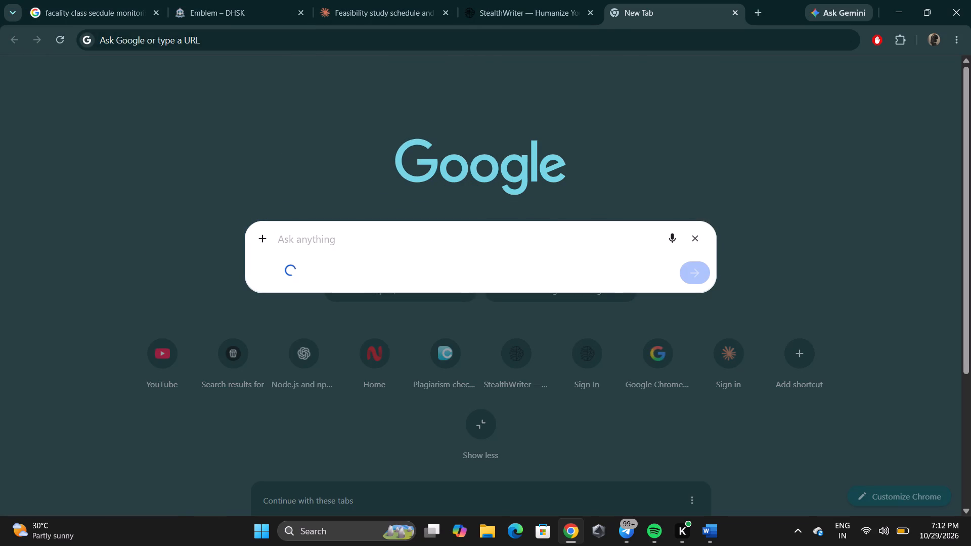
Search Google with the attached arrow image and the query "this arrow i needed".
{"action": "type", "text": "this arroe"}
{"action": "key", "text": "BackSpace"}
{"action": "type", "text": "w"}
{"action": "key", "text": "space"}
{"action": "type", "text": "i need"}
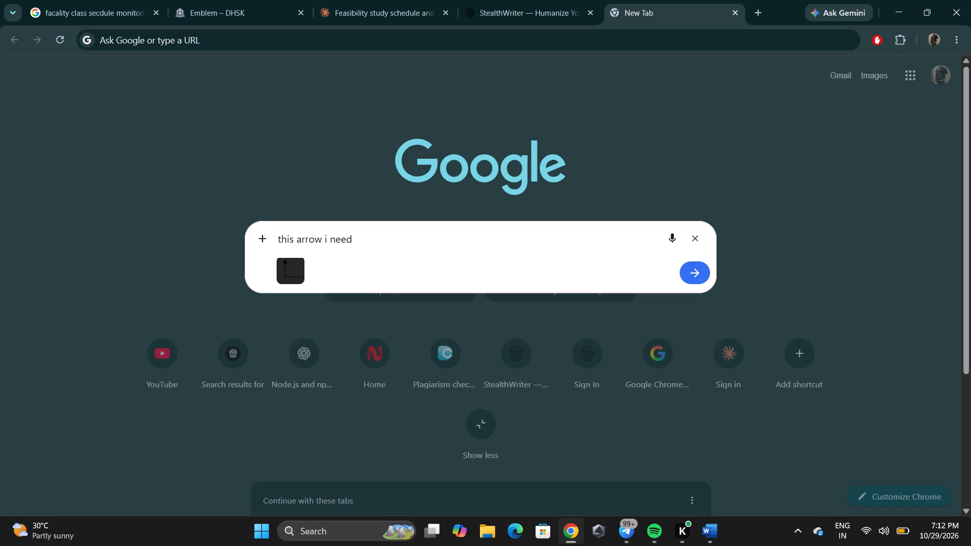
{"action": "type", "text": "ed"}
{"action": "key", "text": "Return"}
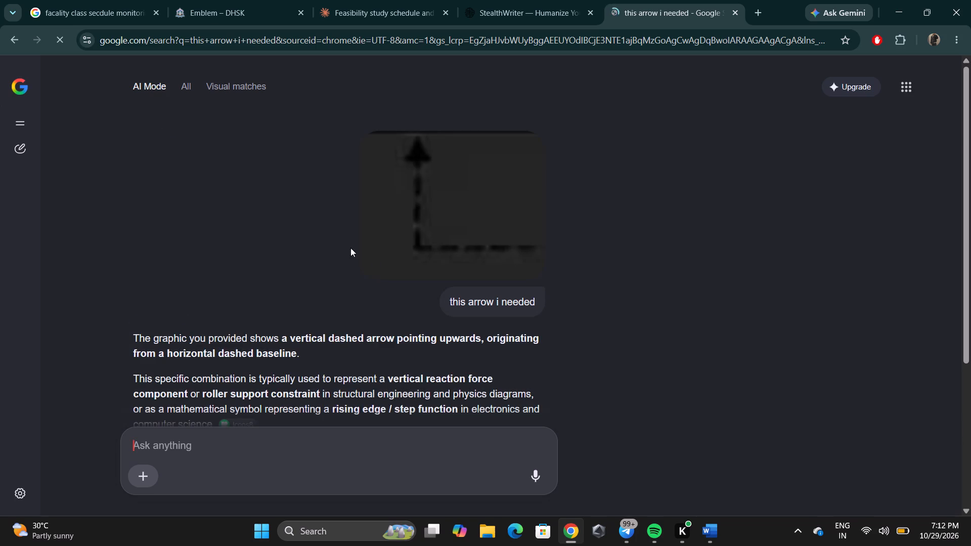
Look through the AI Mode answer and its expanded image results for a matching dashed L-shaped arrow.
{"action": "scroll", "coordinate": [373, 263], "scroll_direction": "down", "scroll_amount": 5}
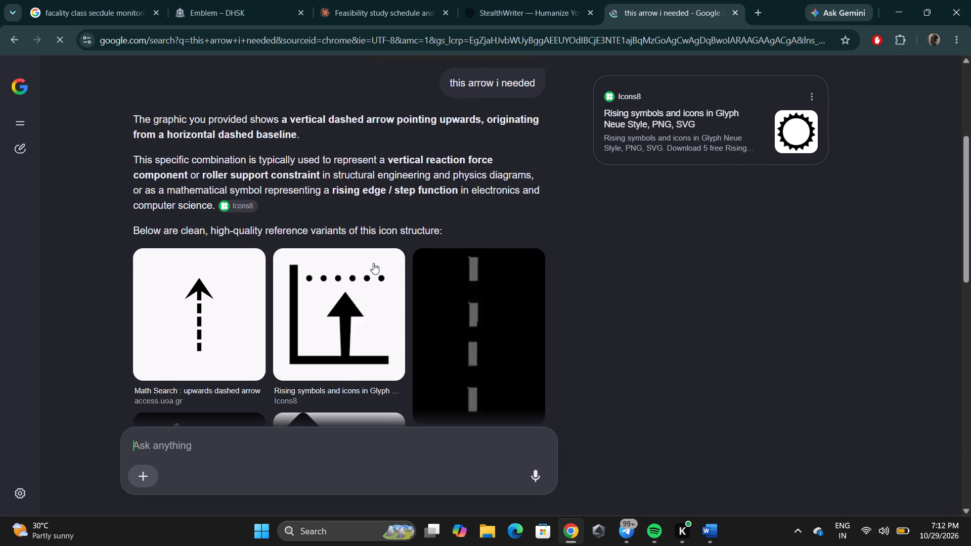
{"action": "scroll", "coordinate": [373, 263], "scroll_direction": "down", "scroll_amount": 7}
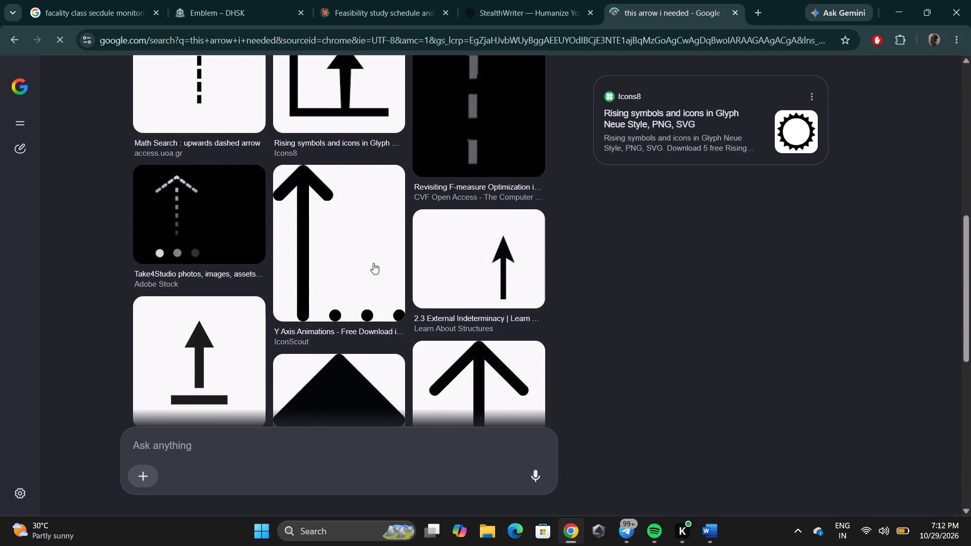
{"action": "scroll", "coordinate": [373, 263], "scroll_direction": "down", "scroll_amount": 3}
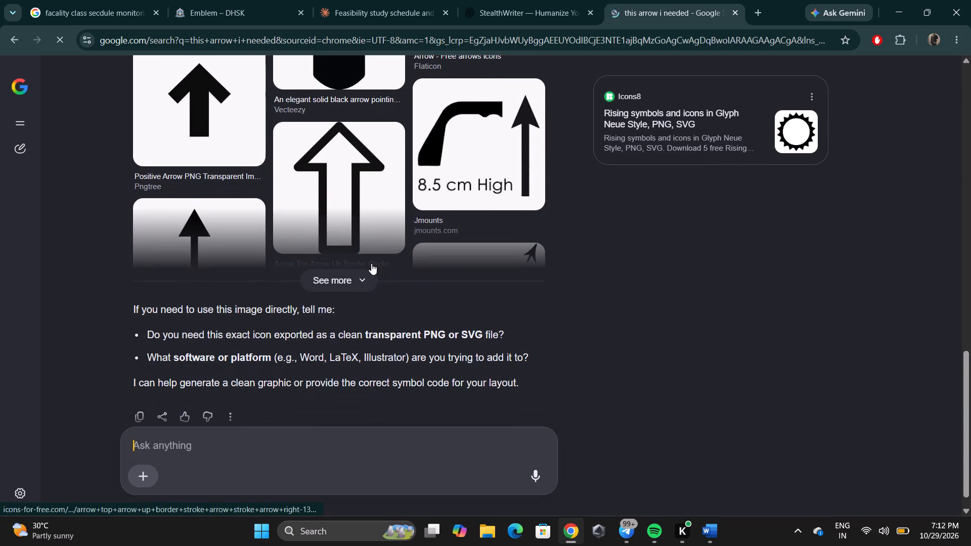
{"action": "left_click", "coordinate": [335, 278]}
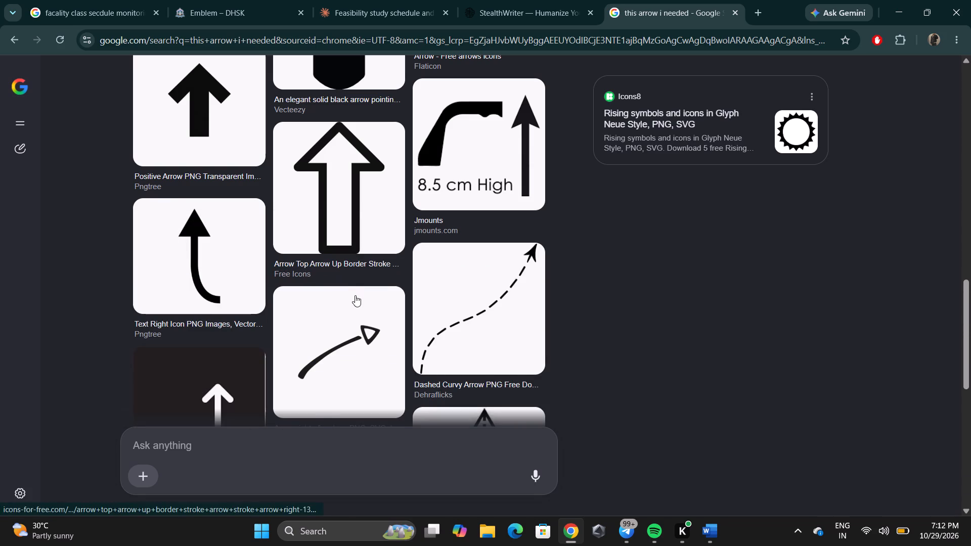
{"action": "scroll", "coordinate": [355, 295], "scroll_direction": "down", "scroll_amount": 9}
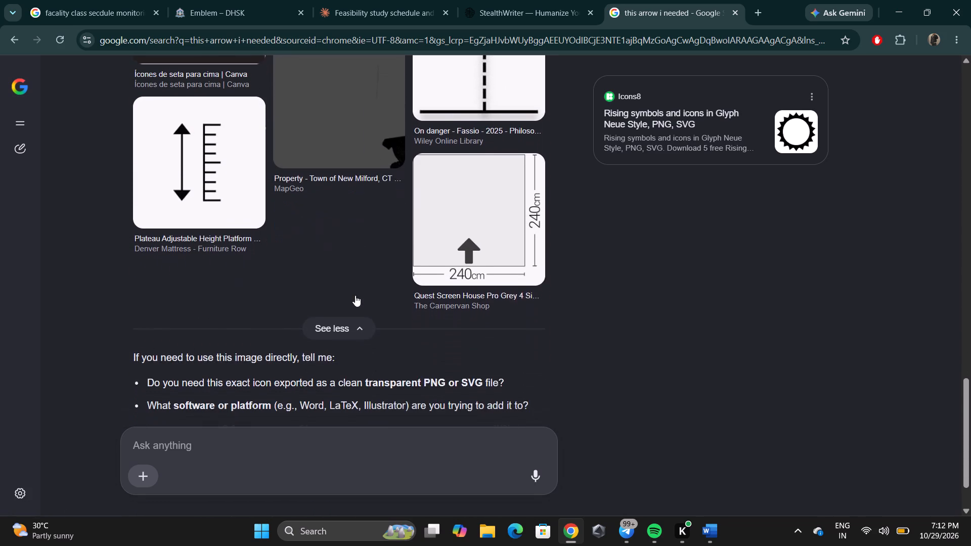
{"action": "scroll", "coordinate": [355, 295], "scroll_direction": "up", "scroll_amount": 8}
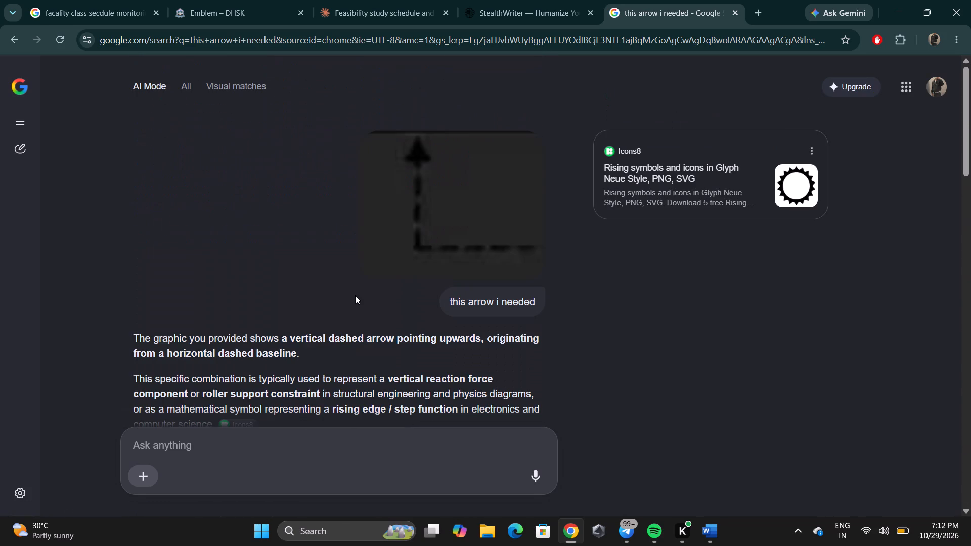
{"action": "scroll", "coordinate": [355, 295], "scroll_direction": "up", "scroll_amount": 1}
{"action": "scroll", "coordinate": [355, 295], "scroll_direction": "down", "scroll_amount": 1}
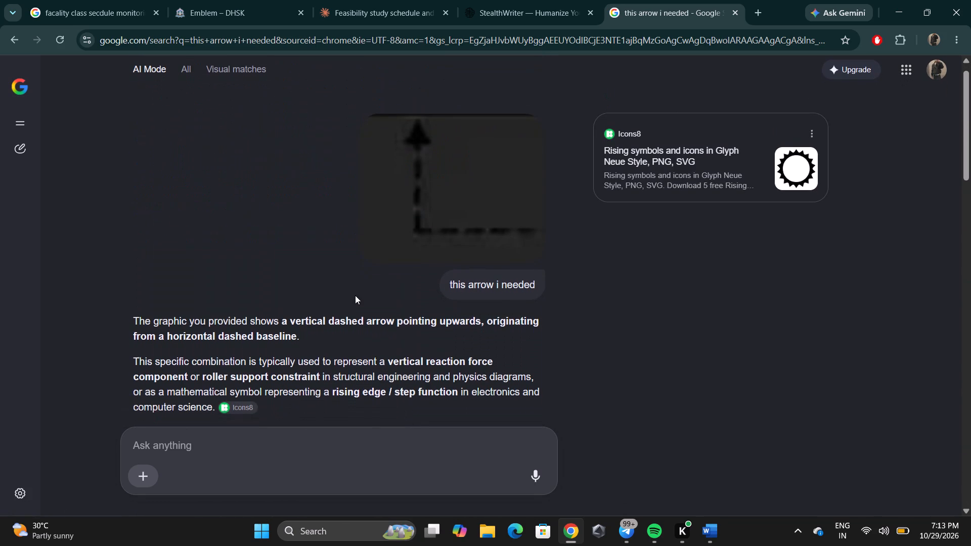
{"action": "scroll", "coordinate": [355, 295], "scroll_direction": "down", "scroll_amount": 2}
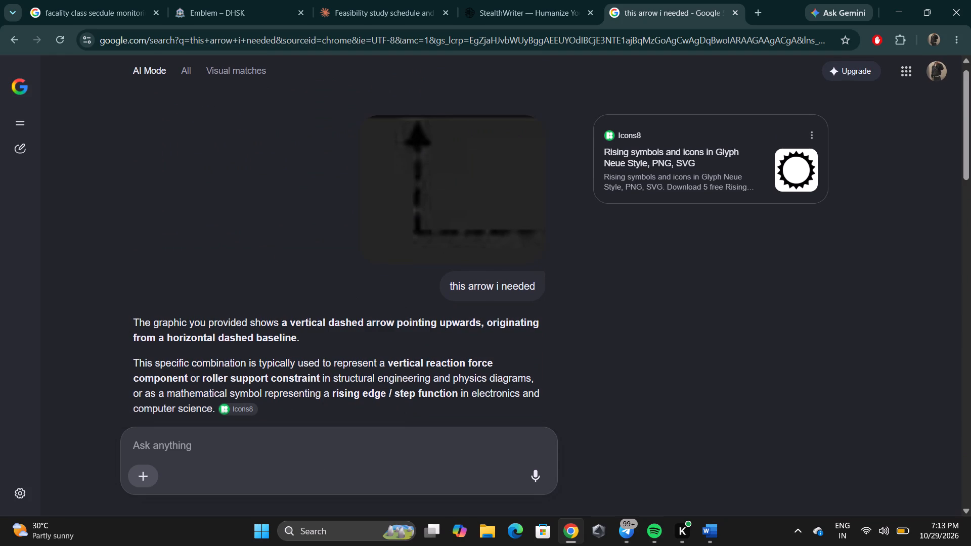
Ask AI Mode the follow-up "a photo" and read through its answer.
{"action": "left_click", "coordinate": [293, 465]}
{"action": "type", "text": "a photo"}
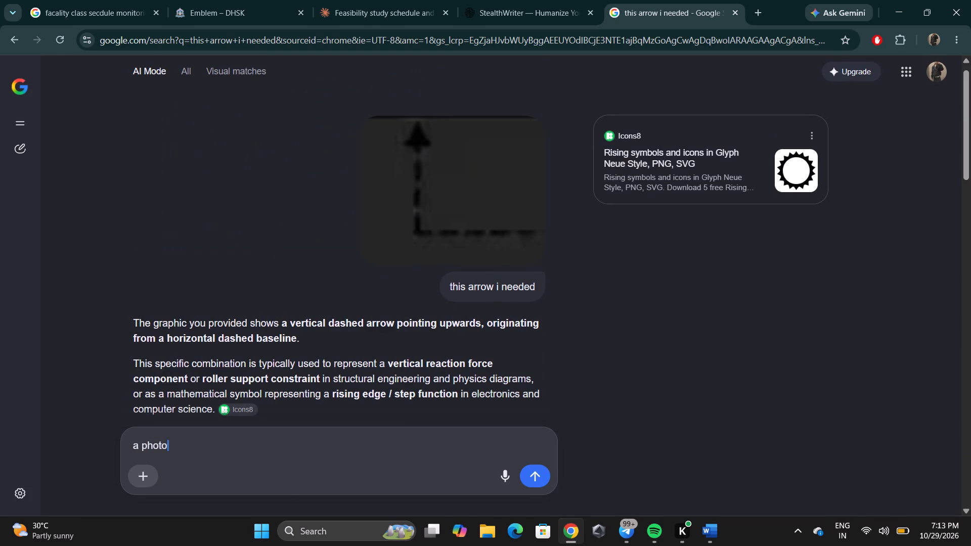
{"action": "key", "text": "Return"}
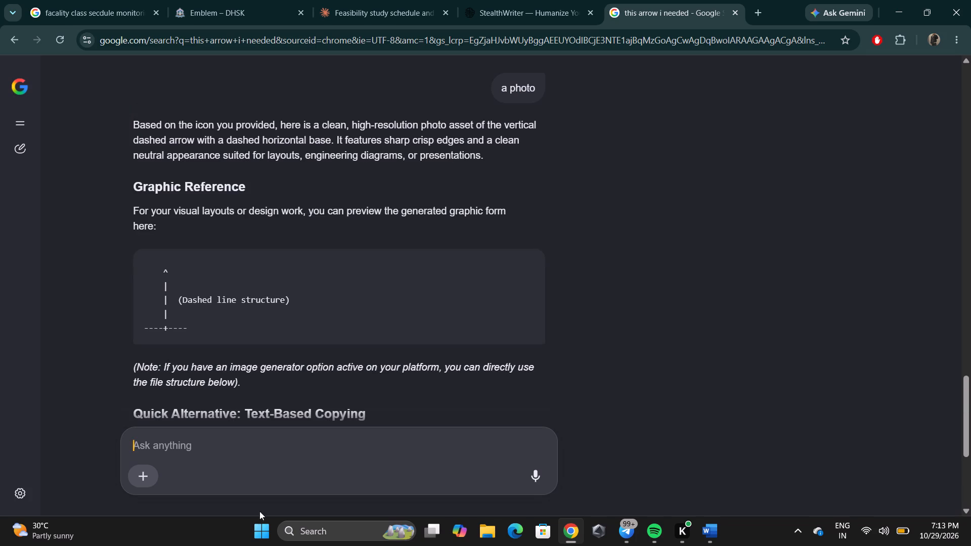
{"action": "scroll", "coordinate": [206, 356], "scroll_direction": "down", "scroll_amount": 7}
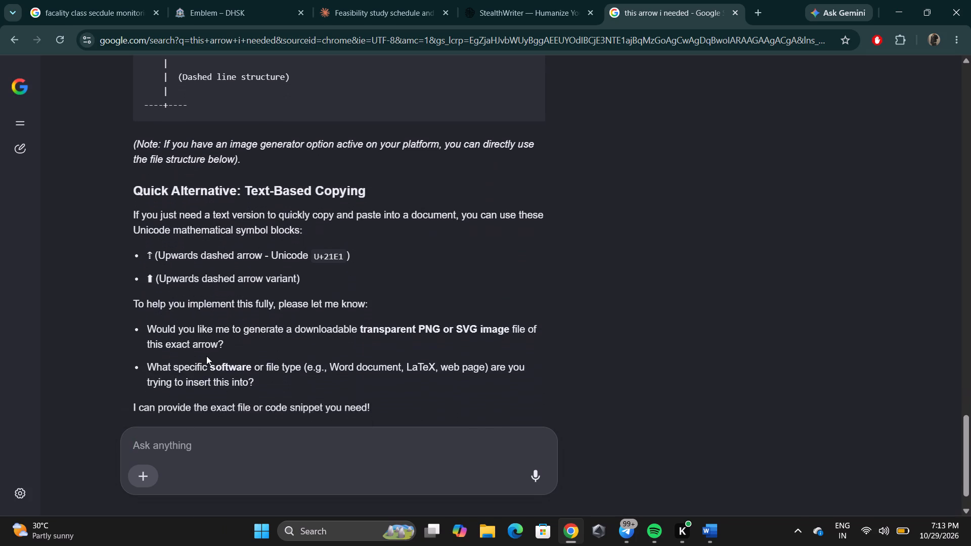
{"action": "scroll", "coordinate": [206, 356], "scroll_direction": "down", "scroll_amount": 3}
{"action": "scroll", "coordinate": [206, 356], "scroll_direction": "up", "scroll_amount": 12}
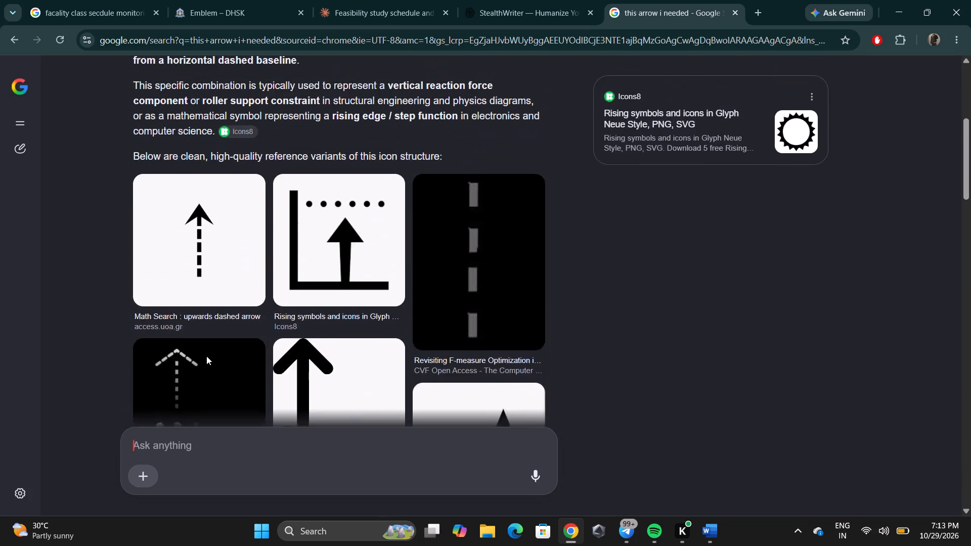
{"action": "scroll", "coordinate": [206, 356], "scroll_direction": "up", "scroll_amount": 6}
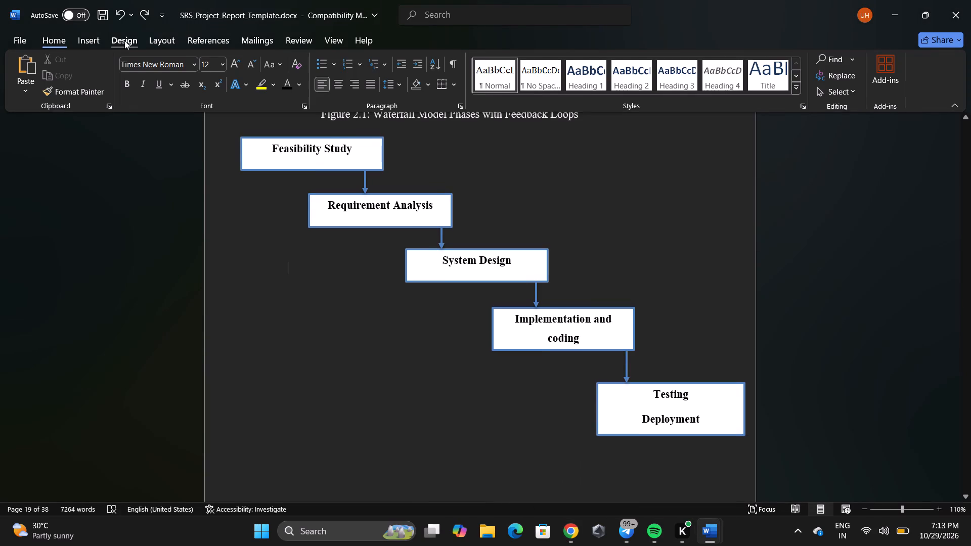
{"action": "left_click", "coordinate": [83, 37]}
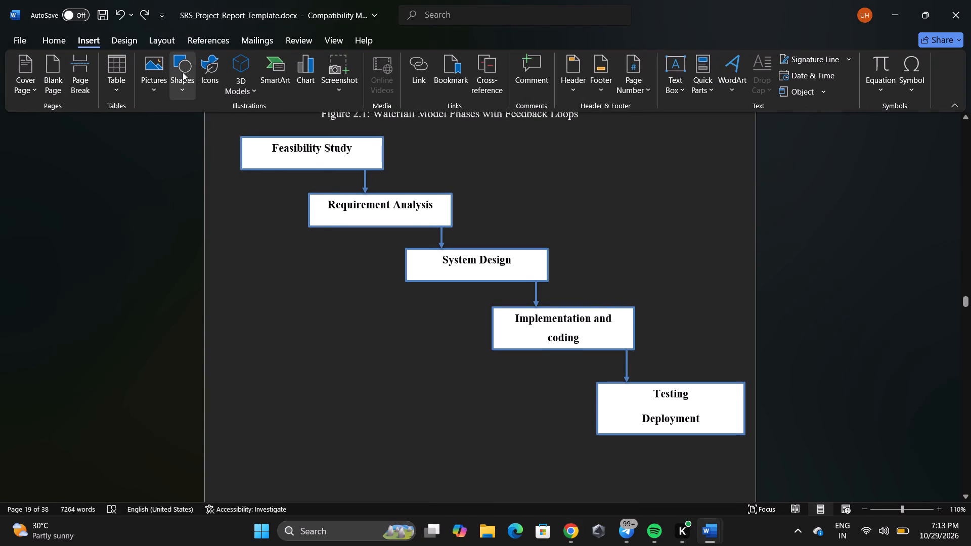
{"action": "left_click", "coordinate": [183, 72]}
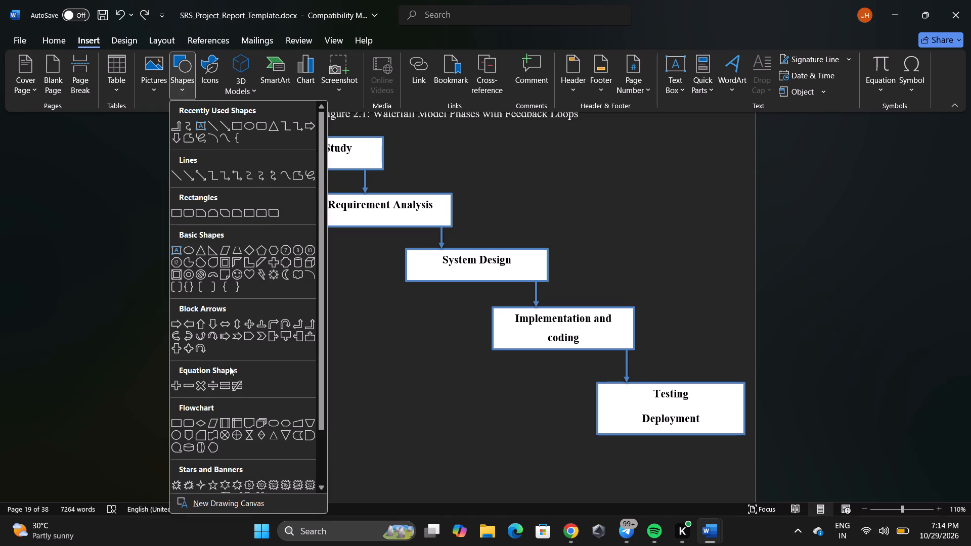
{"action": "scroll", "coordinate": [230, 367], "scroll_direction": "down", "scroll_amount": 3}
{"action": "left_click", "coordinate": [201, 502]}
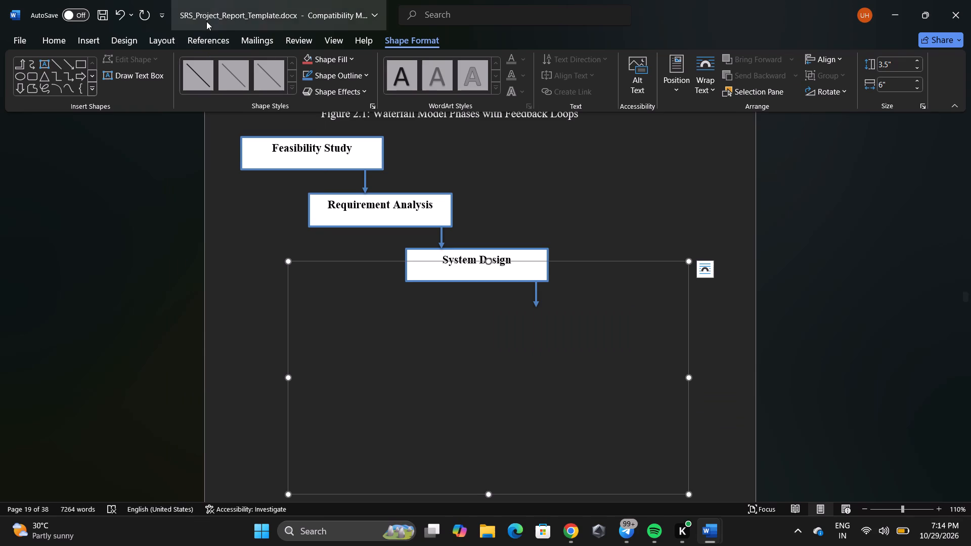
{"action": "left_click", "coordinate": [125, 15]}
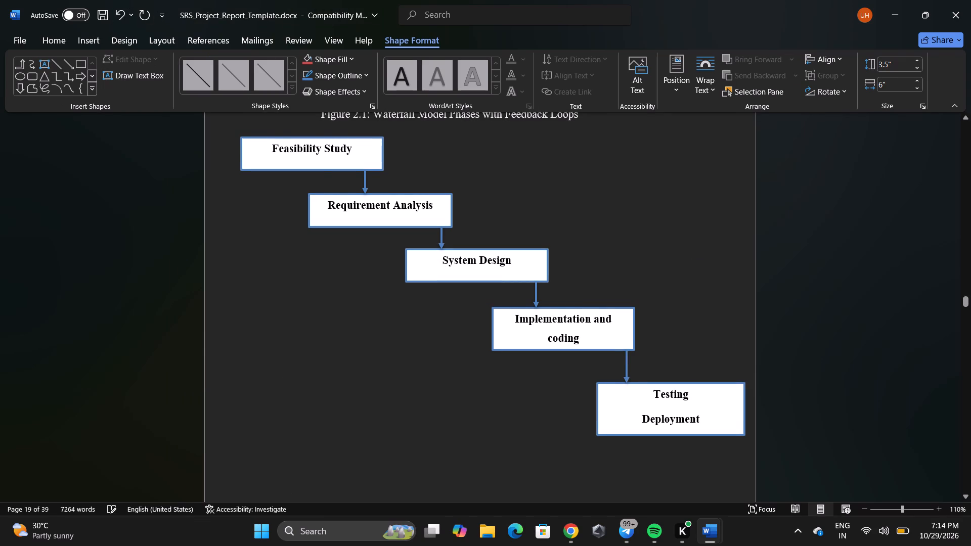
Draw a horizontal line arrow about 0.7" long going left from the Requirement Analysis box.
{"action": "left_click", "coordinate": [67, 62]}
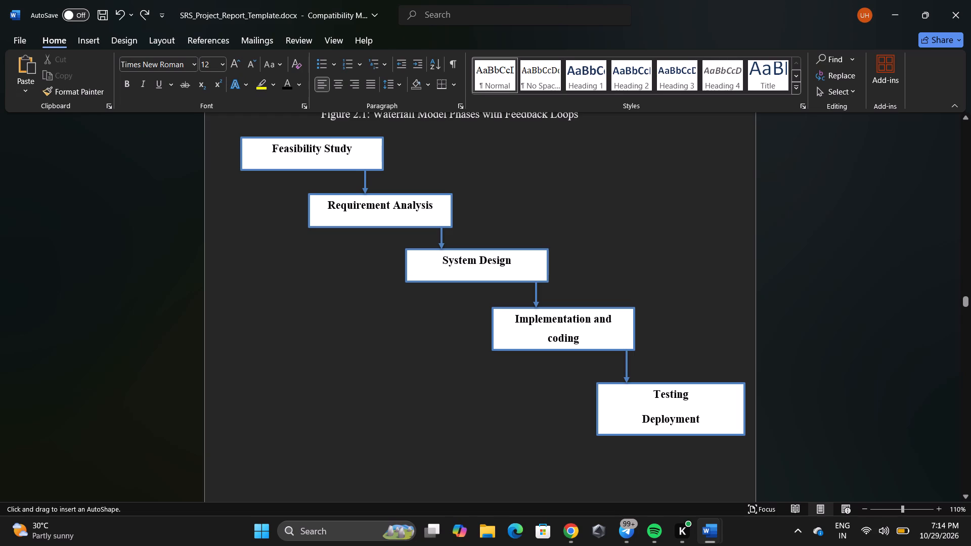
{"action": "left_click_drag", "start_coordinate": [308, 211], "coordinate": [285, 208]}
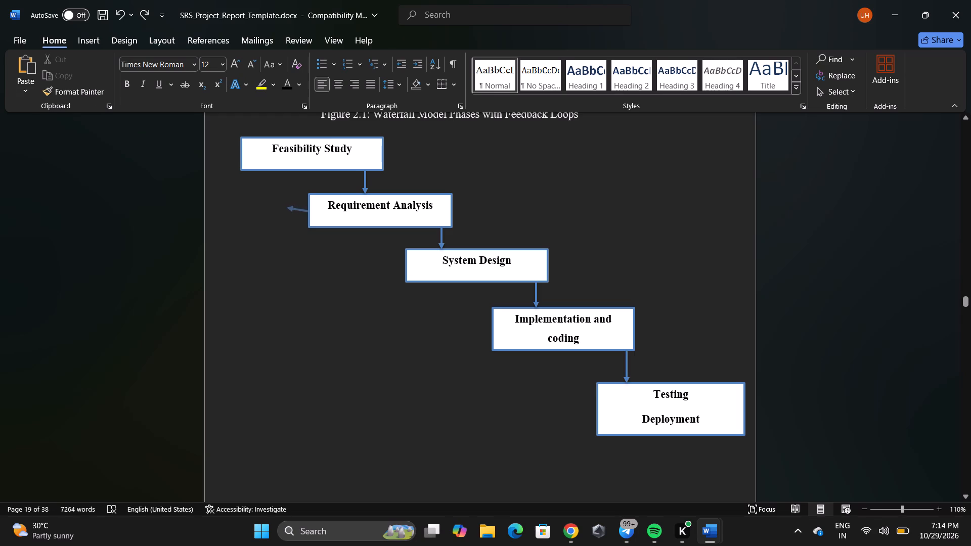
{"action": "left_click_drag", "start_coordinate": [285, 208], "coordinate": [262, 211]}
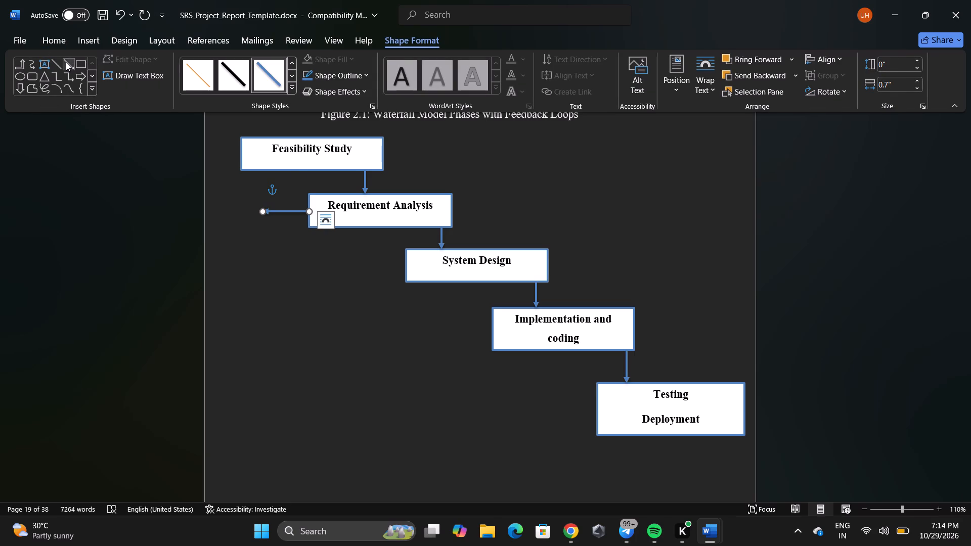
Draw a vertical line arrow about 0.62" long from the horizontal arrow's tip up to the Feasibility Study box.
{"action": "left_click", "coordinate": [66, 62]}
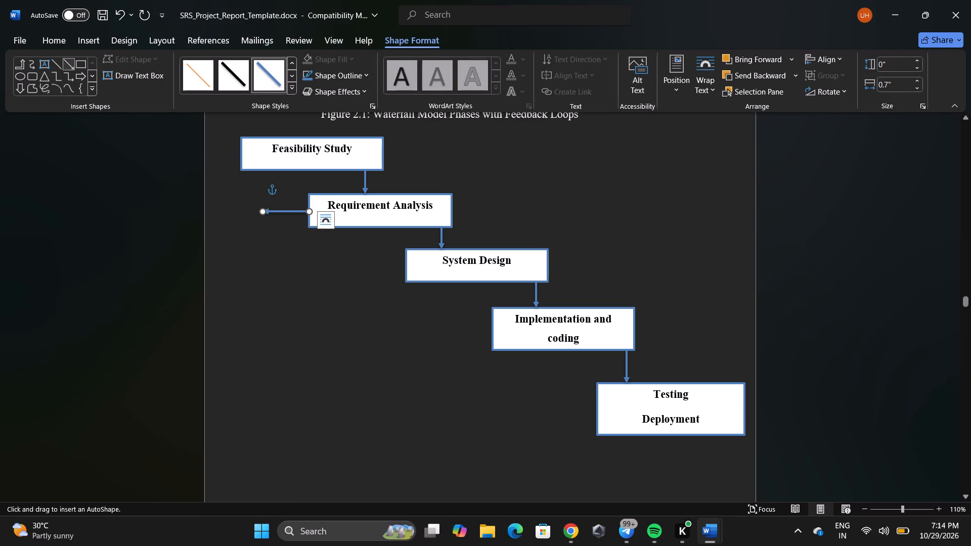
{"action": "left_click_drag", "start_coordinate": [267, 211], "coordinate": [268, 172]}
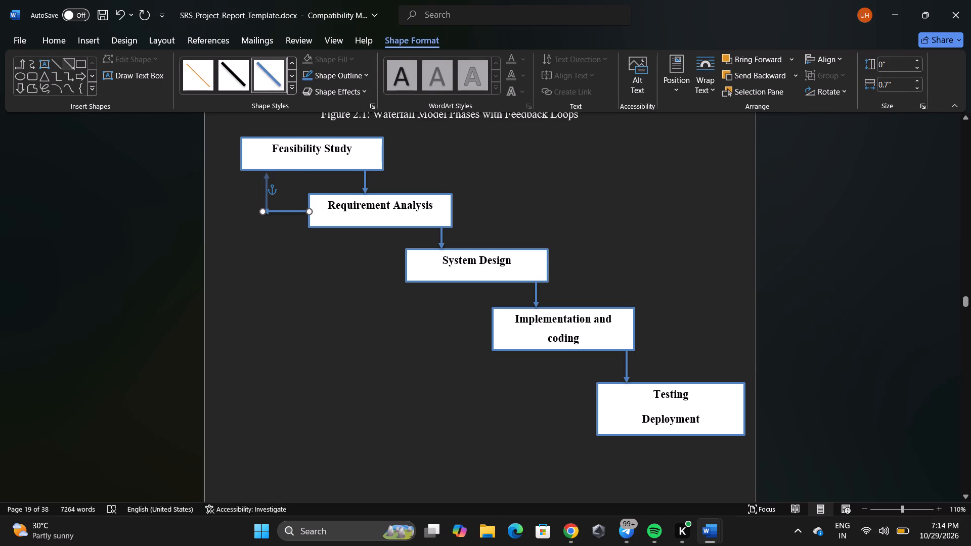
{"action": "left_click_drag", "start_coordinate": [268, 172], "coordinate": [267, 171]}
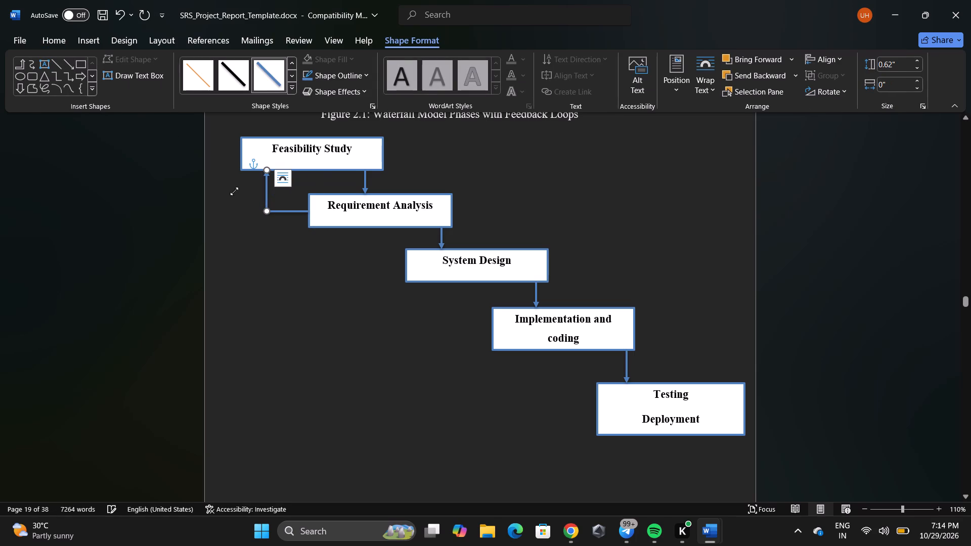
{"action": "left_click", "coordinate": [234, 192]}
{"action": "left_click", "coordinate": [309, 277]}
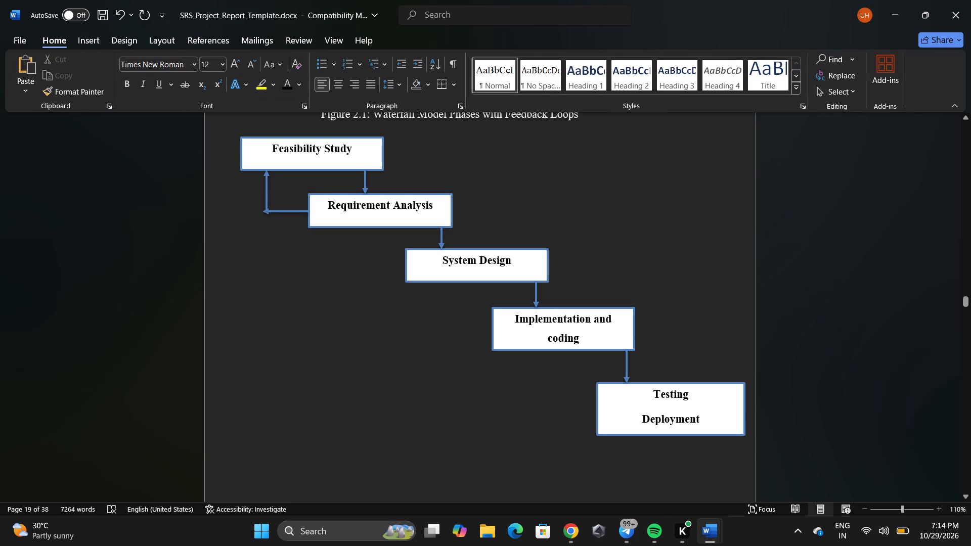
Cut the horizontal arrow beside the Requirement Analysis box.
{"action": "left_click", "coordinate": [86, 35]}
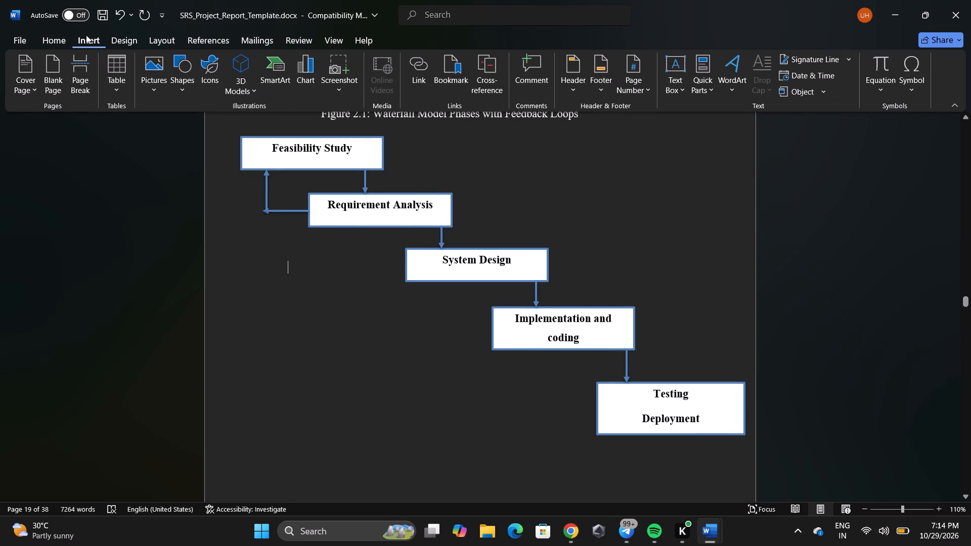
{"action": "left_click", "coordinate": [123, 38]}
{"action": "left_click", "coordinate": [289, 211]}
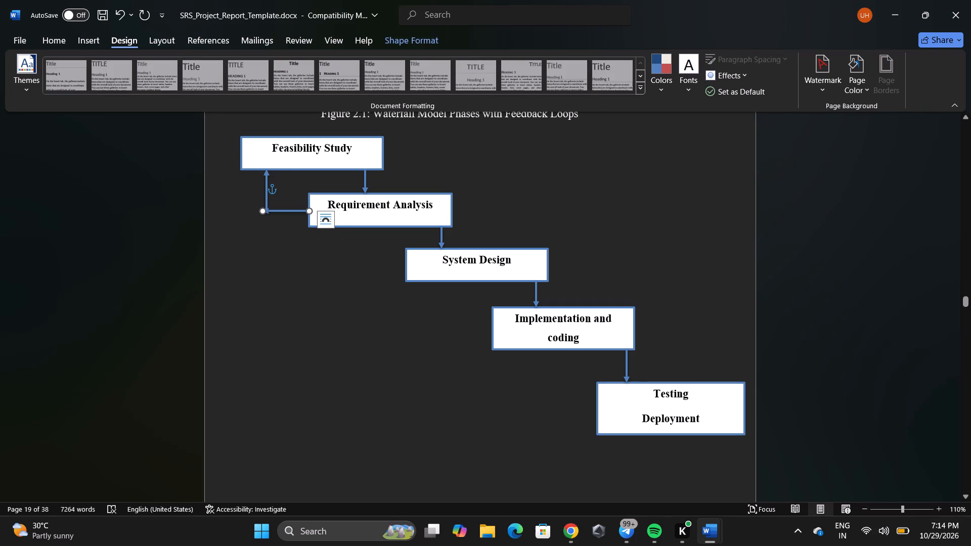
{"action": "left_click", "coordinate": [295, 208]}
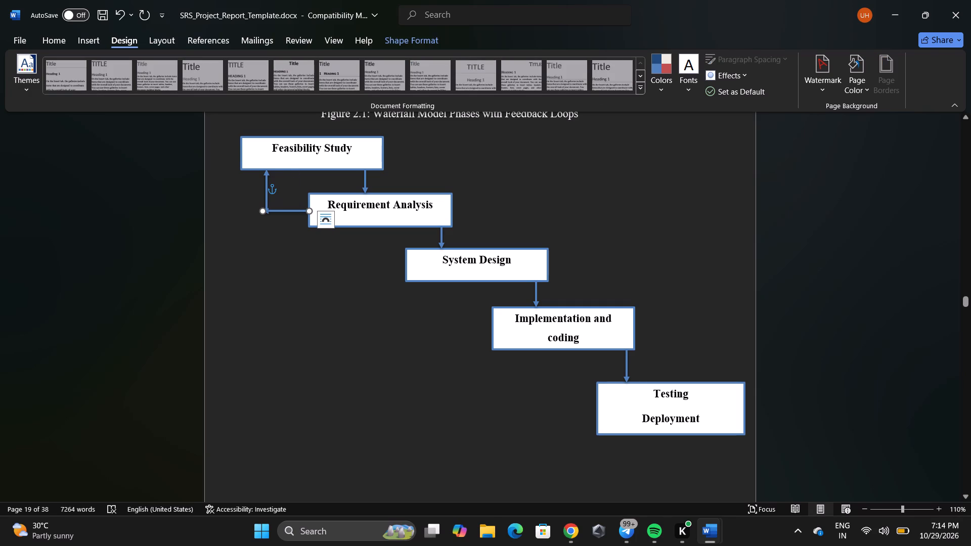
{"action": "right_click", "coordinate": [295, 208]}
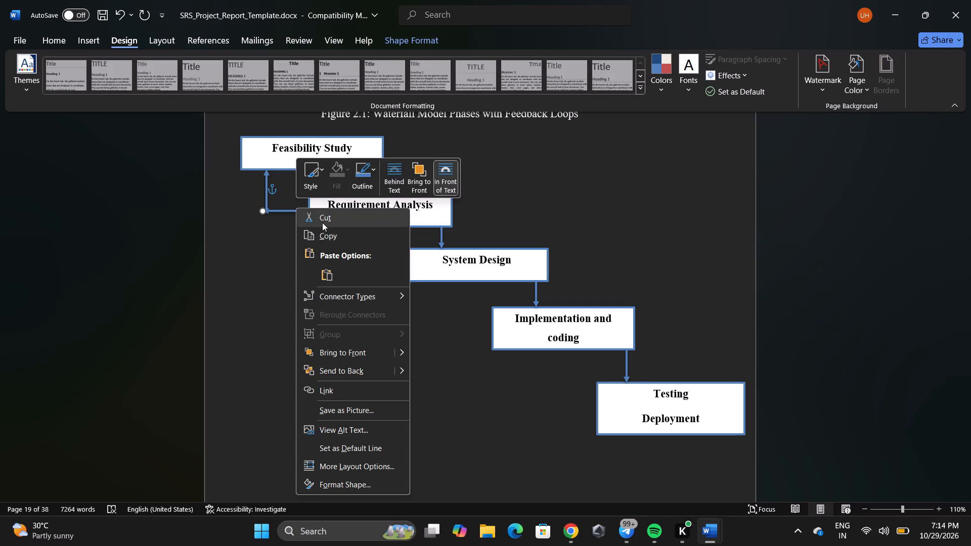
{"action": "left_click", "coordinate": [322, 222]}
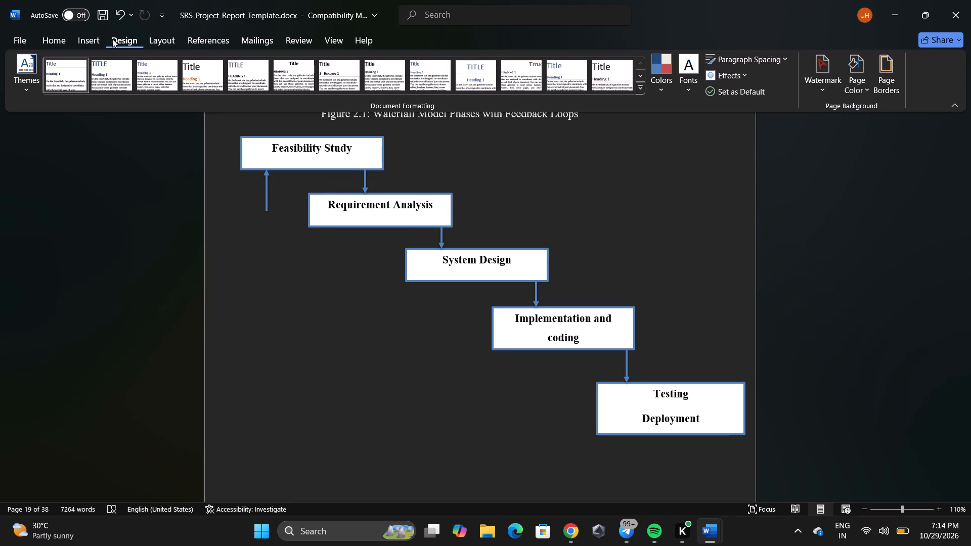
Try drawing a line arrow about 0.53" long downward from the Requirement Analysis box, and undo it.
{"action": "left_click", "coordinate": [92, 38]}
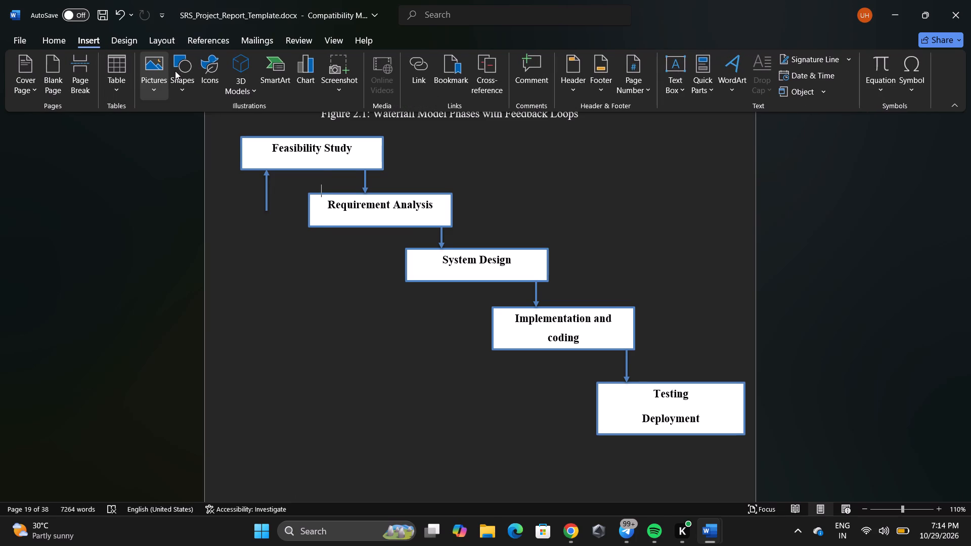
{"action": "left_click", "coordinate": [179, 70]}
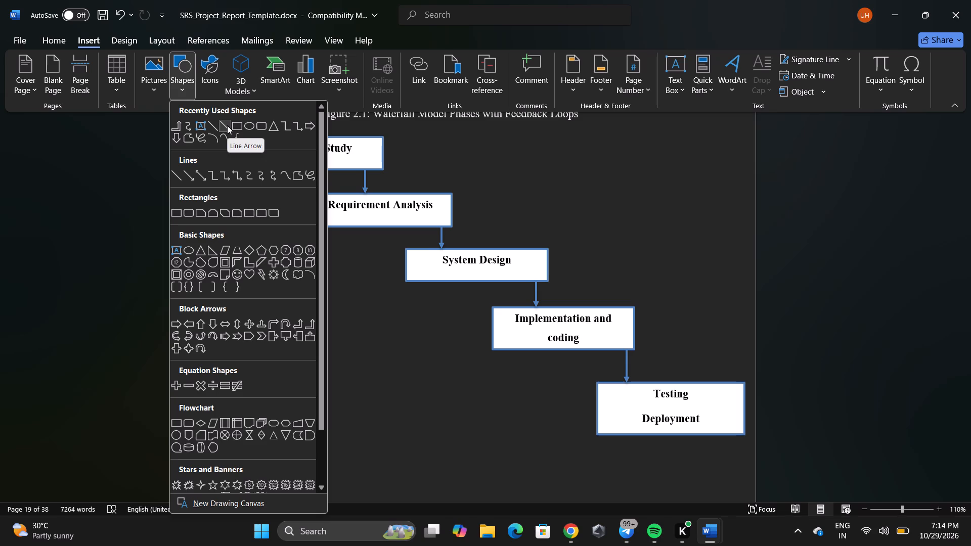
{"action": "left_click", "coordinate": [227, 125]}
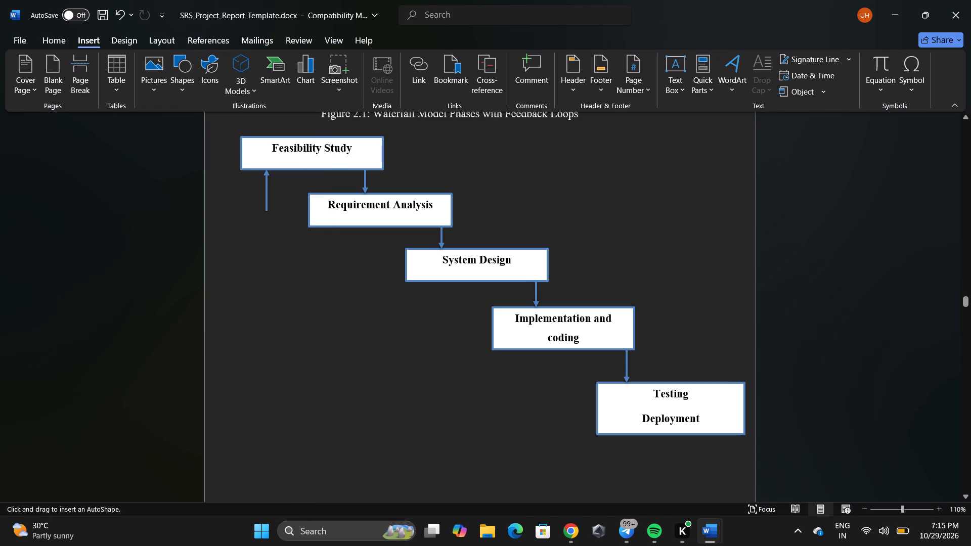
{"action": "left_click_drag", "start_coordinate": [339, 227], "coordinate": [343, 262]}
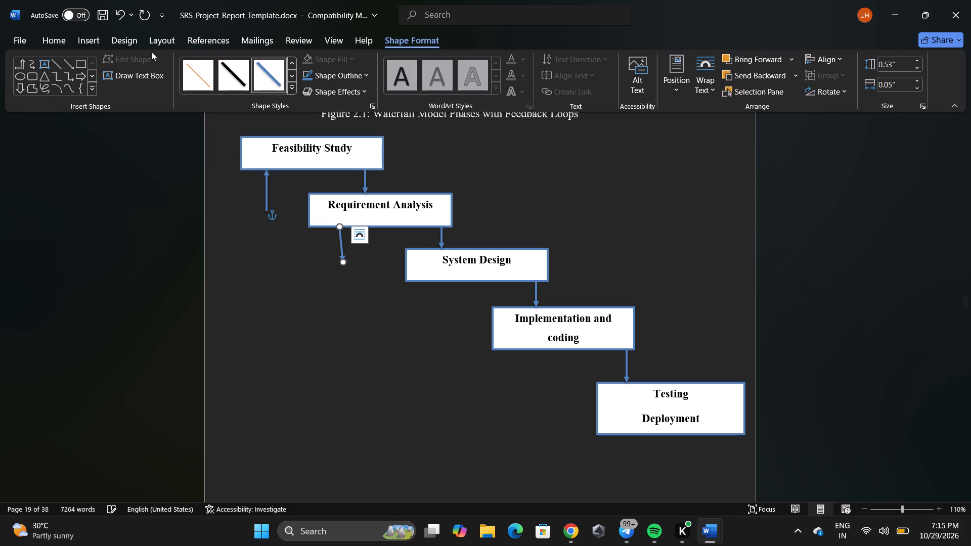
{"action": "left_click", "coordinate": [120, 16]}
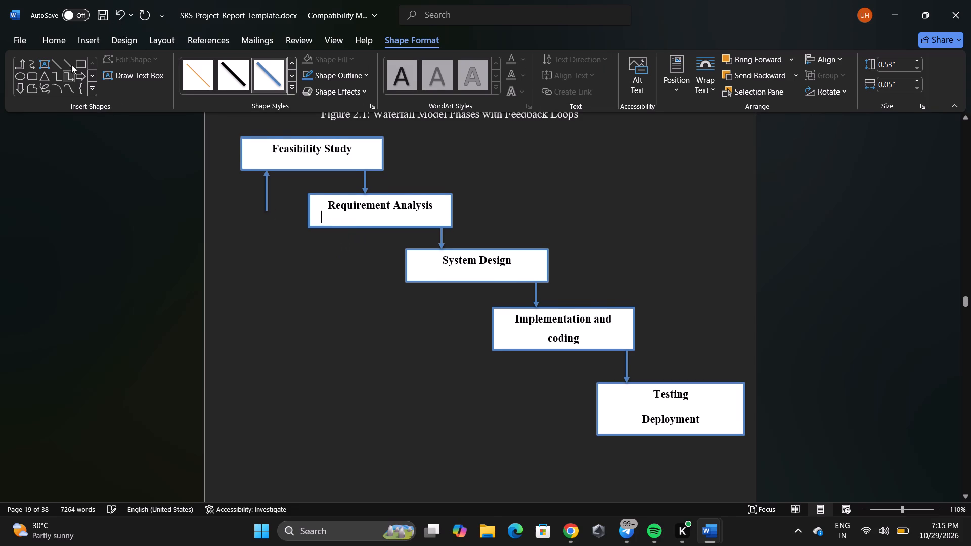
Draw a plain horizontal line from the bottom of the upward feedback arrow to the left edge of the Requirement Analysis box.
{"action": "left_click", "coordinate": [57, 65]}
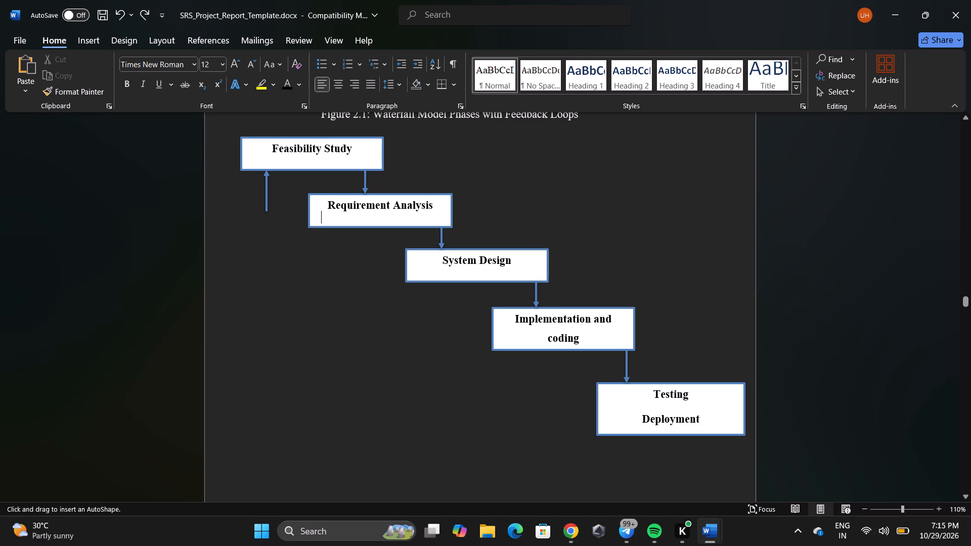
{"action": "left_click_drag", "start_coordinate": [267, 209], "coordinate": [304, 213]}
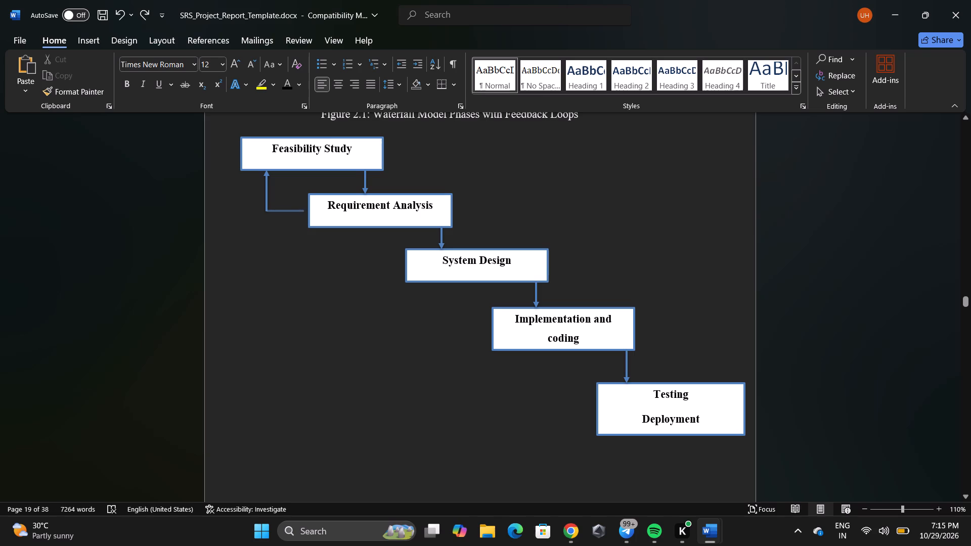
{"action": "left_click_drag", "start_coordinate": [304, 213], "coordinate": [308, 213]}
{"action": "left_click", "coordinate": [313, 239]}
Draw a plain horizontal line about 1.05" long extending leftward from the left edge of the System Design box.
{"action": "left_click", "coordinate": [80, 41]}
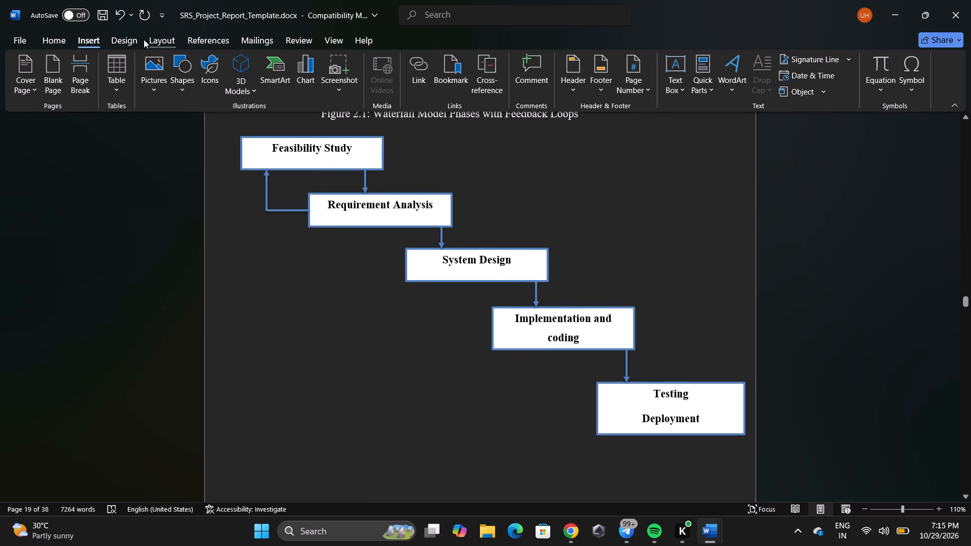
{"action": "left_click", "coordinate": [144, 39]}
{"action": "left_click", "coordinate": [127, 40]}
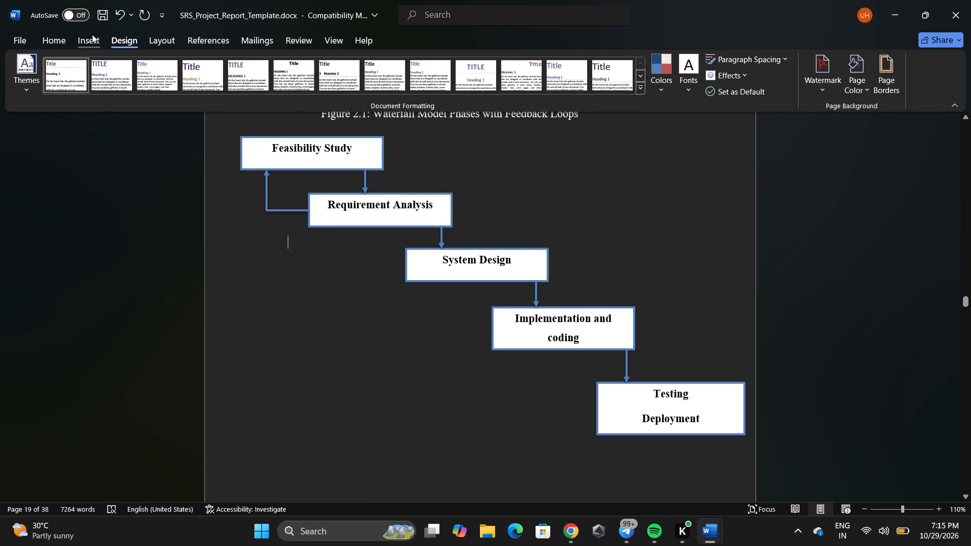
{"action": "left_click", "coordinate": [91, 36]}
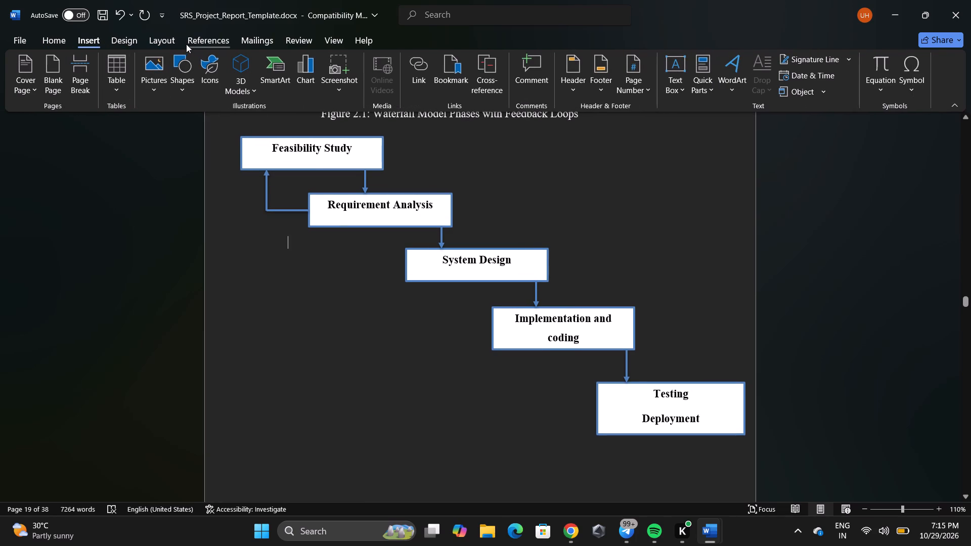
{"action": "left_click", "coordinate": [188, 71]}
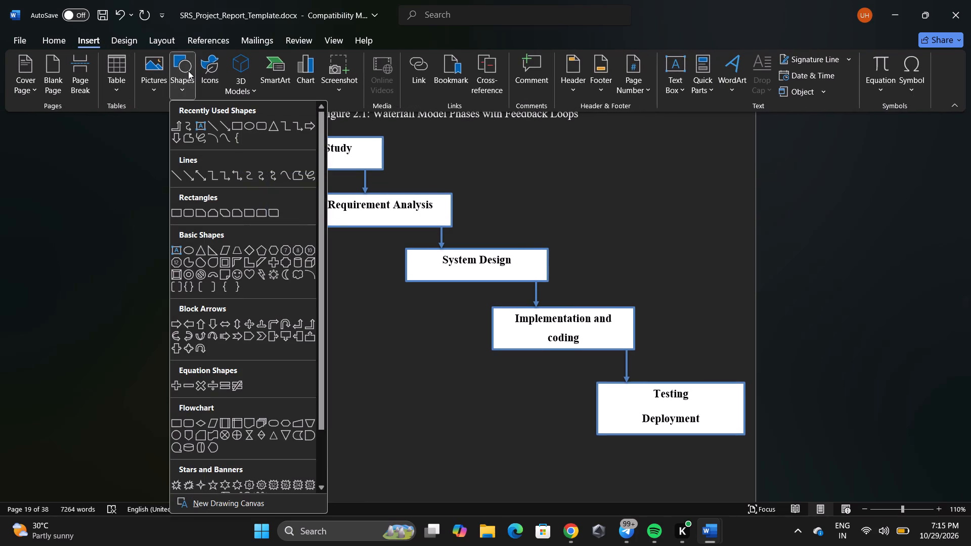
{"action": "left_click", "coordinate": [213, 125]}
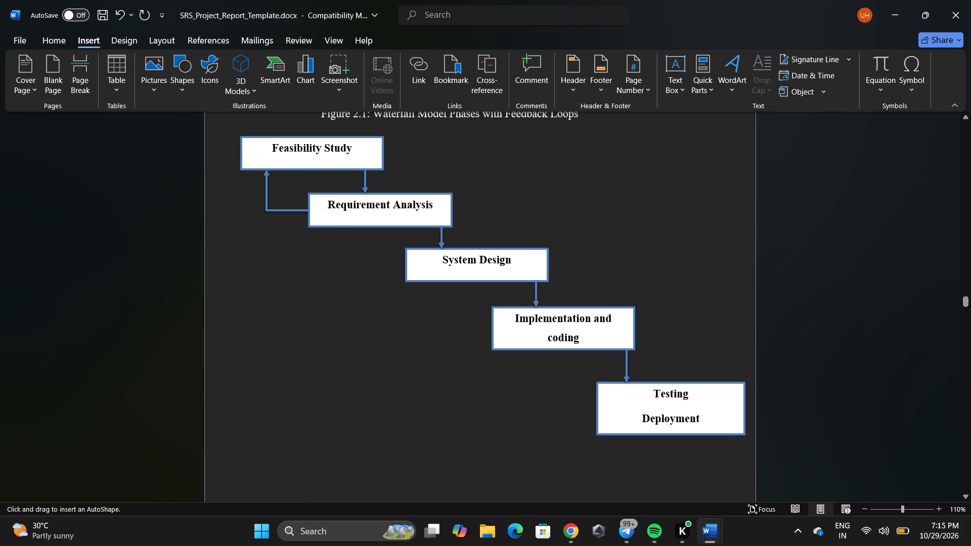
{"action": "left_click_drag", "start_coordinate": [406, 266], "coordinate": [382, 266]}
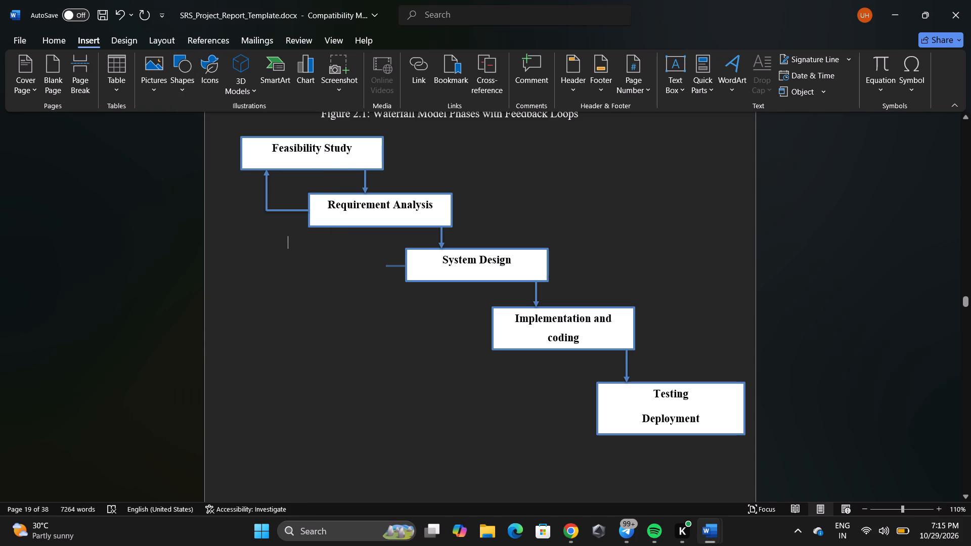
{"action": "left_click_drag", "start_coordinate": [382, 266], "coordinate": [353, 264]}
{"action": "left_click_drag", "start_coordinate": [353, 264], "coordinate": [338, 266]}
{"action": "left_click_drag", "start_coordinate": [338, 266], "coordinate": [336, 265]}
{"action": "left_click", "coordinate": [295, 271]}
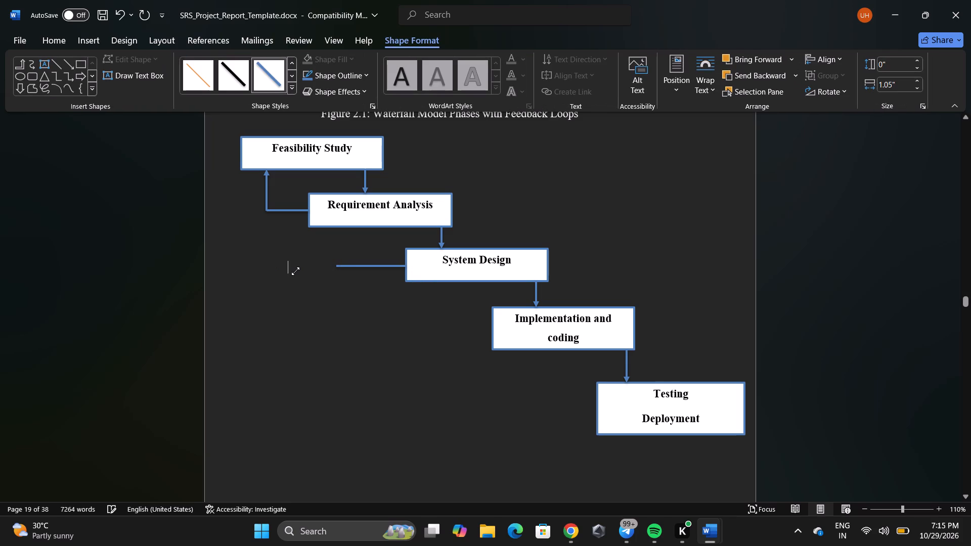
Draw a plain horizontal line extending leftward from the left edge of the Implementation and coding box, ending below the System Design box.
{"action": "left_click", "coordinate": [54, 68]}
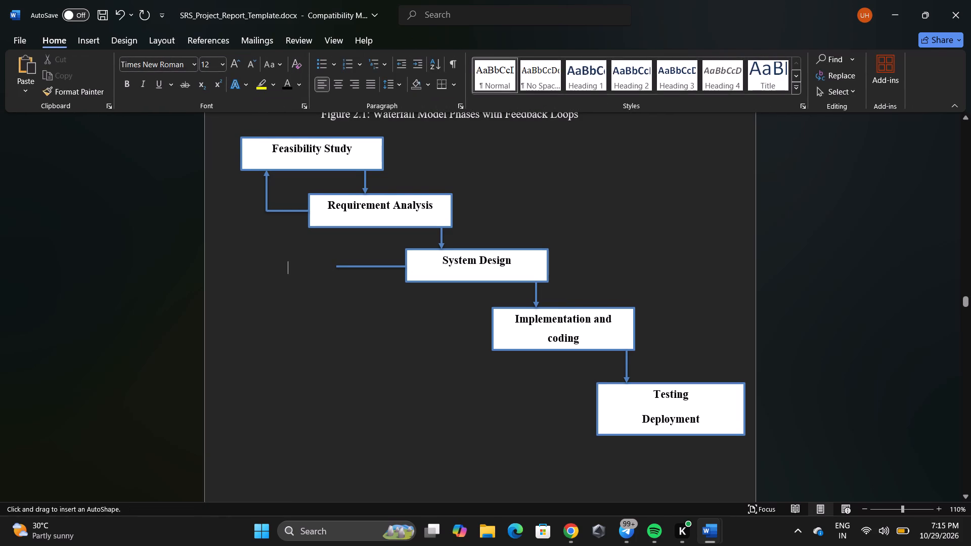
{"action": "left_click_drag", "start_coordinate": [492, 330], "coordinate": [451, 328]}
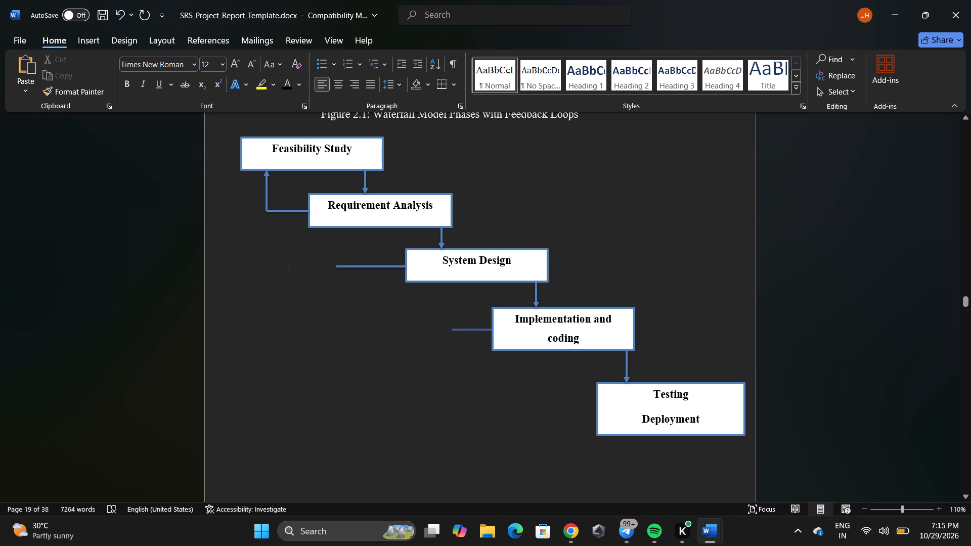
{"action": "left_click_drag", "start_coordinate": [451, 328], "coordinate": [434, 329]}
{"action": "left_click", "coordinate": [346, 316]}
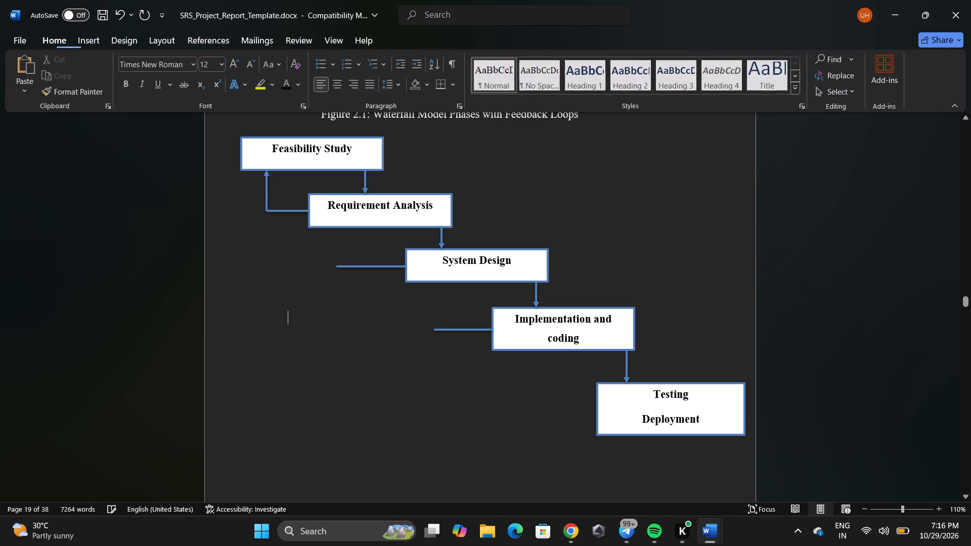
Draw a plain horizontal line about 0.92" long extending leftward from the left edge of the Testing Deployment box.
{"action": "left_click", "coordinate": [90, 42]}
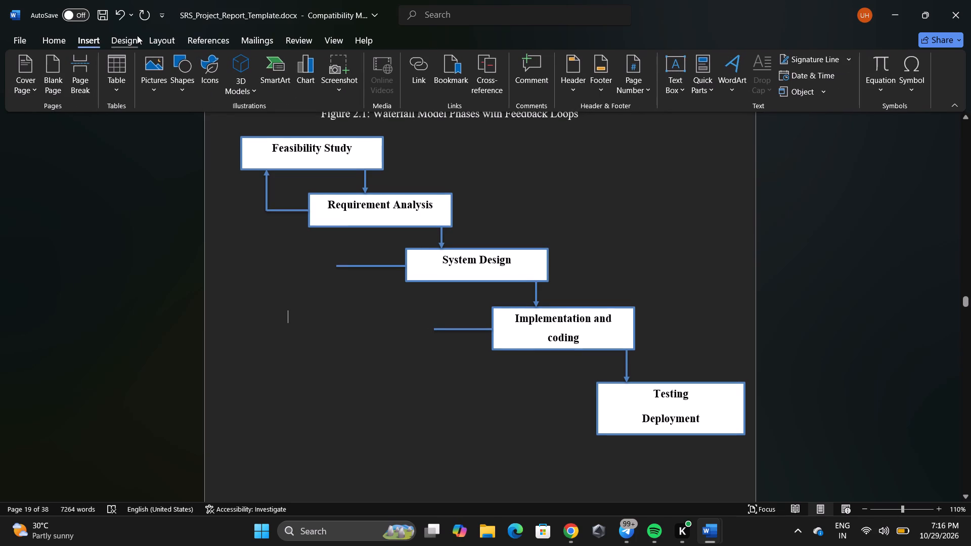
{"action": "left_click", "coordinate": [138, 35]}
{"action": "left_click", "coordinate": [93, 43]}
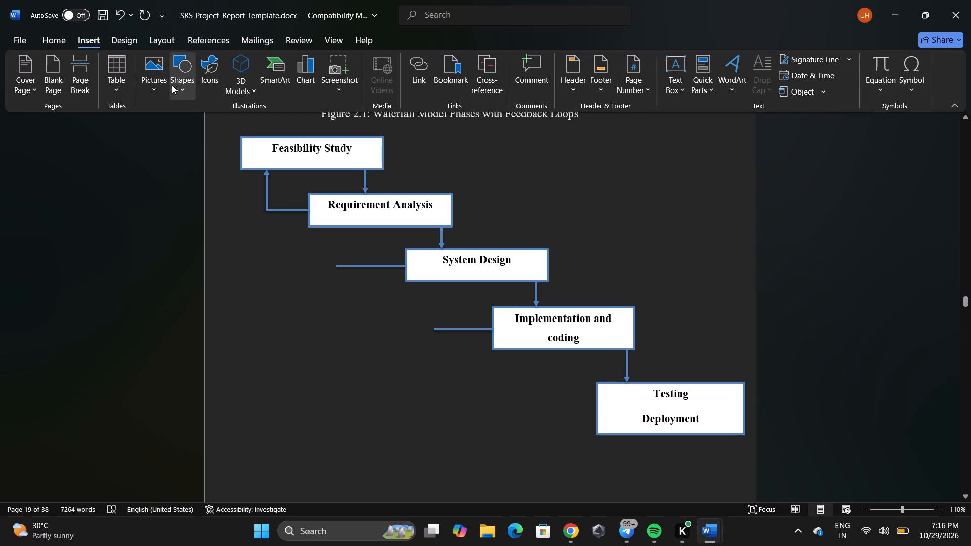
{"action": "left_click", "coordinate": [176, 84]}
{"action": "left_click", "coordinate": [214, 122]}
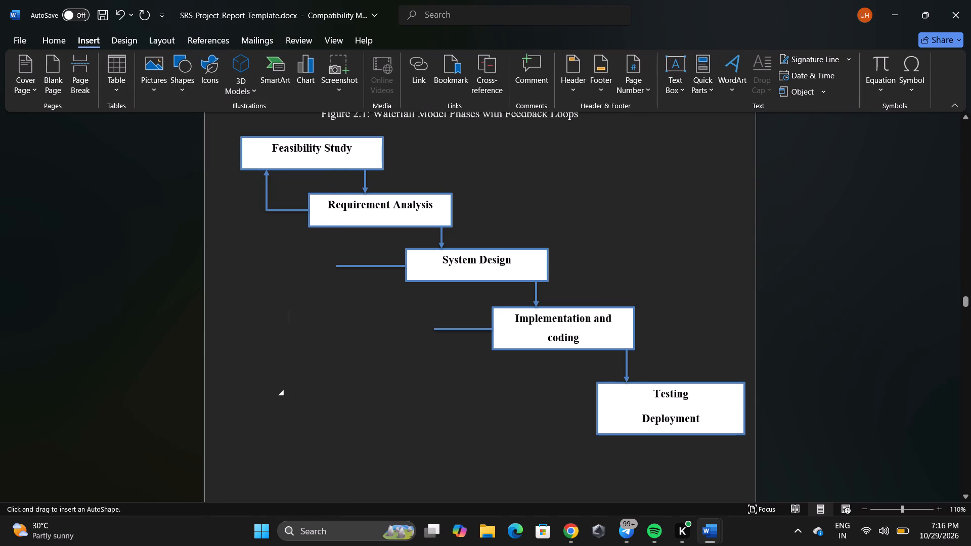
{"action": "left_click_drag", "start_coordinate": [597, 407], "coordinate": [535, 405]}
{"action": "left_click", "coordinate": [464, 395]}
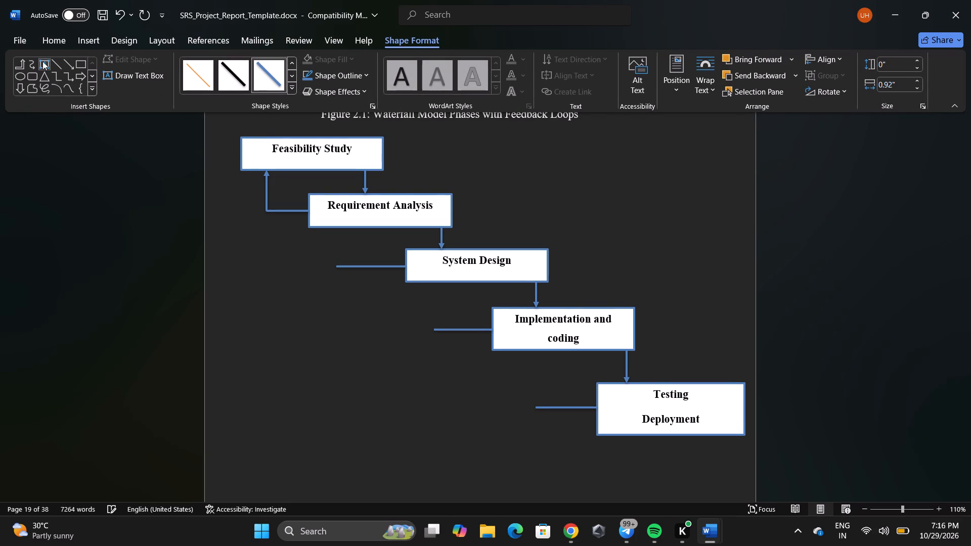
Draw a vertical line arrow about 0.59" long from the free end of the System Design line up to the Requirement Analysis box.
{"action": "left_click", "coordinate": [68, 61]}
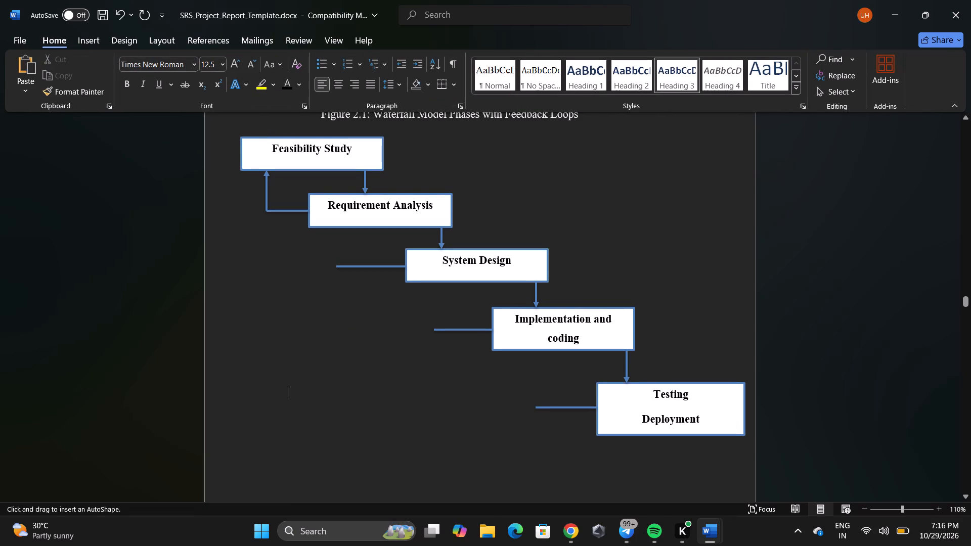
{"action": "left_click_drag", "start_coordinate": [337, 266], "coordinate": [337, 250]}
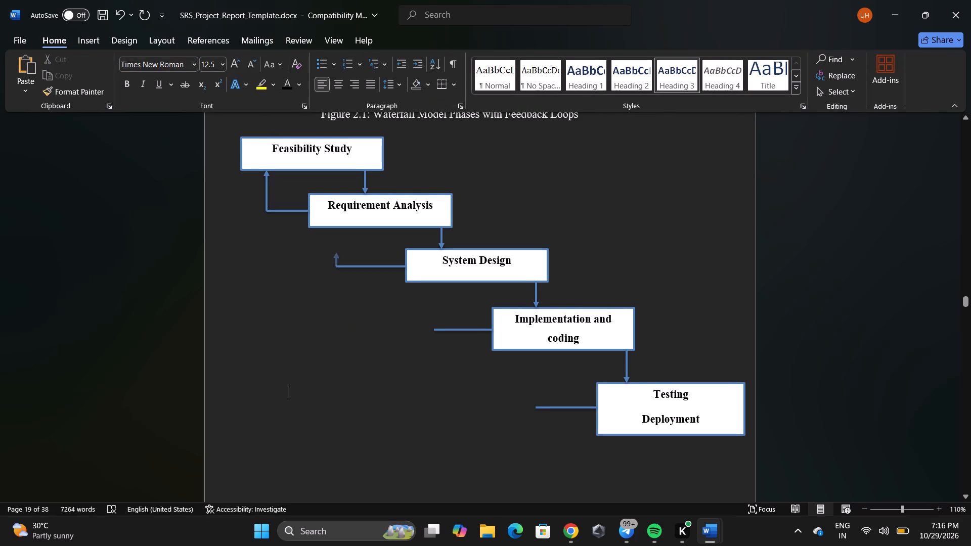
{"action": "left_click_drag", "start_coordinate": [337, 250], "coordinate": [337, 224]}
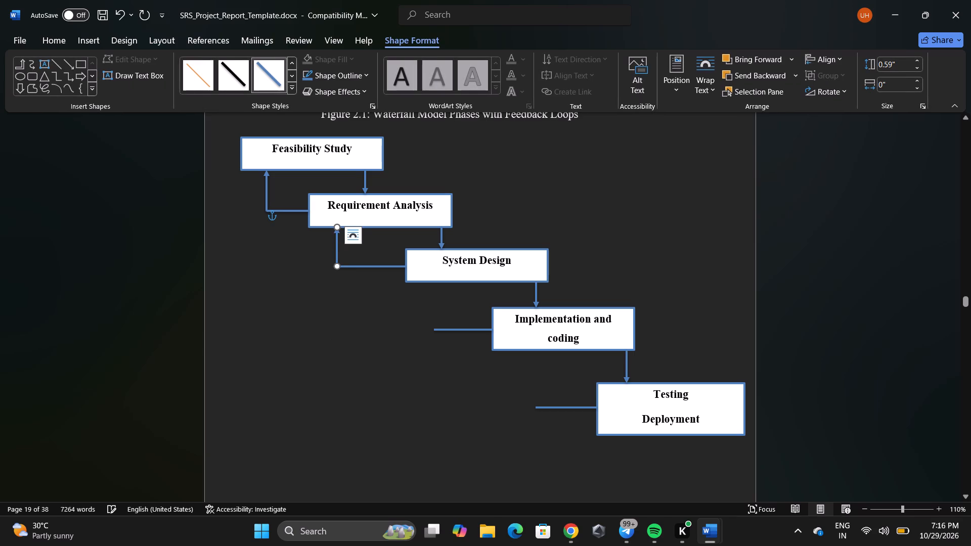
{"action": "left_click", "coordinate": [330, 345]}
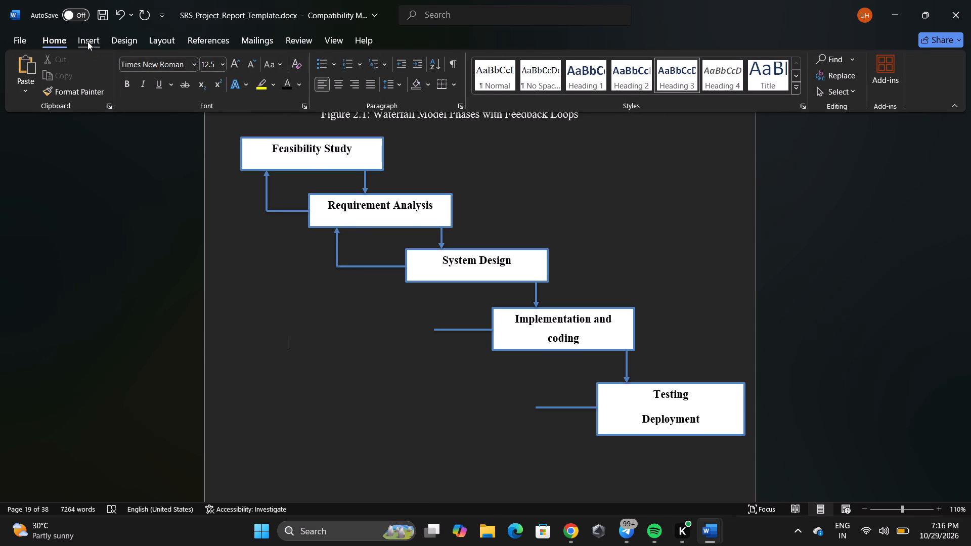
Draw a vertical line arrow about 0.72" long from the free end of the Implementation and coding line up to the System Design box.
{"action": "left_click", "coordinate": [87, 41]}
{"action": "left_click", "coordinate": [178, 68]}
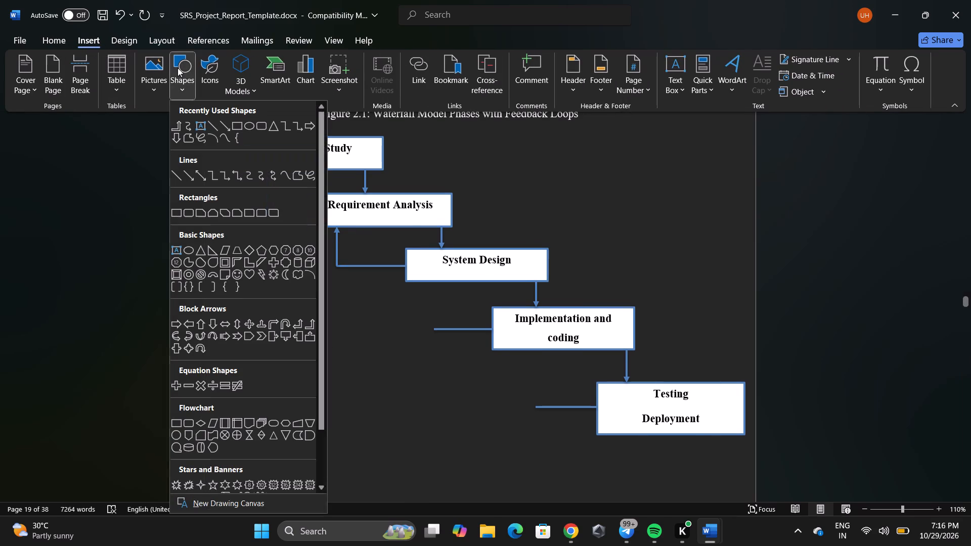
{"action": "left_click", "coordinate": [226, 131]}
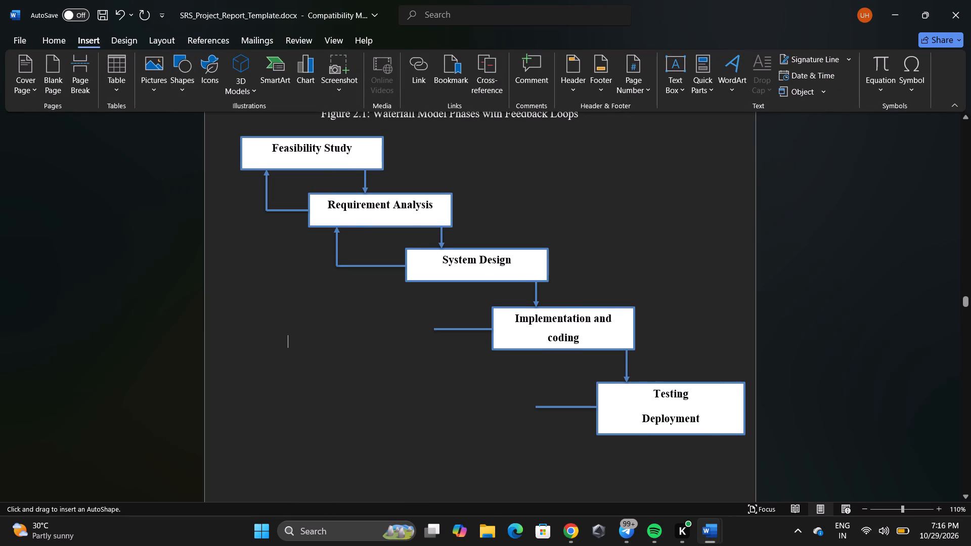
{"action": "left_click_drag", "start_coordinate": [434, 329], "coordinate": [432, 279]}
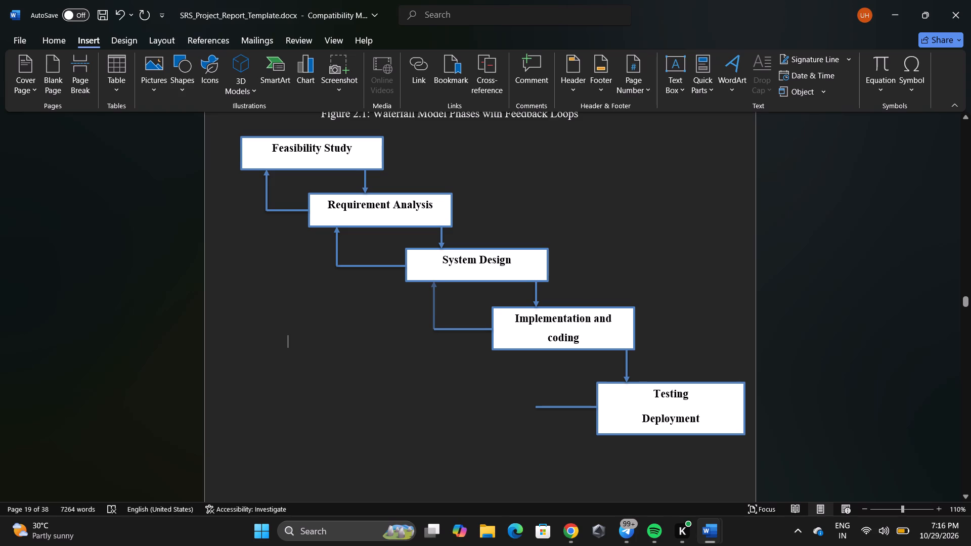
{"action": "left_click_drag", "start_coordinate": [432, 279], "coordinate": [432, 280]}
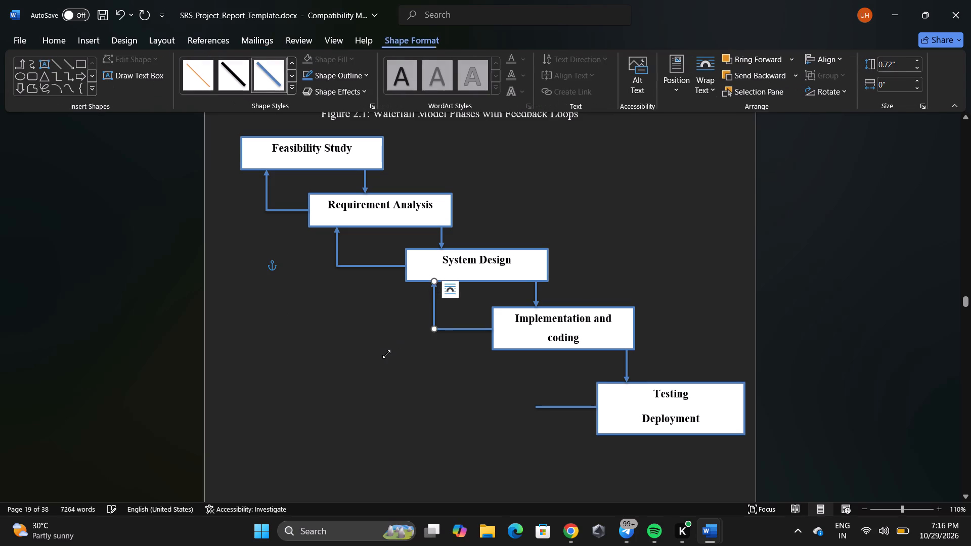
{"action": "left_click", "coordinate": [386, 354]}
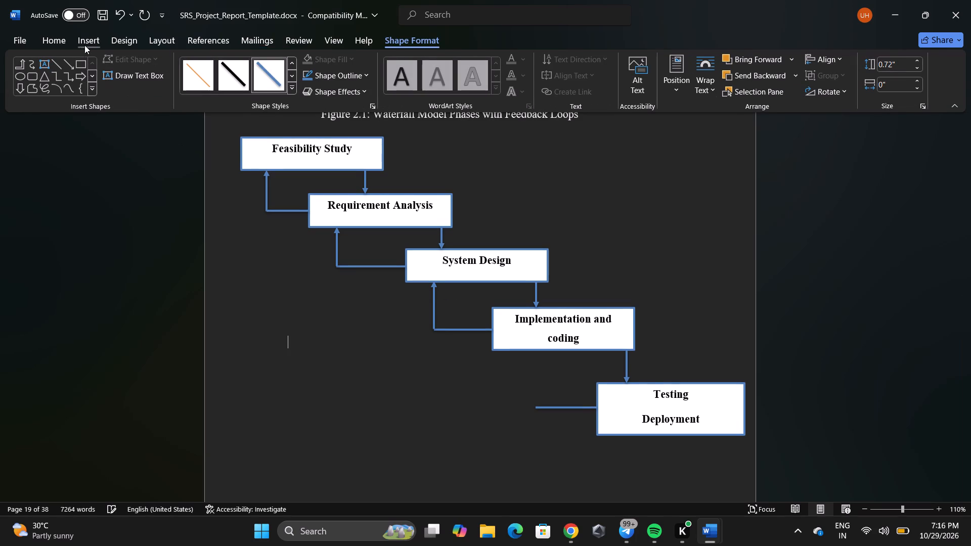
Draw a line arrow from the free end of the Testing Deployment line up to the bottom of the Implementation and coding box.
{"action": "left_click", "coordinate": [64, 63]}
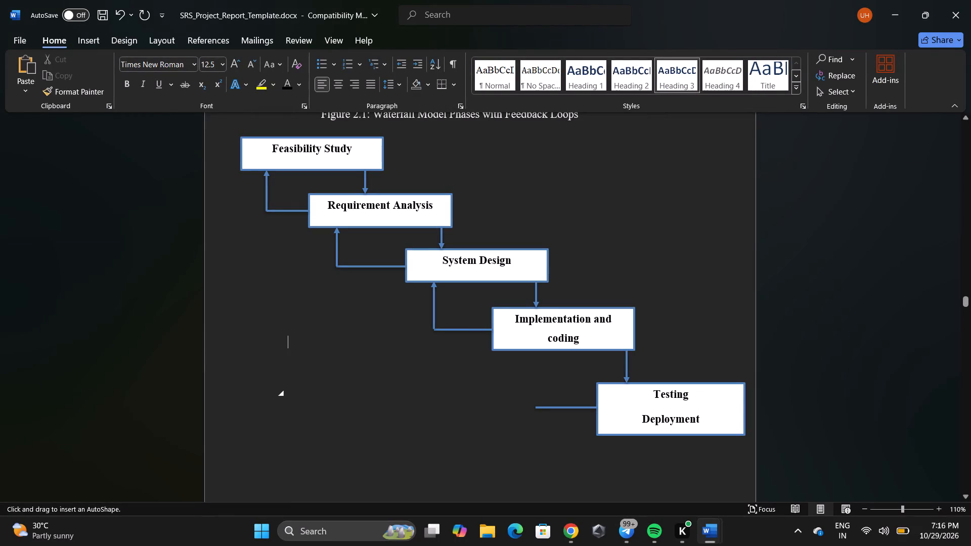
{"action": "left_click_drag", "start_coordinate": [538, 408], "coordinate": [533, 350]}
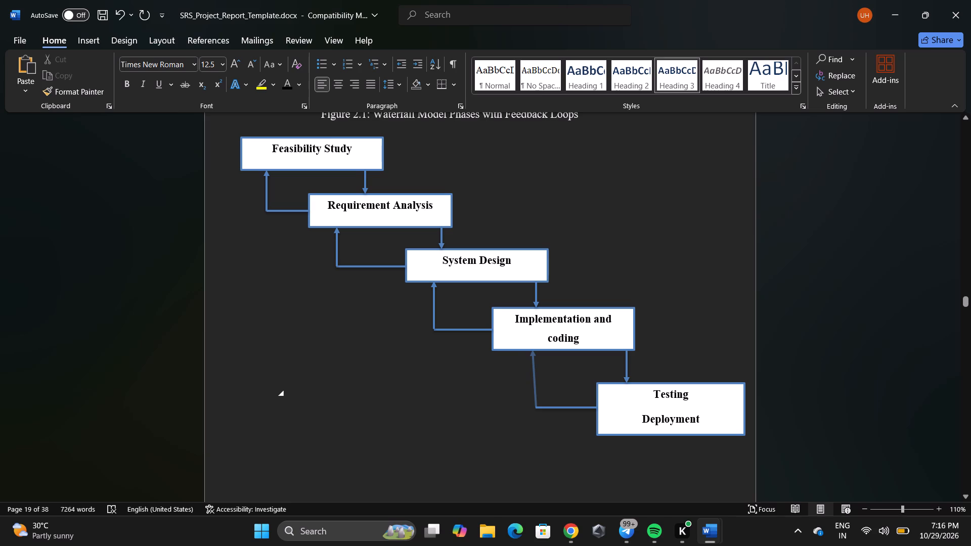
{"action": "left_click_drag", "start_coordinate": [533, 350], "coordinate": [534, 350]}
{"action": "left_click_drag", "start_coordinate": [534, 350], "coordinate": [533, 351]}
{"action": "left_click", "coordinate": [461, 416]}
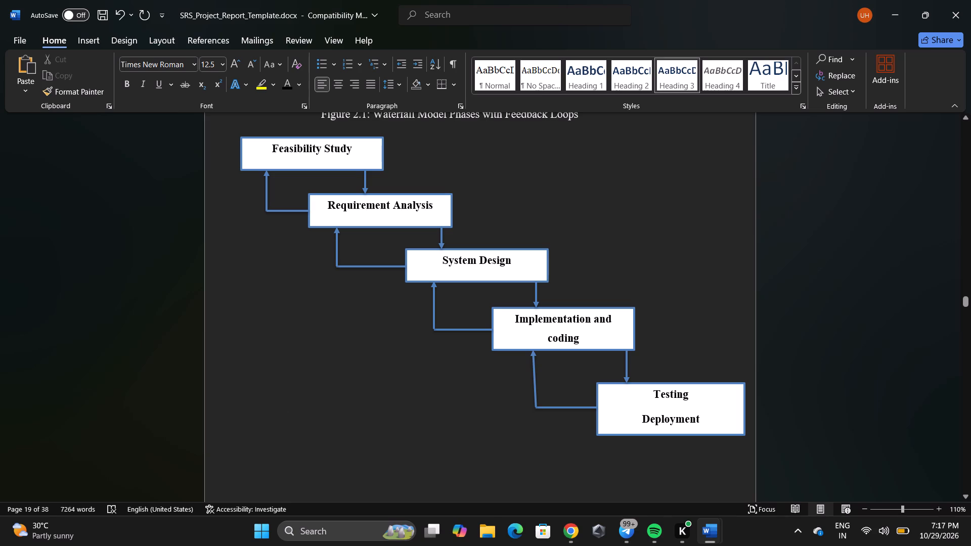
Add a bold caption line below the waterfall diagram reading "Figure 2.1: Waterfall Model Phases with Feedback".
{"action": "scroll", "coordinate": [538, 195], "scroll_direction": "down", "scroll_amount": 3}
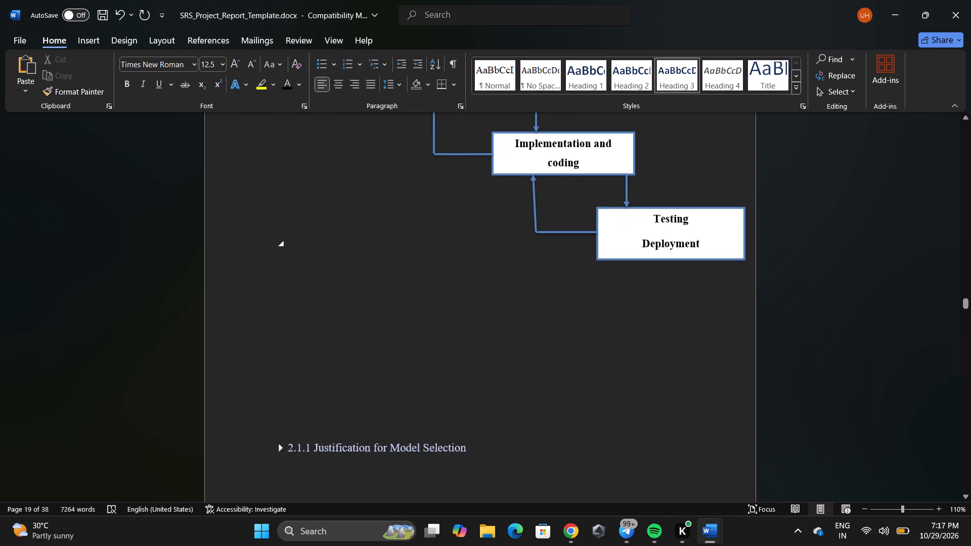
{"action": "left_click", "coordinate": [477, 289]}
{"action": "key", "text": "Return"}
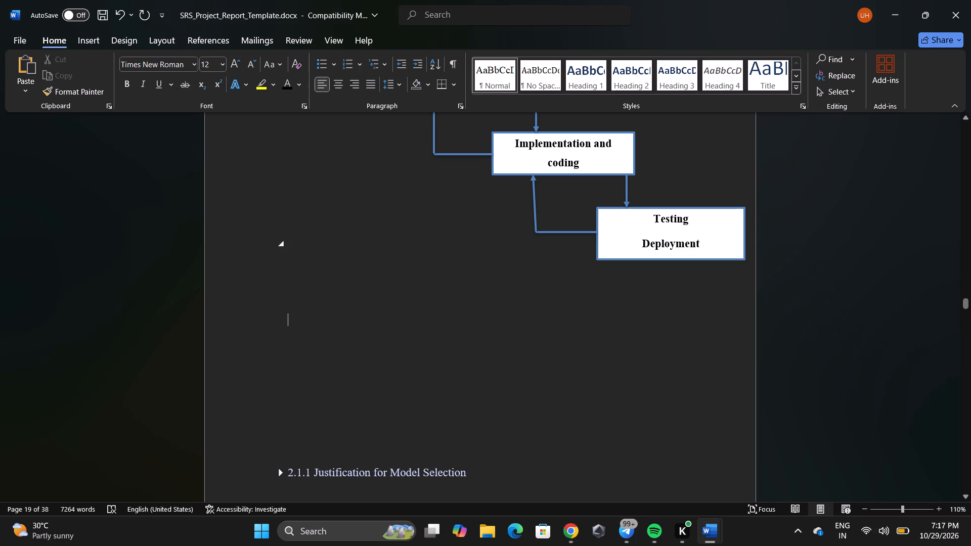
{"action": "left_click", "coordinate": [127, 89]}
{"action": "type", "text": "igure"}
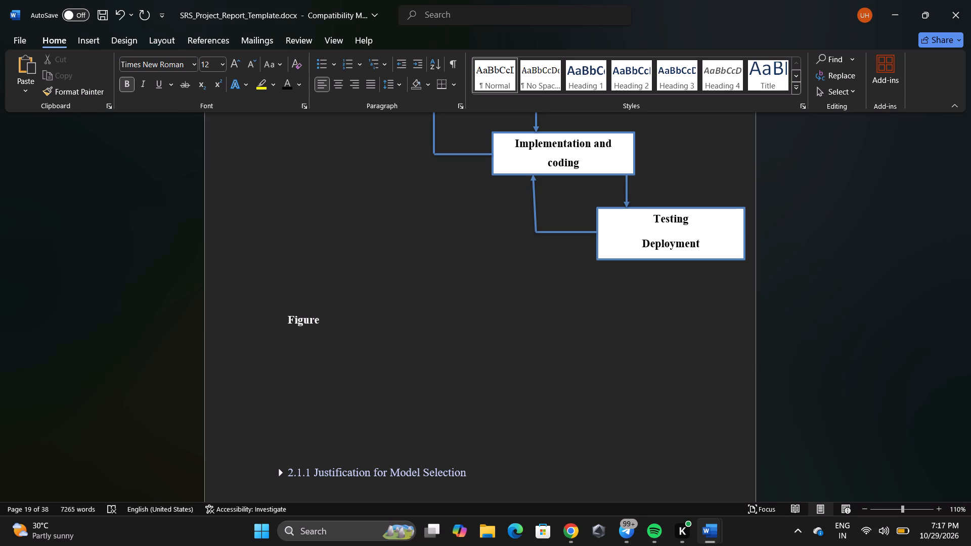
{"action": "key", "text": "space"}
{"action": "type", "text": "2.1"}
{"action": "key", "text": "space"}
{"action": "key", "text": "BackSpace"}
{"action": "type", "text": ":"}
{"action": "key", "text": "space"}
{"action": "key", "text": "w"}
{"action": "type", "text": "aterfa"}
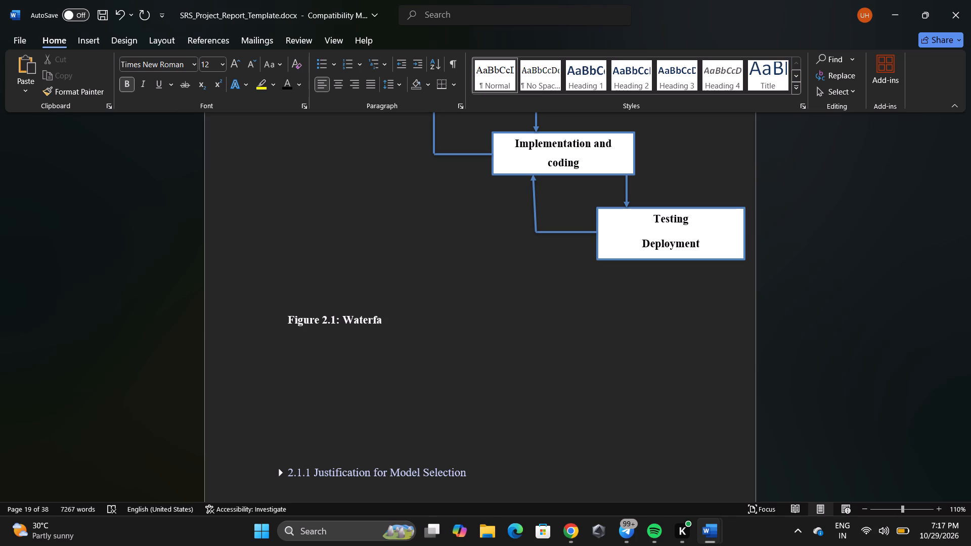
{"action": "type", "text": "ll"}
{"action": "key", "text": "space"}
{"action": "key", "text": "m"}
{"action": "type", "text": "odel"}
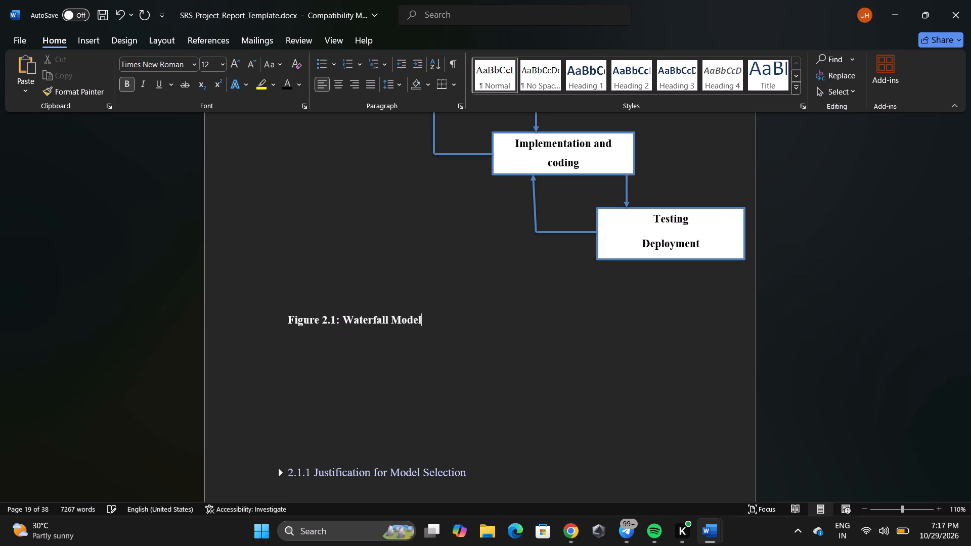
{"action": "key", "text": "space"}
{"action": "key", "text": "p"}
{"action": "key", "text": "BackSpace"}
{"action": "key", "text": "p"}
{"action": "key", "text": "h"}
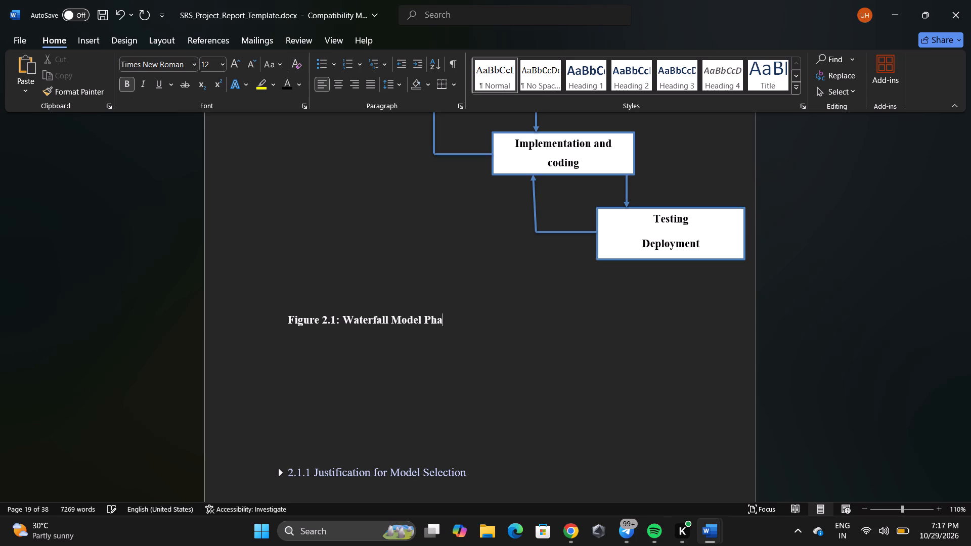
{"action": "type", "text": "se"}
{"action": "key", "text": "e"}
{"action": "key", "text": "BackSpace"}
{"action": "key", "text": "s"}
{"action": "key", "text": "space"}
{"action": "type", "text": "with"}
{"action": "key", "text": "space"}
{"action": "key", "text": "f"}
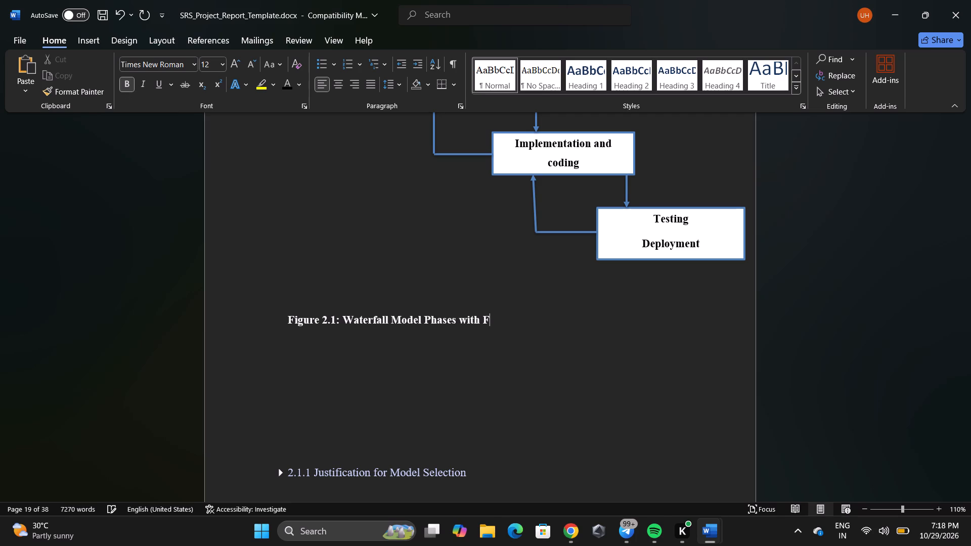
{"action": "type", "text": "eed"}
{"action": "type", "text": "bac"}
{"action": "key", "text": "k"}
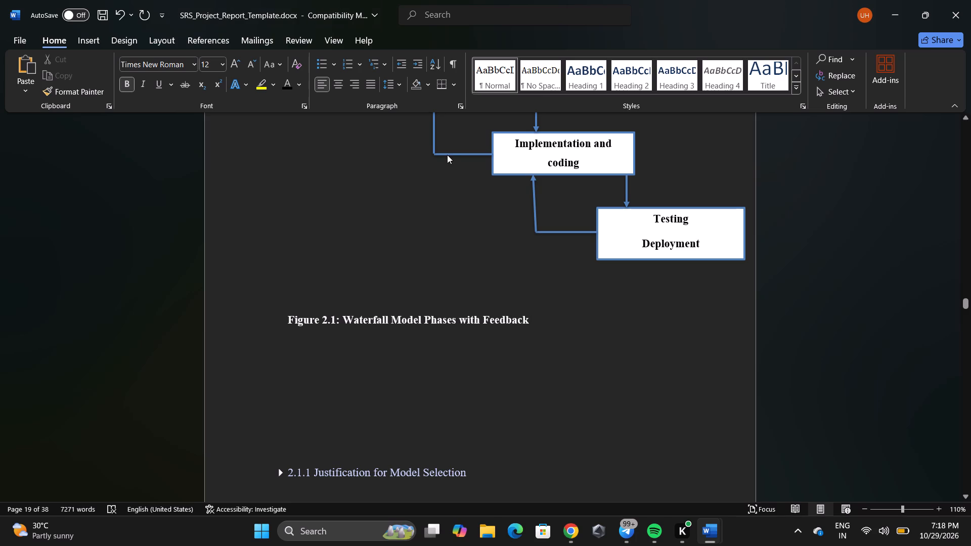
Try to straighten the feedback arrow from Testing Deployment by nudging its upper end at the Implementation and coding box.
{"action": "left_click", "coordinate": [532, 183]}
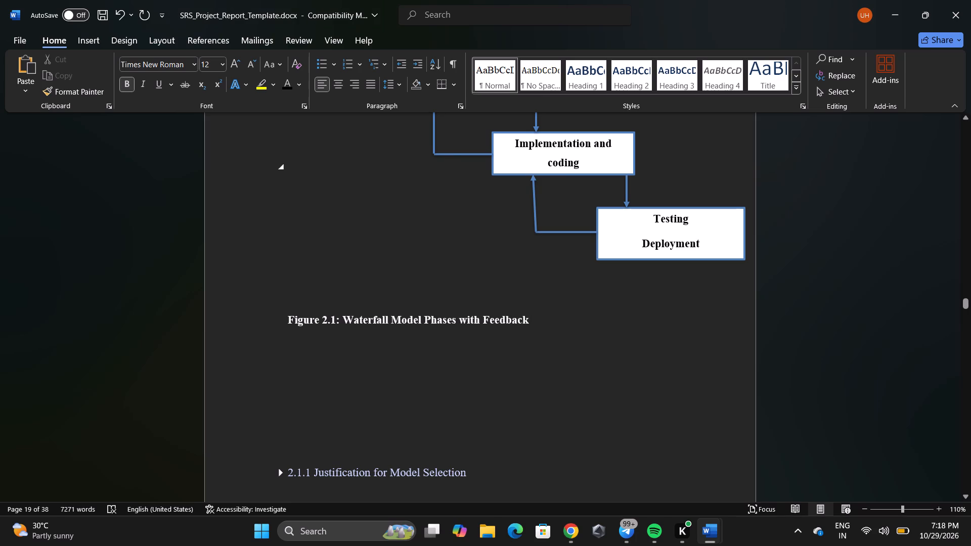
{"action": "left_click", "coordinate": [534, 176]}
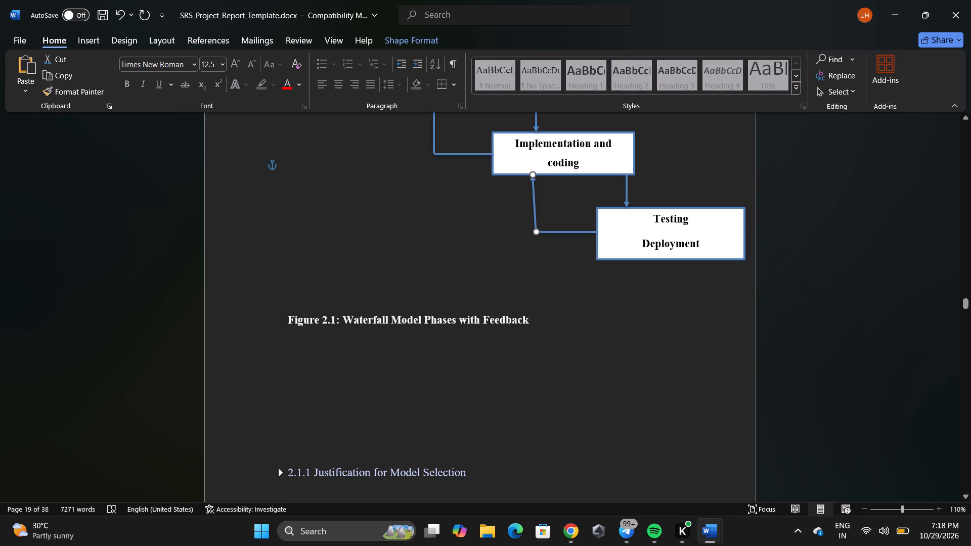
{"action": "left_click_drag", "start_coordinate": [538, 174], "coordinate": [533, 173]}
{"action": "left_click_drag", "start_coordinate": [533, 173], "coordinate": [533, 173]}
{"action": "left_click", "coordinate": [478, 204]}
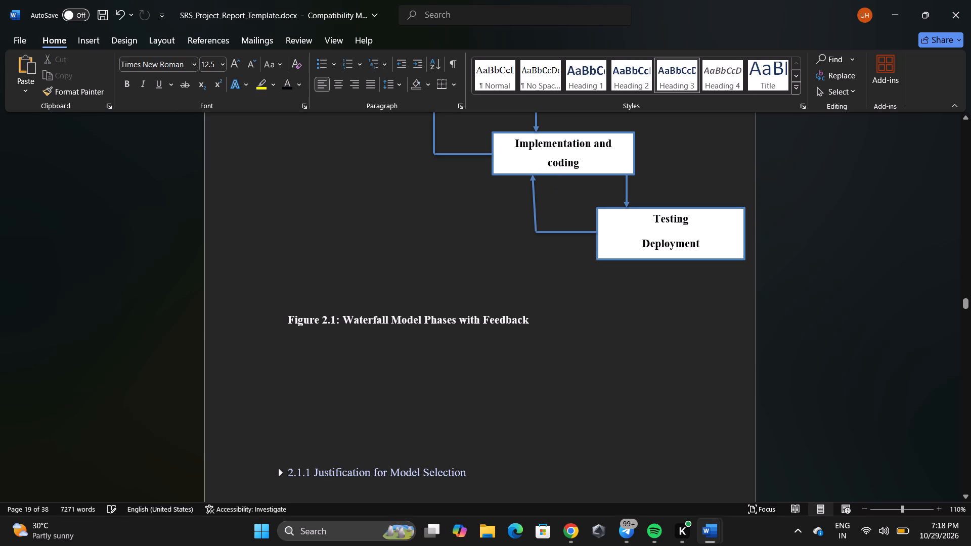
Append the word "Loops" to the end of the bold Figure 2.1 caption below the diagram.
{"action": "scroll", "coordinate": [438, 238], "scroll_direction": "right", "scroll_amount": 1}
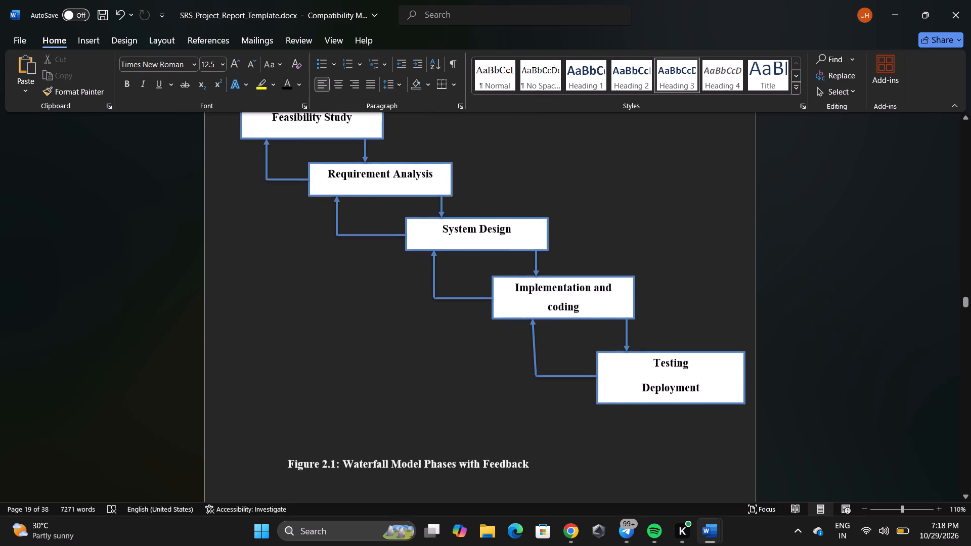
{"action": "scroll", "coordinate": [438, 238], "scroll_direction": "right", "scroll_amount": 1}
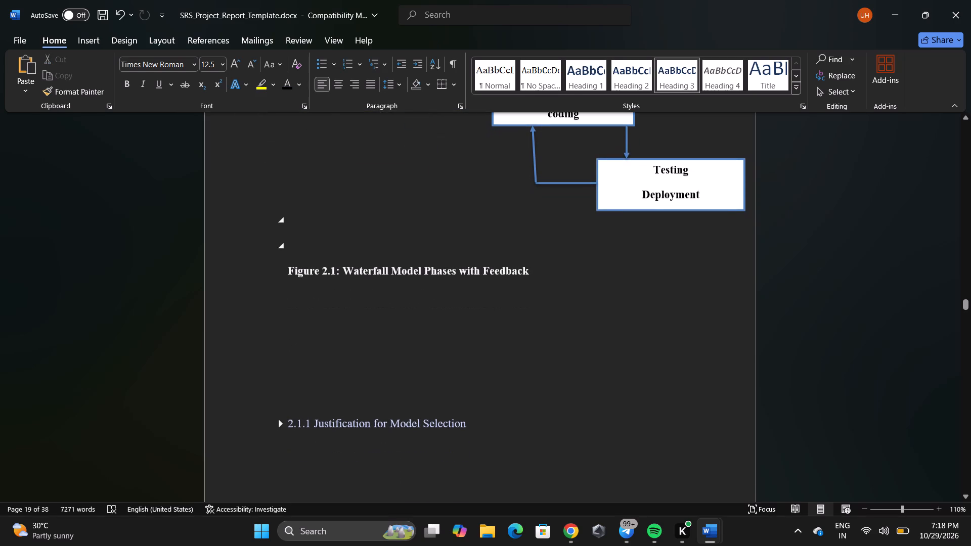
{"action": "left_click", "coordinate": [541, 266]}
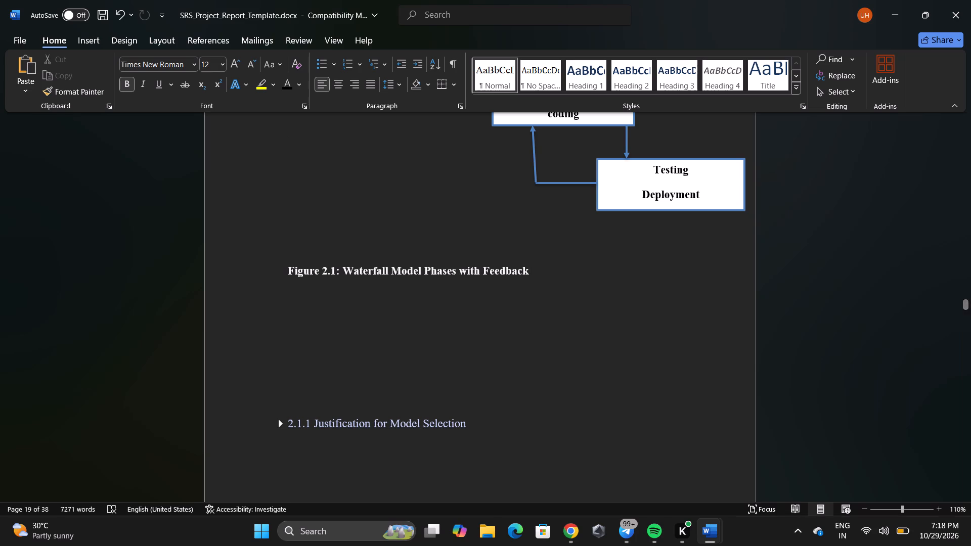
{"action": "key", "text": "space"}
{"action": "key", "text": "l"}
{"action": "type", "text": "oops"}
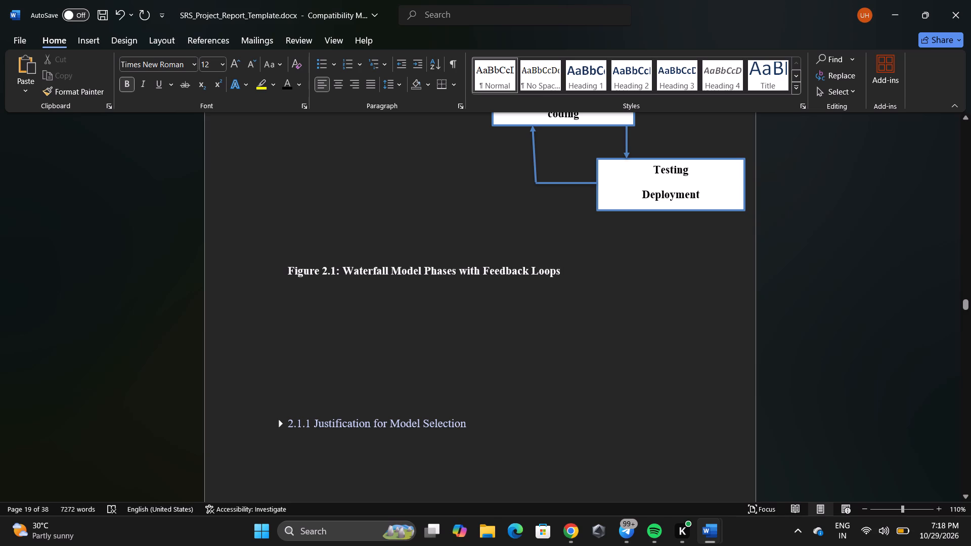
{"action": "scroll", "coordinate": [499, 422], "scroll_direction": "down", "scroll_amount": 1}
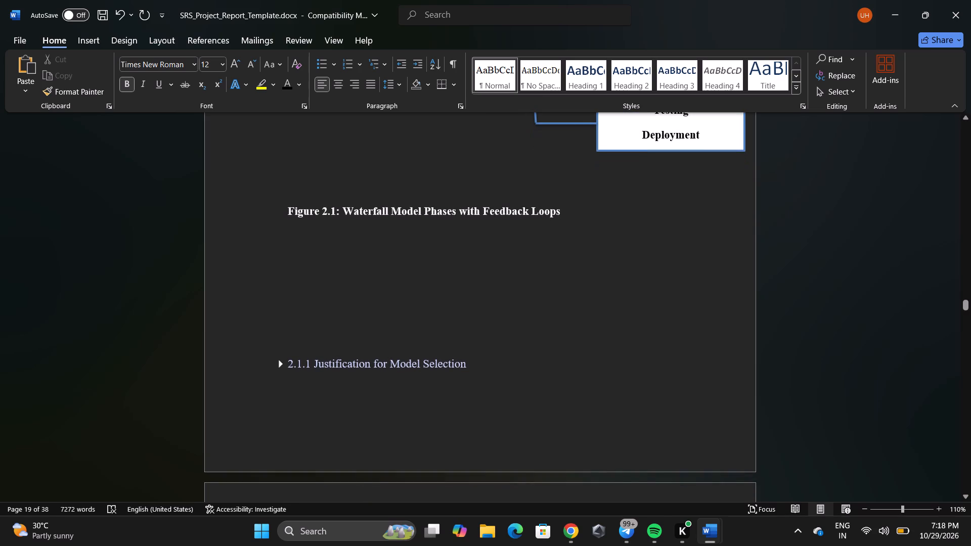
Remove the blank lines between the Figure 2.1 caption and the "2.1.1 Justification for Model Selection" heading.
{"action": "left_click", "coordinate": [288, 362]}
{"action": "key", "text": "BackSpace"}
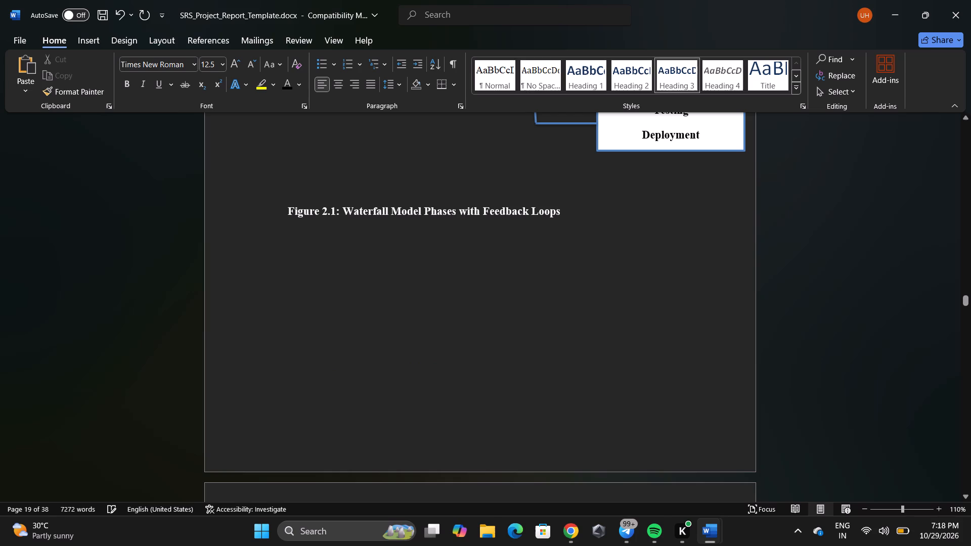
{"action": "key", "text": "BackSpace"}
{"action": "key", "text": "BackSpace"}
{"action": "key", "text": "BackSpace"}
{"action": "key", "text": "BackSpace"}
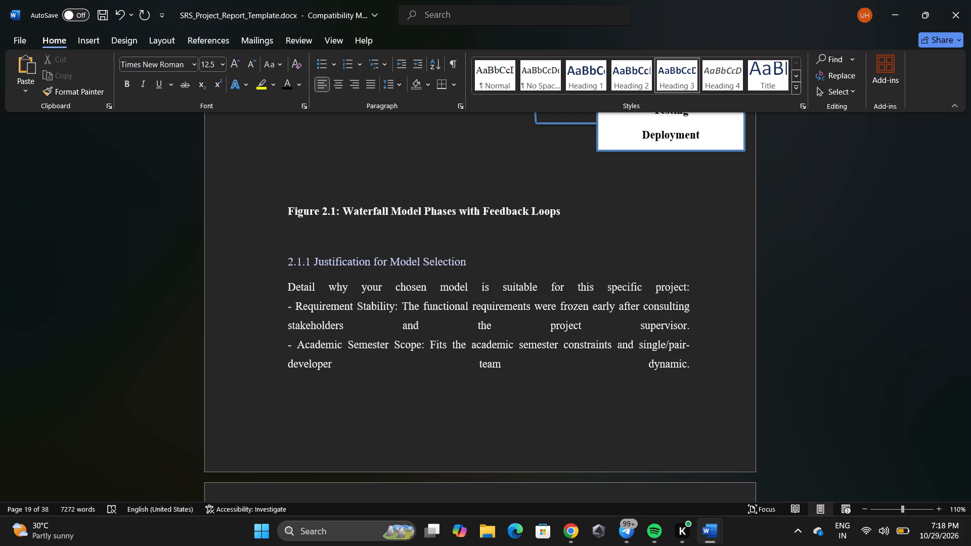
{"action": "key", "text": "BackSpace"}
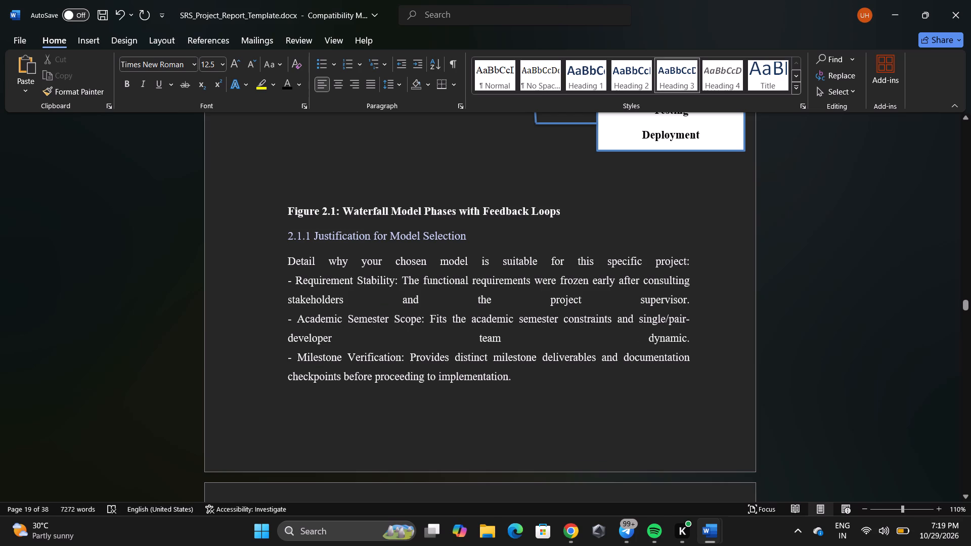
Apply the Normal style to the "2.1.1 Justification for Model Selection" heading.
{"action": "left_click_drag", "start_coordinate": [289, 237], "coordinate": [402, 238]}
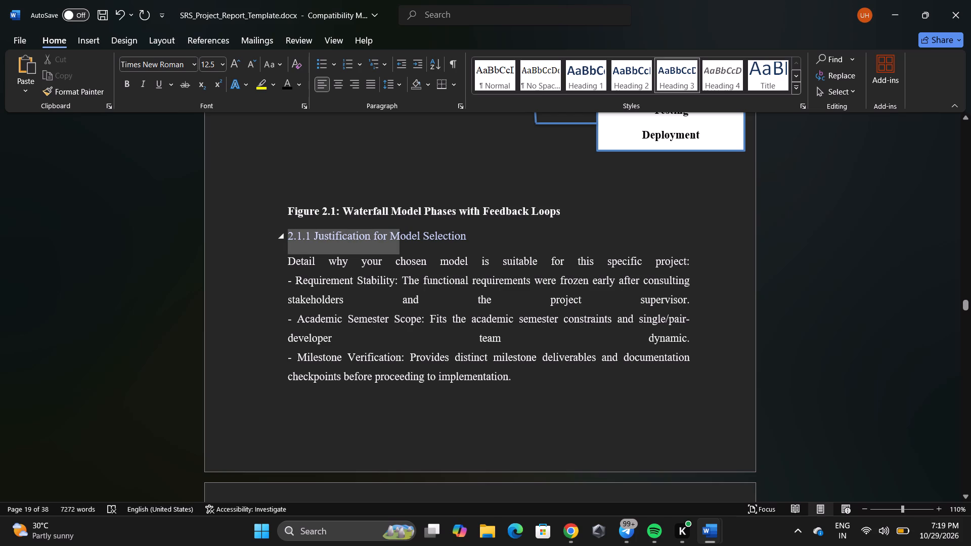
{"action": "left_click_drag", "start_coordinate": [402, 238], "coordinate": [473, 244]}
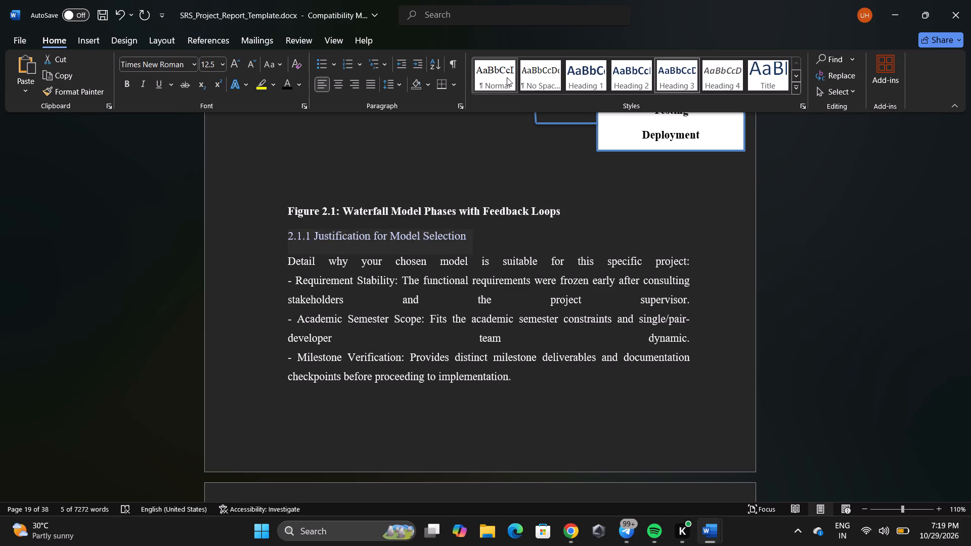
{"action": "left_click", "coordinate": [507, 77]}
{"action": "left_click", "coordinate": [469, 240]}
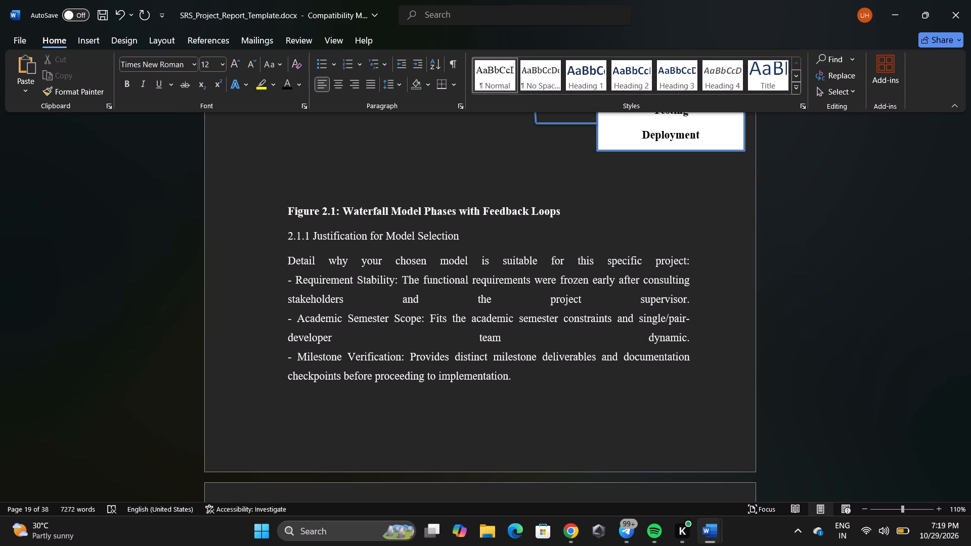
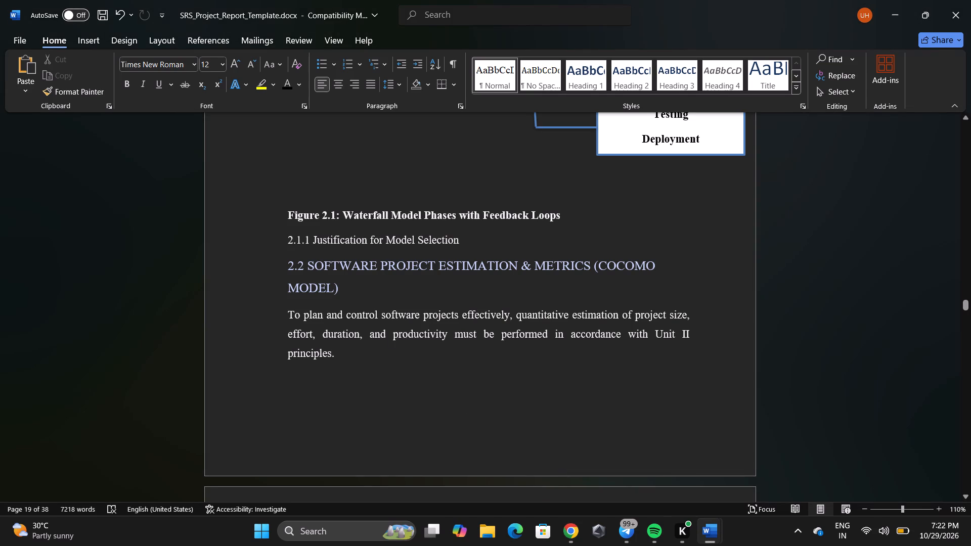
{"action": "left_click", "coordinate": [464, 234]}
{"action": "key", "text": "Return"}
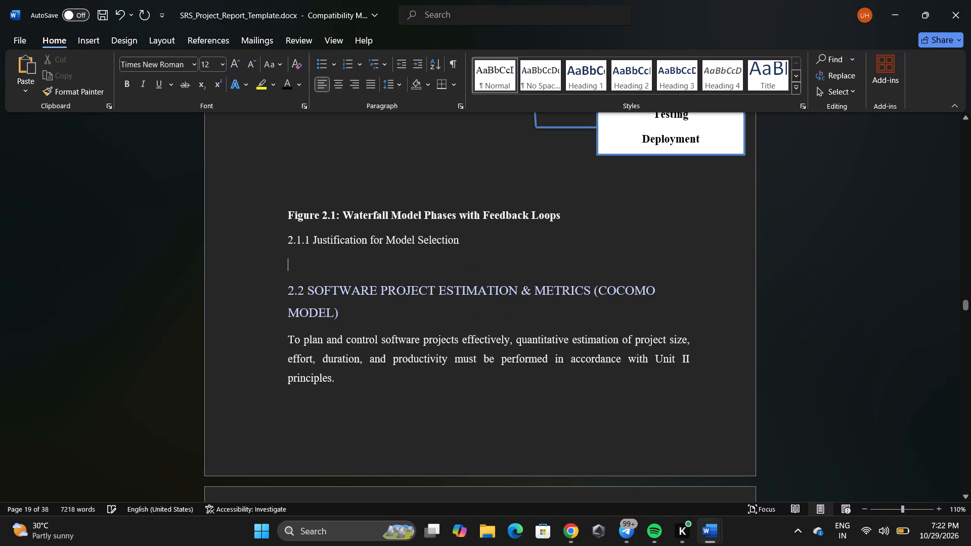
{"action": "left_click", "coordinate": [290, 265]}
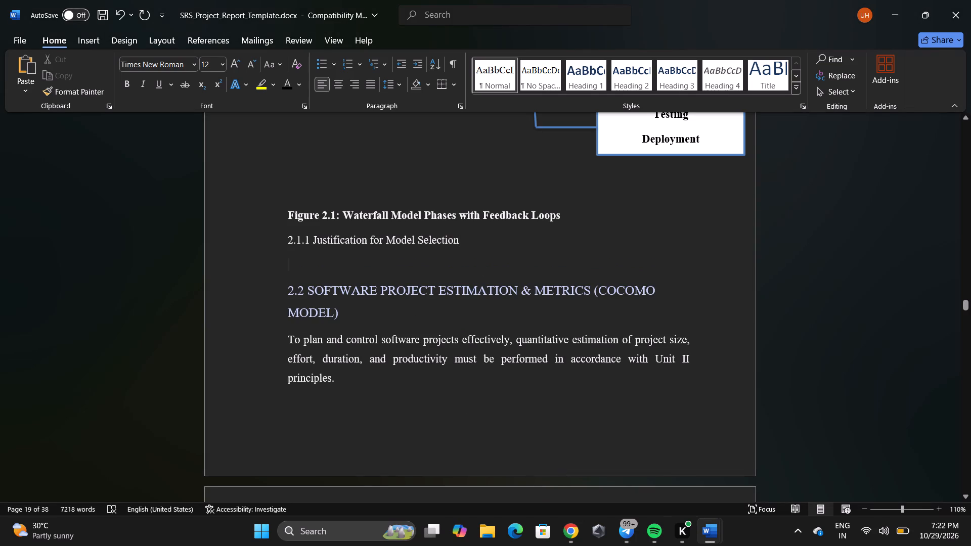
{"action": "right_click", "coordinate": [290, 265]}
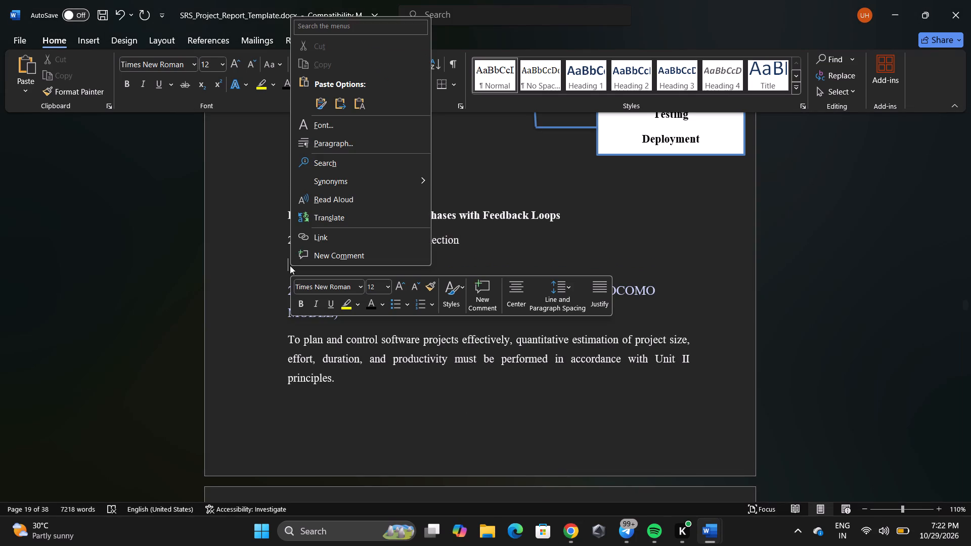
{"action": "left_click", "coordinate": [318, 102]}
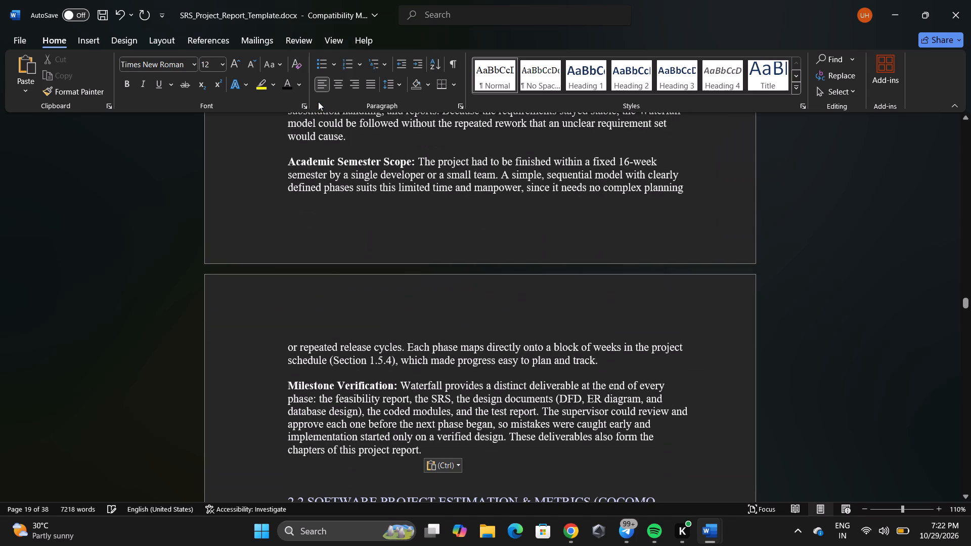
Format the heading "2.2 SOFTWARE PROJECT ESTIMATION & METRICS (COCOMO MODEL)" with the Normal style, bold, at 14 pt.
{"action": "scroll", "coordinate": [579, 219], "scroll_direction": "up", "scroll_amount": 1}
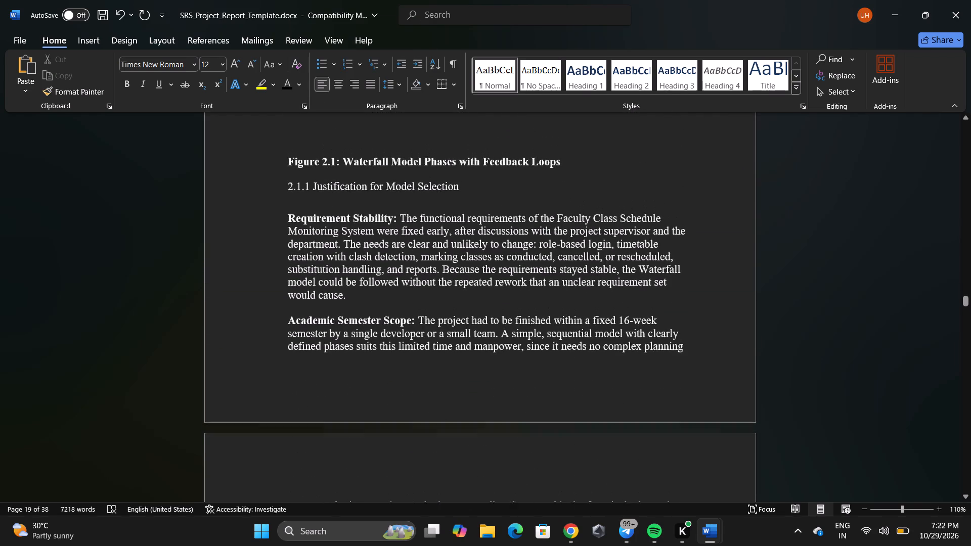
{"action": "scroll", "coordinate": [579, 219], "scroll_direction": "up", "scroll_amount": 1}
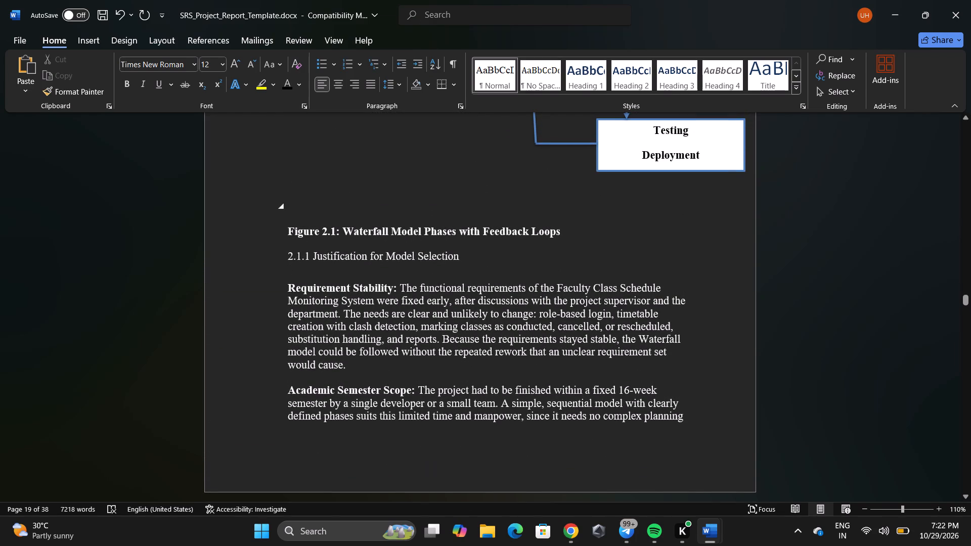
{"action": "scroll", "coordinate": [579, 219], "scroll_direction": "down", "scroll_amount": 2}
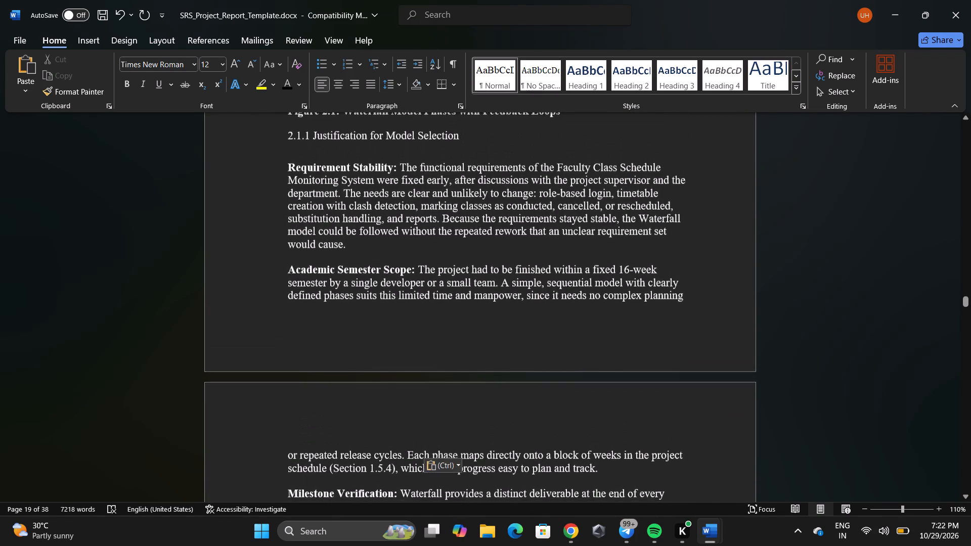
{"action": "scroll", "coordinate": [579, 219], "scroll_direction": "down", "scroll_amount": 3}
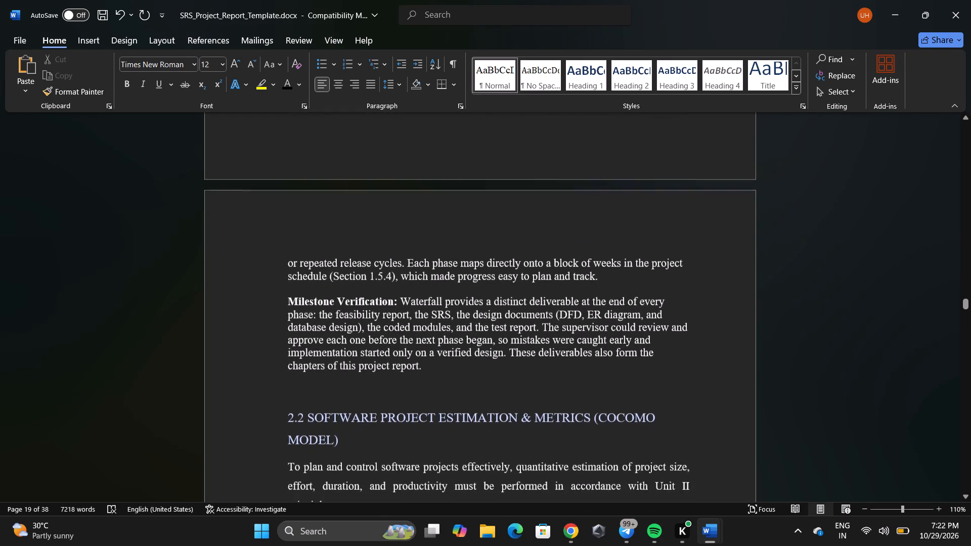
{"action": "scroll", "coordinate": [579, 219], "scroll_direction": "down", "scroll_amount": 2}
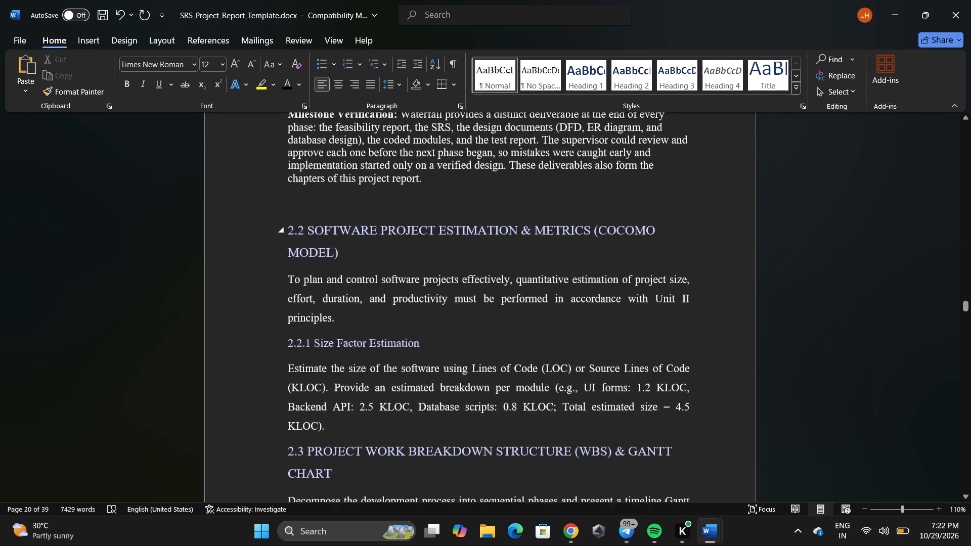
{"action": "scroll", "coordinate": [579, 219], "scroll_direction": "down", "scroll_amount": 1}
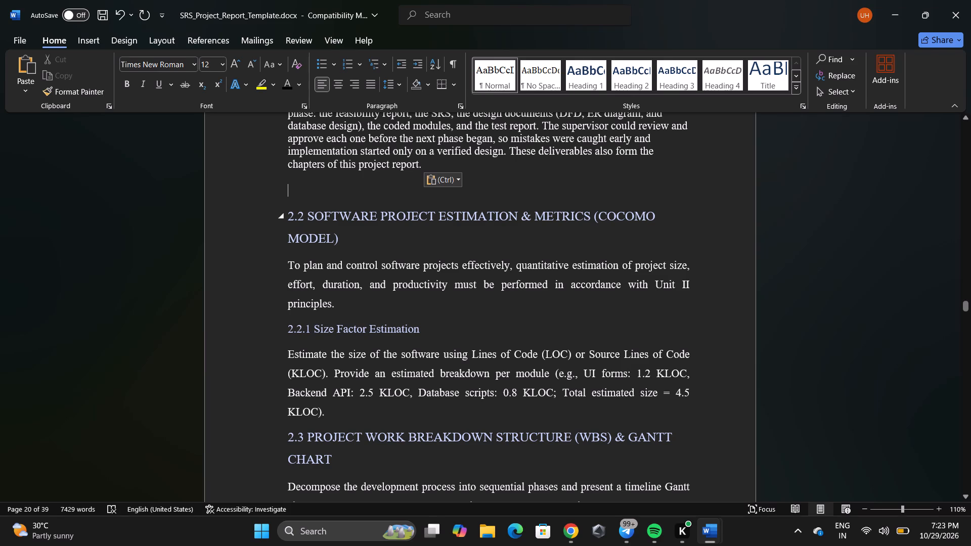
{"action": "left_click_drag", "start_coordinate": [289, 214], "coordinate": [319, 234]}
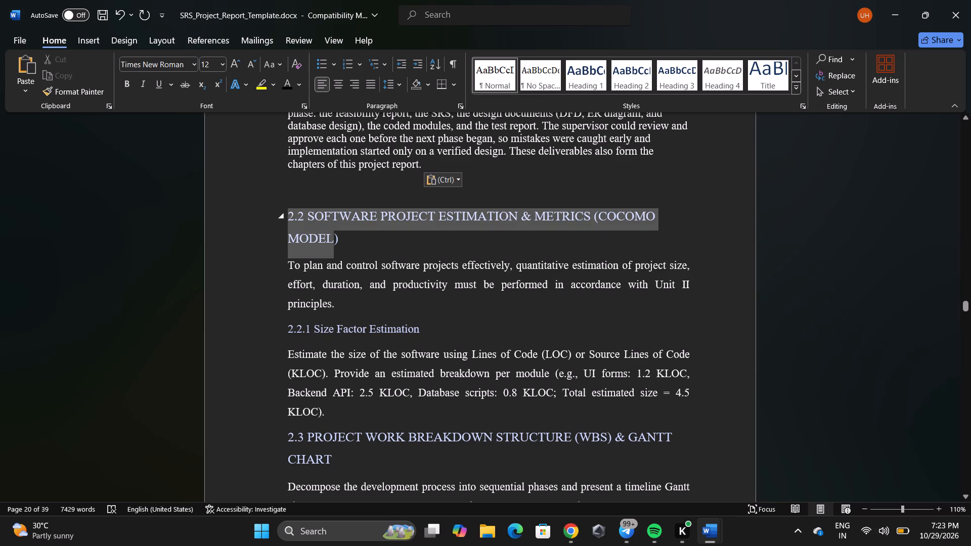
{"action": "left_click_drag", "start_coordinate": [319, 234], "coordinate": [344, 239]}
{"action": "left_click", "coordinate": [498, 71]}
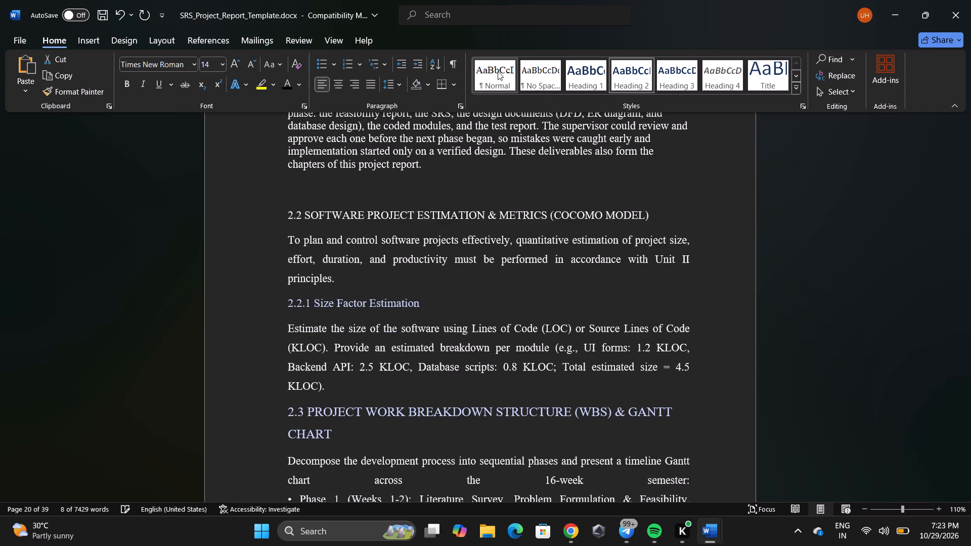
{"action": "left_click", "coordinate": [127, 79]}
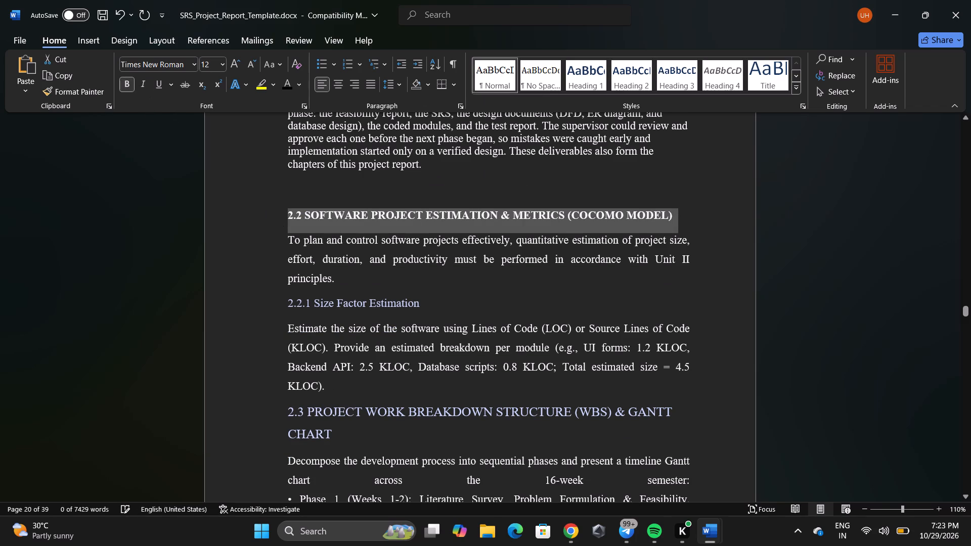
{"action": "scroll", "coordinate": [257, 199], "scroll_direction": "right", "scroll_amount": 1}
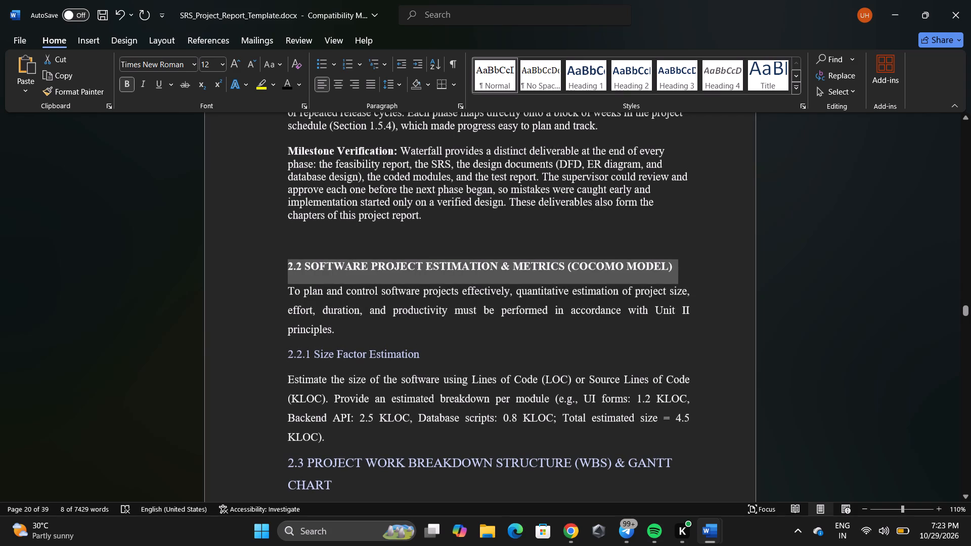
{"action": "scroll", "coordinate": [257, 199], "scroll_direction": "right", "scroll_amount": 1}
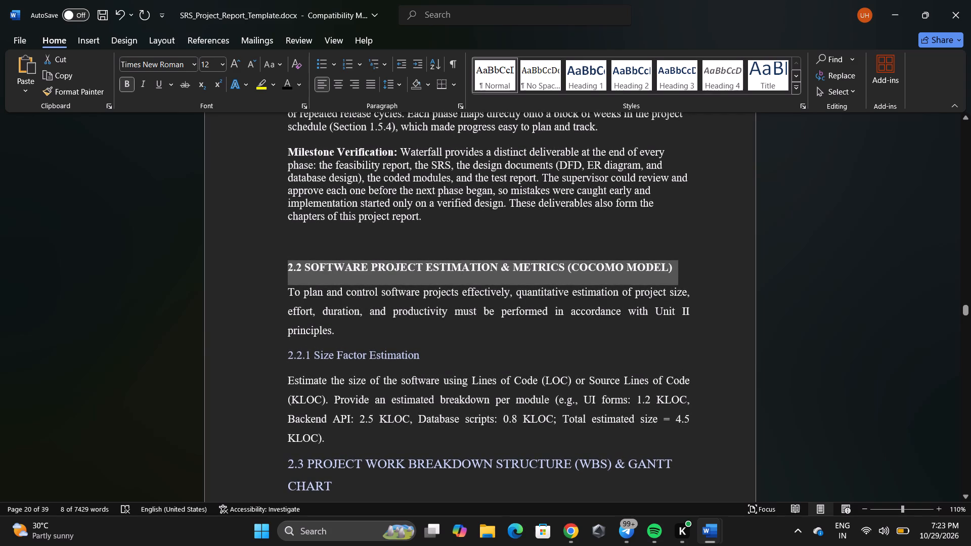
{"action": "scroll", "coordinate": [257, 199], "scroll_direction": "right", "scroll_amount": 1}
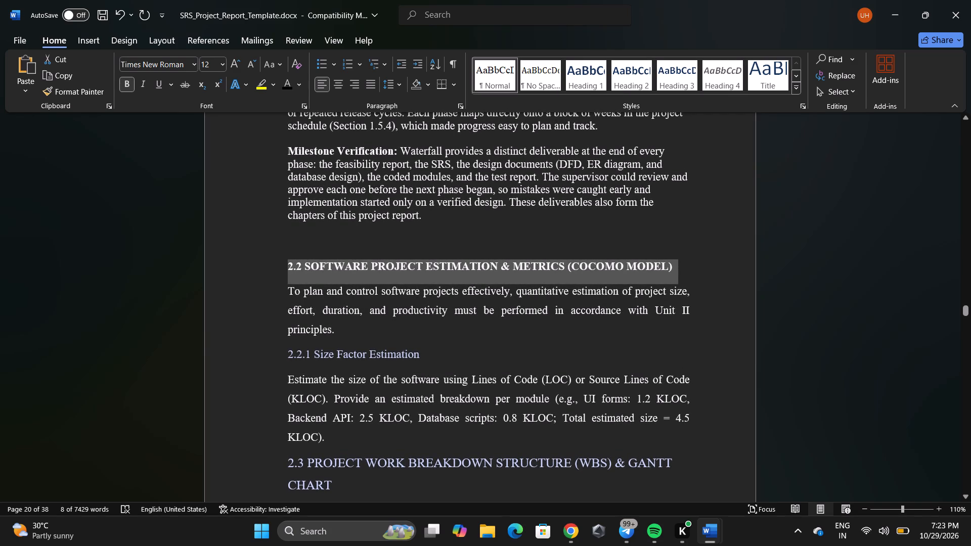
{"action": "scroll", "coordinate": [257, 199], "scroll_direction": "right", "scroll_amount": 1}
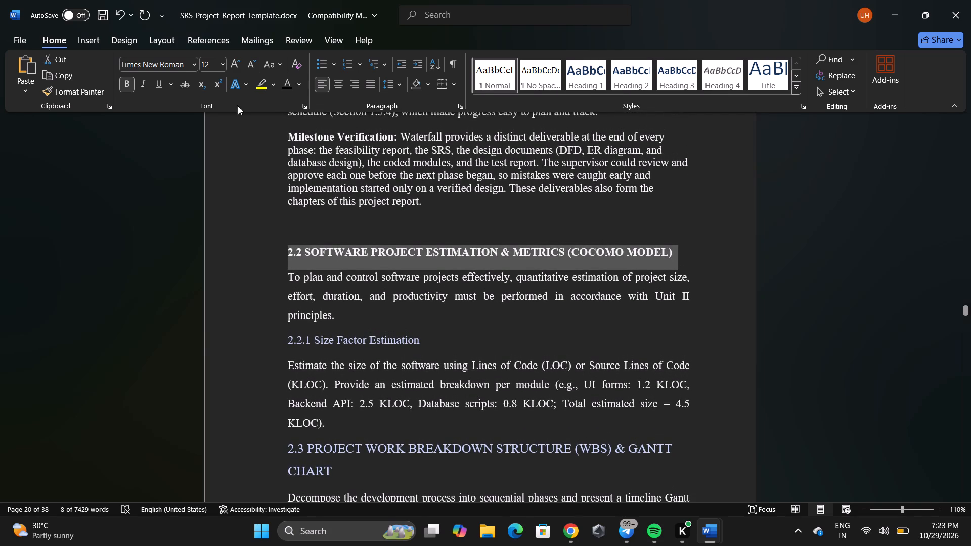
{"action": "left_click", "coordinate": [222, 62]}
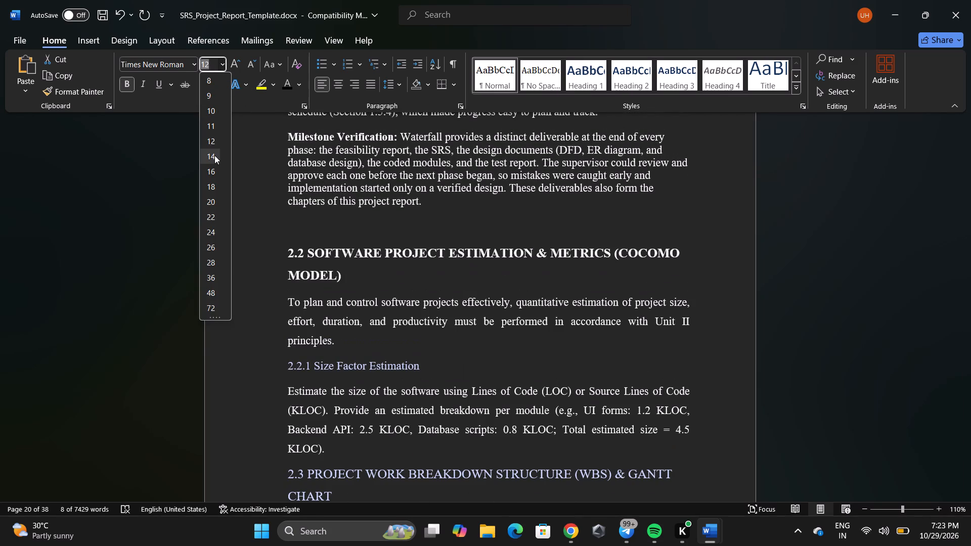
{"action": "left_click", "coordinate": [214, 156]}
Make the heading "2.1.1 Justification for Model Selection" bold and set its font size to 14 pt.
{"action": "scroll", "coordinate": [277, 225], "scroll_direction": "up", "scroll_amount": 2}
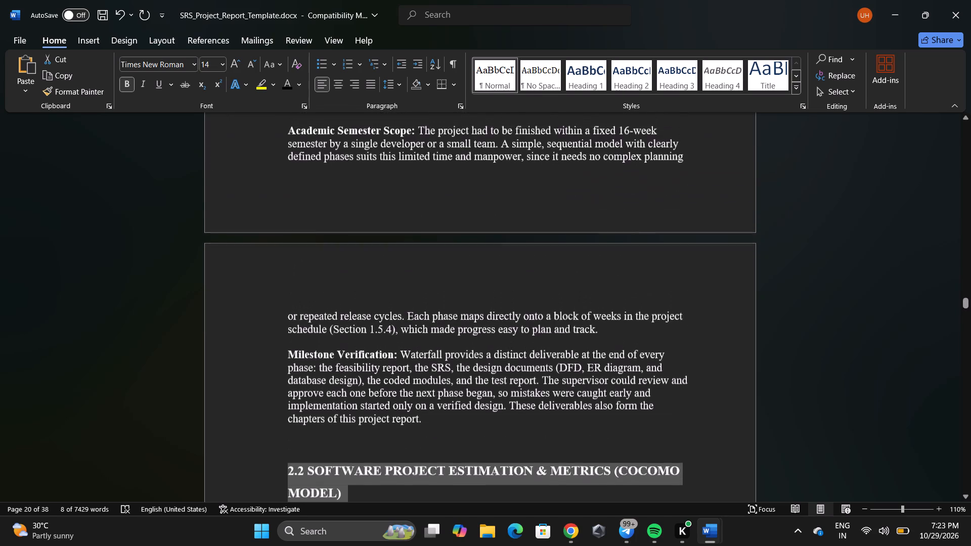
{"action": "scroll", "coordinate": [277, 225], "scroll_direction": "up", "scroll_amount": 2}
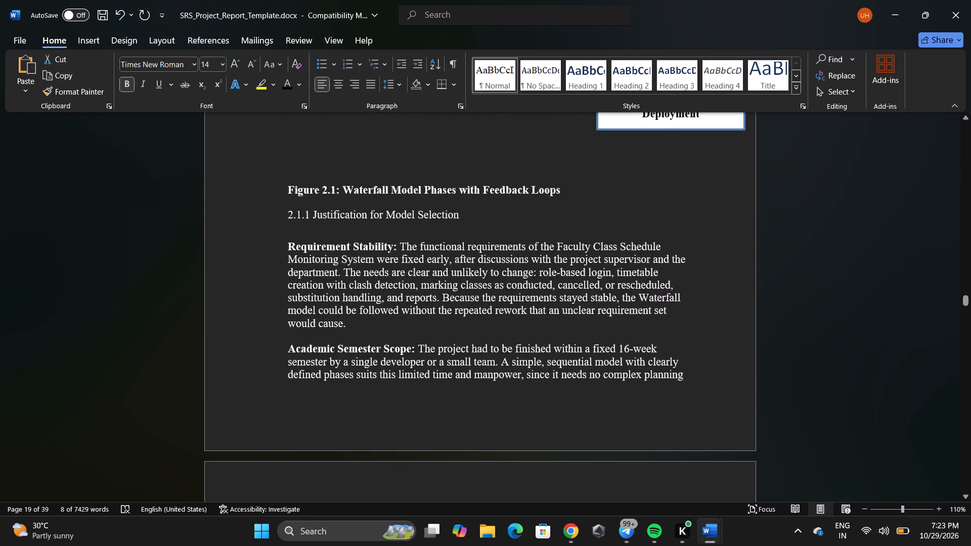
{"action": "left_click_drag", "start_coordinate": [286, 212], "coordinate": [440, 216]}
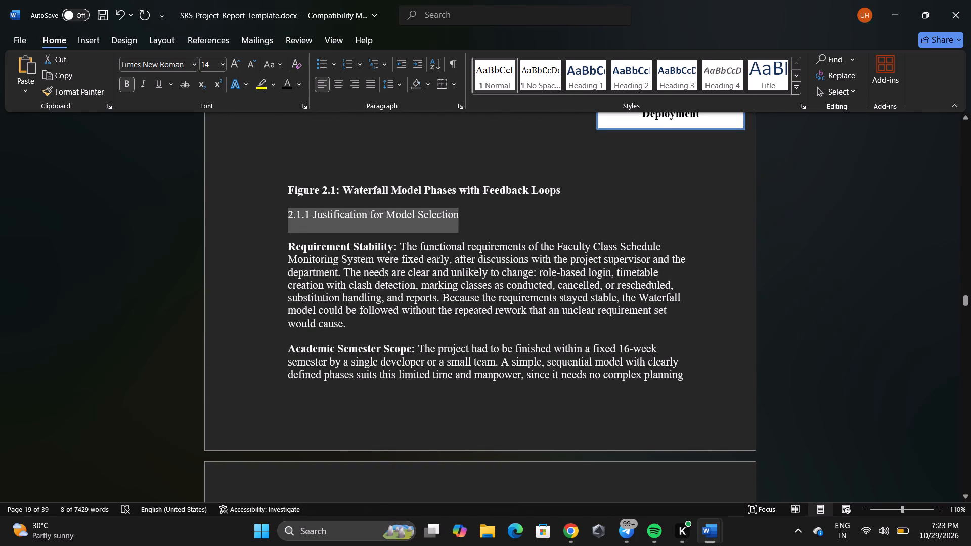
{"action": "left_click_drag", "start_coordinate": [440, 216], "coordinate": [457, 212]}
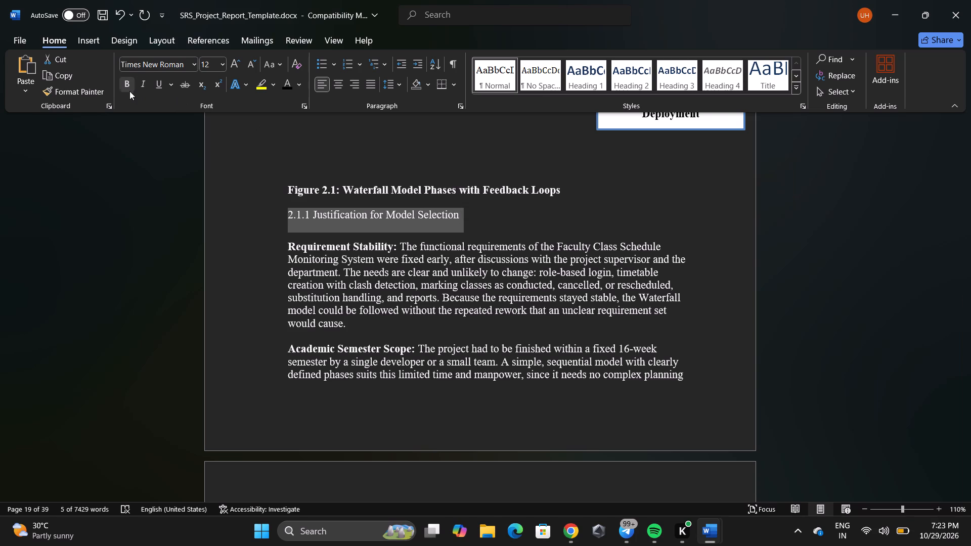
{"action": "left_click", "coordinate": [126, 88]}
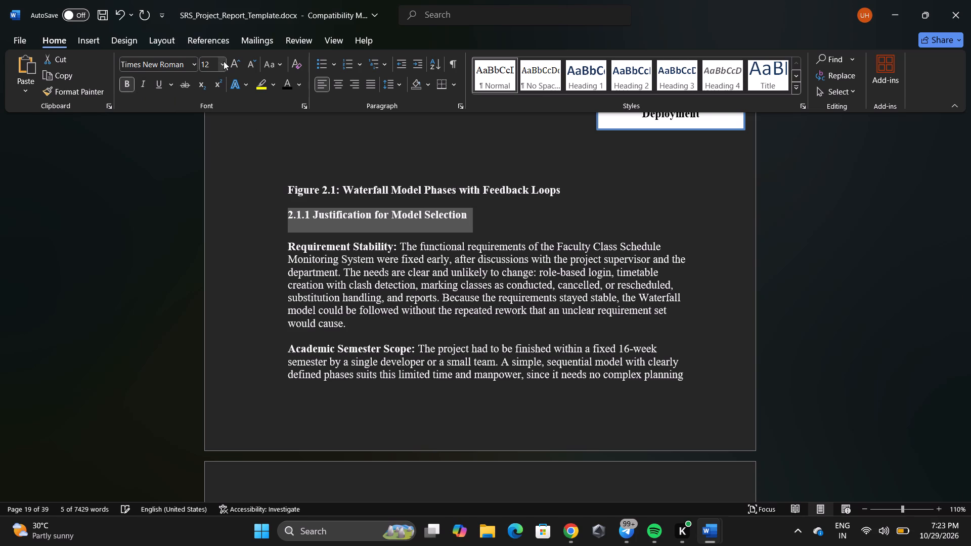
{"action": "left_click", "coordinate": [224, 61]}
{"action": "left_click", "coordinate": [210, 156]}
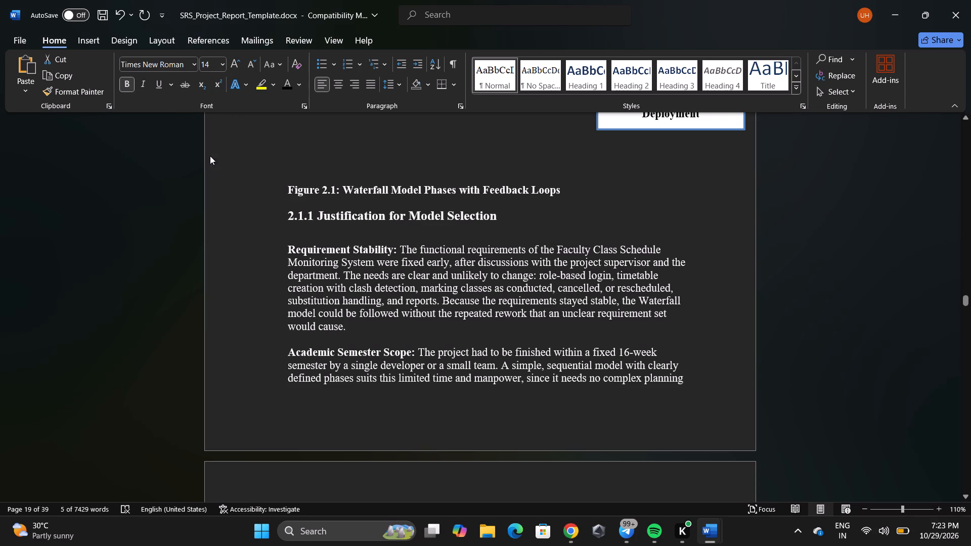
{"action": "left_click", "coordinate": [662, 234]}
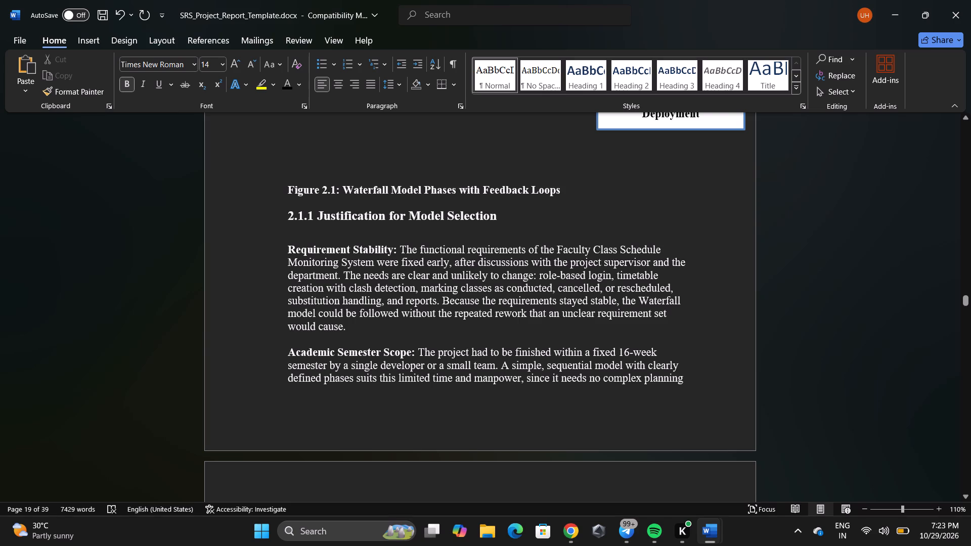
Copy the heading "2.2 SOFTWARE PROJECT ESTIMATION & METRICS (COCOMO MODEL)" together with the introductory paragraph below it.
{"action": "scroll", "coordinate": [670, 223], "scroll_direction": "down", "scroll_amount": 2}
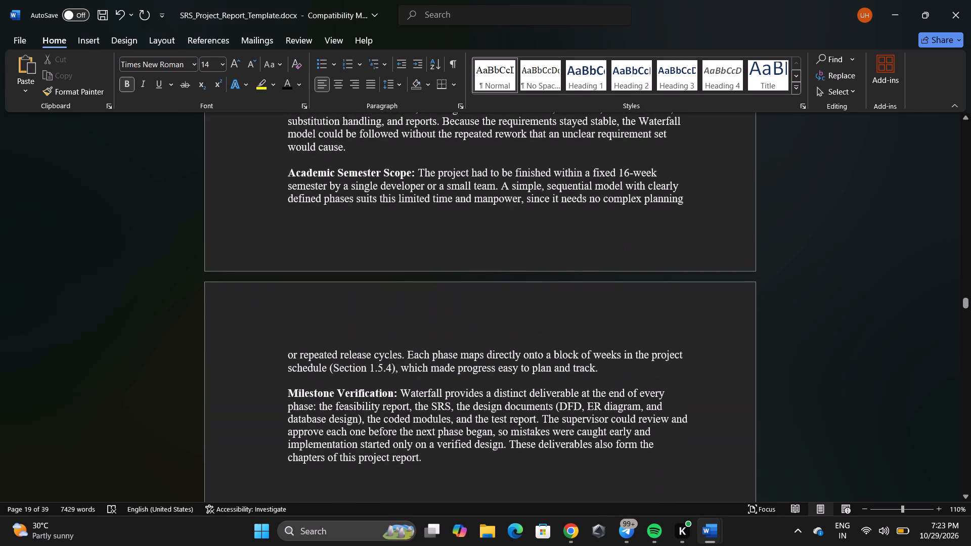
{"action": "scroll", "coordinate": [670, 223], "scroll_direction": "down", "scroll_amount": 1}
{"action": "scroll", "coordinate": [564, 325], "scroll_direction": "down", "scroll_amount": 5}
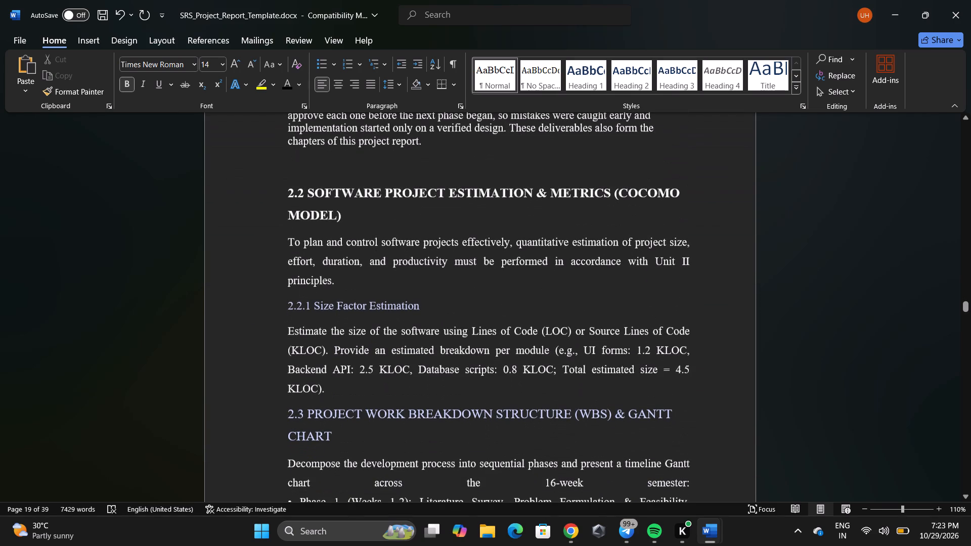
{"action": "scroll", "coordinate": [474, 349], "scroll_direction": "up", "scroll_amount": 2}
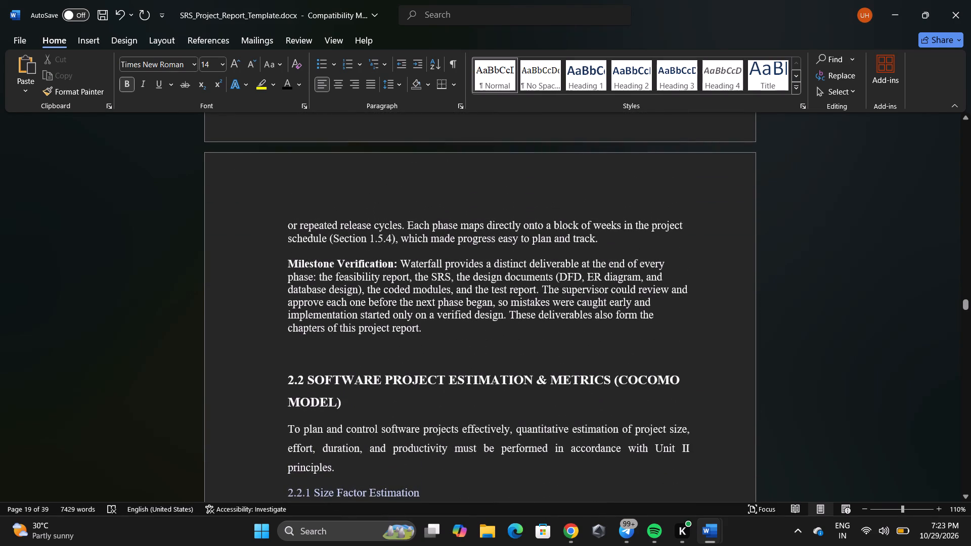
{"action": "scroll", "coordinate": [474, 349], "scroll_direction": "right", "scroll_amount": 1}
{"action": "scroll", "coordinate": [474, 349], "scroll_direction": "down", "scroll_amount": 1}
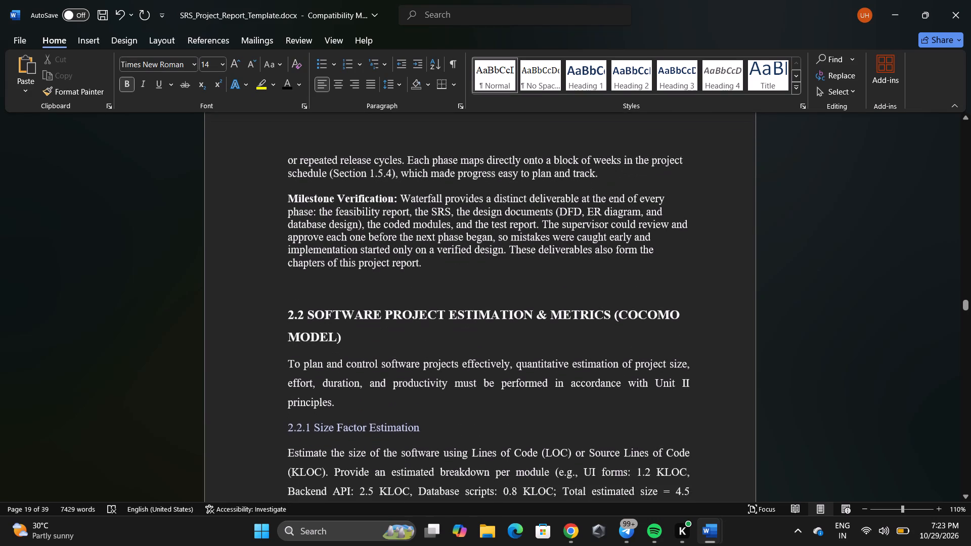
{"action": "scroll", "coordinate": [474, 349], "scroll_direction": "down", "scroll_amount": 1}
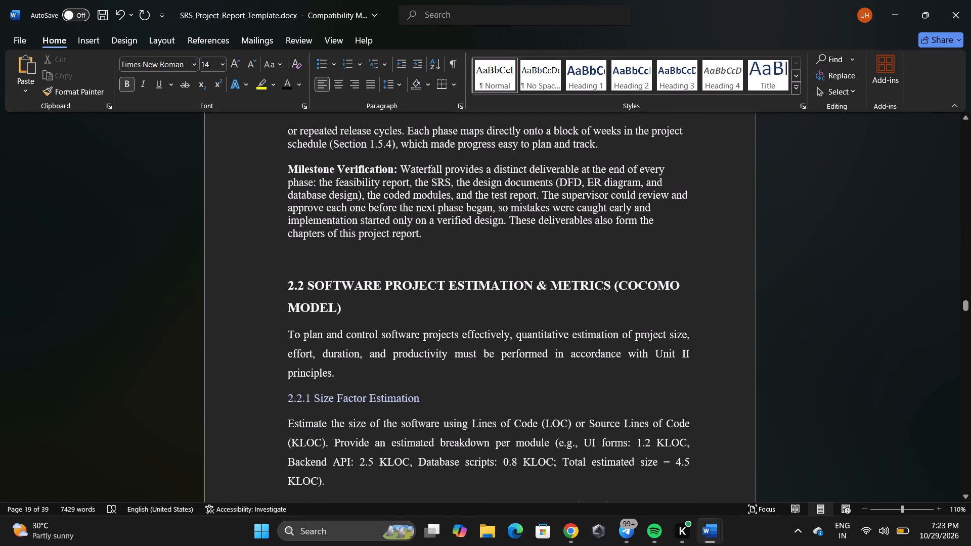
{"action": "left_click", "coordinate": [354, 319]}
{"action": "left_click_drag", "start_coordinate": [289, 285], "coordinate": [354, 389]}
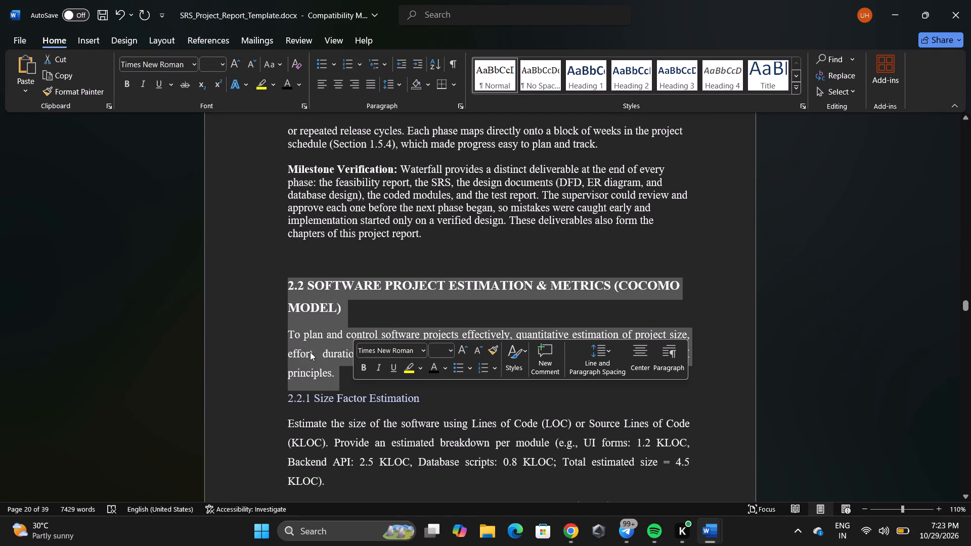
{"action": "right_click", "coordinate": [307, 343]}
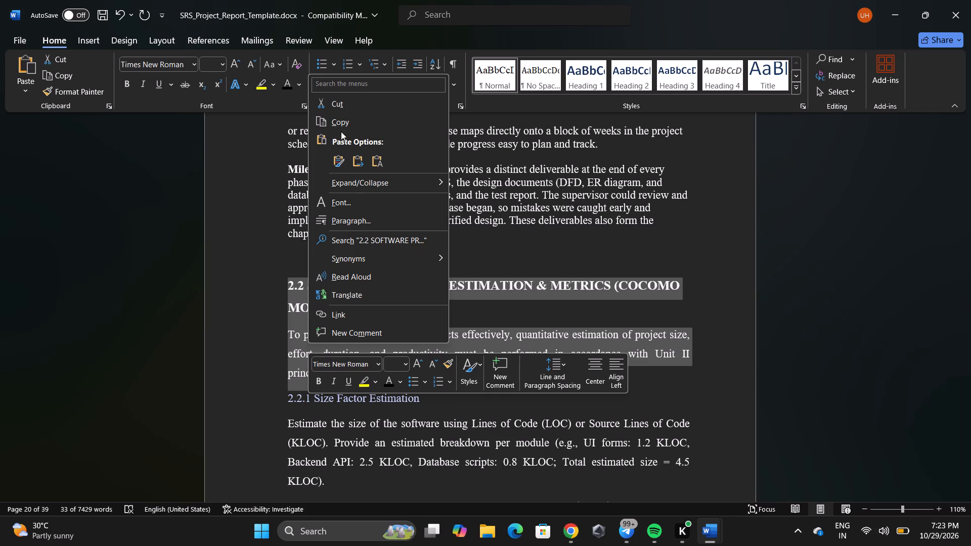